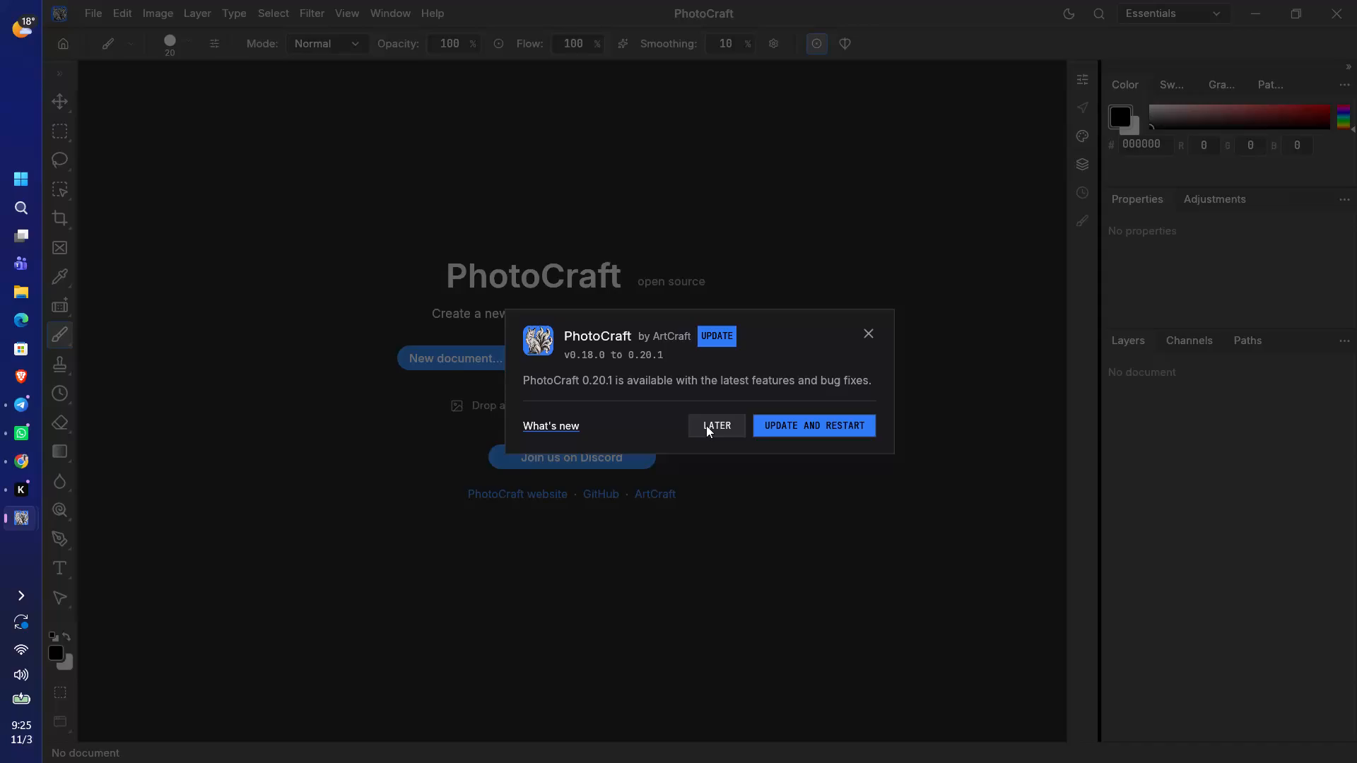
Postpone the PhotoCraft 0.20.1 update.
click(706, 425)
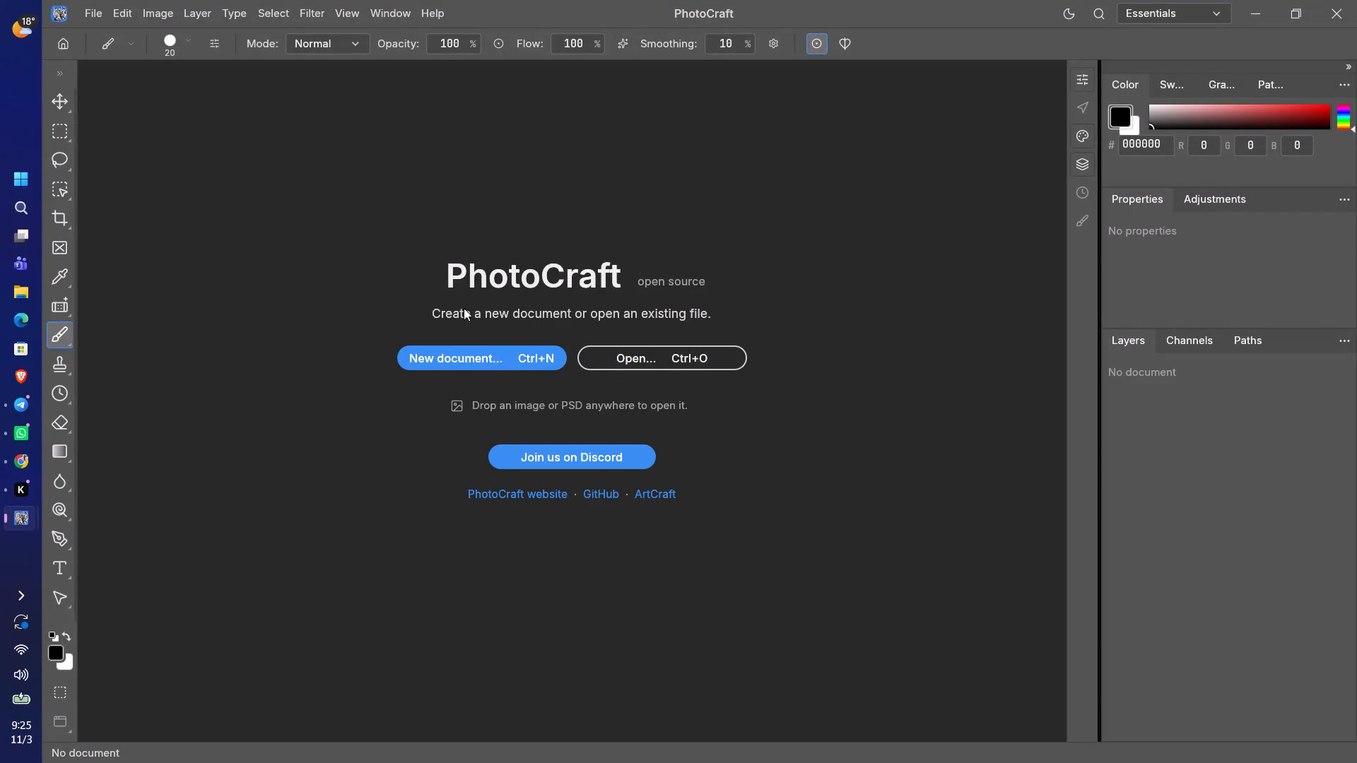
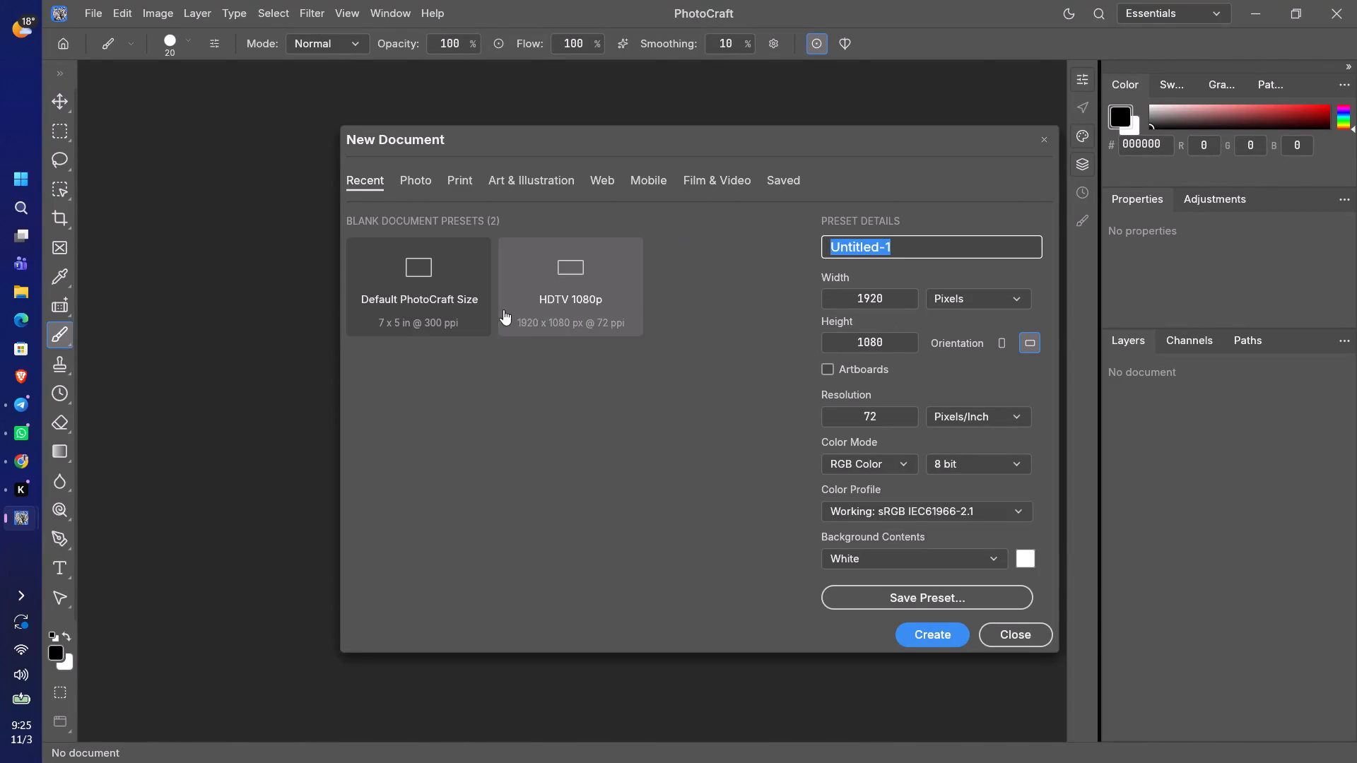
Create a blank portrait document of 1080 x 1340 pixels at 72 pixels/inch in RGB Color with a white background.
click(996, 342)
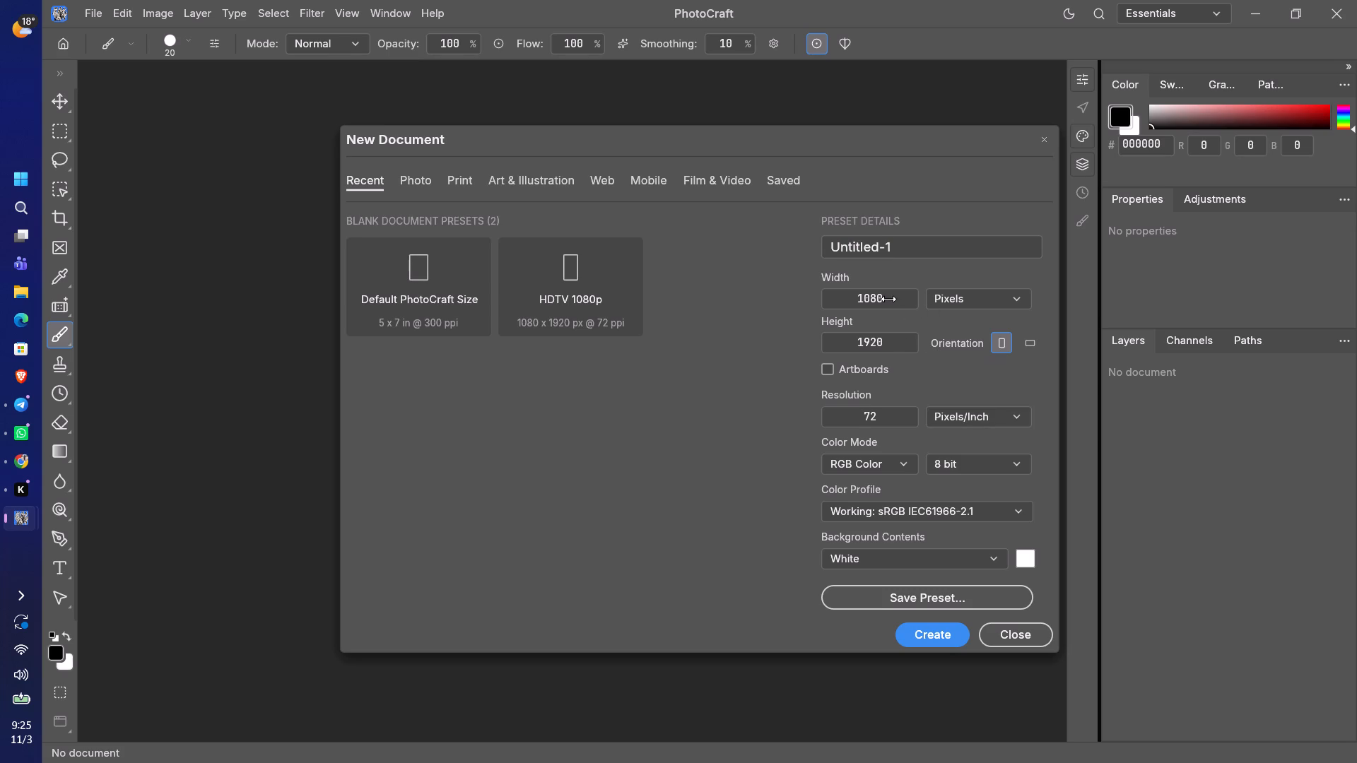
click(890, 346)
key(BackSpace)
text(1340)
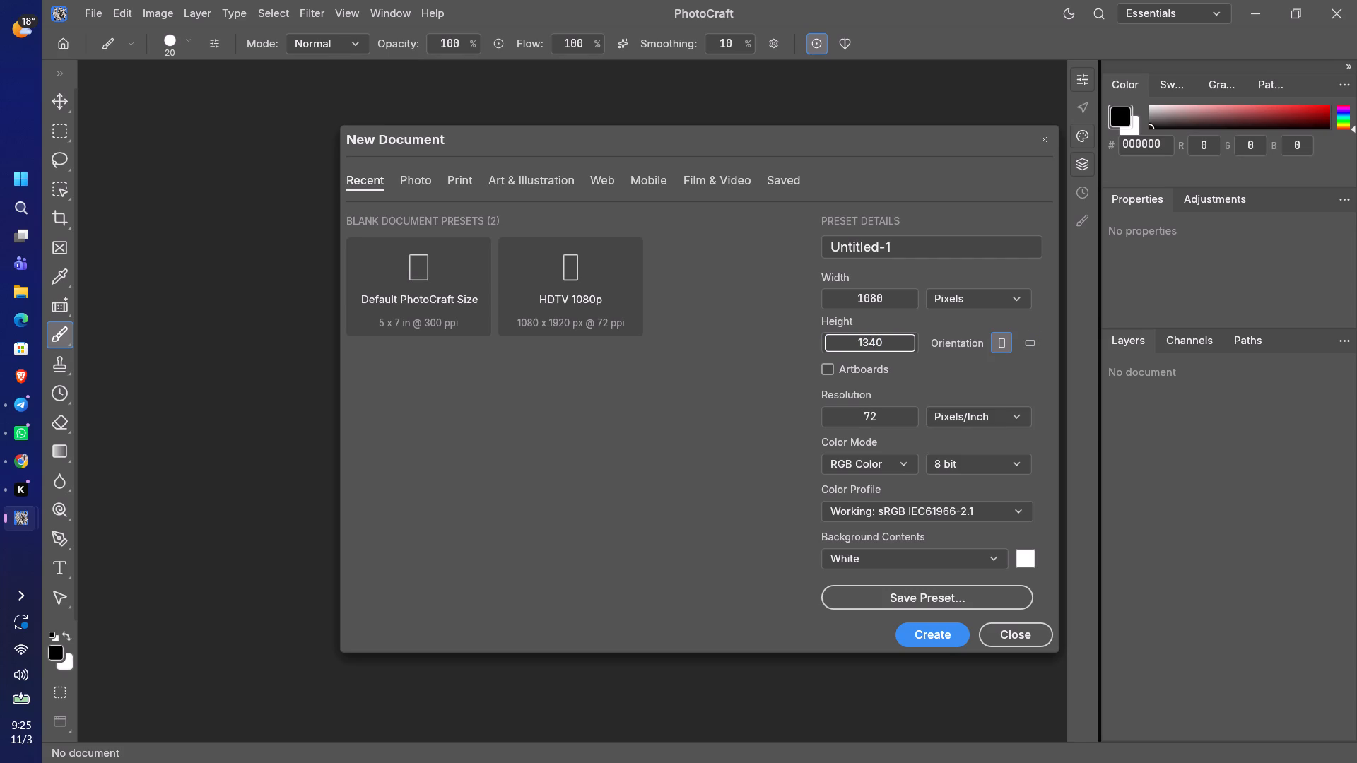
click(895, 461)
click(900, 518)
click(948, 633)
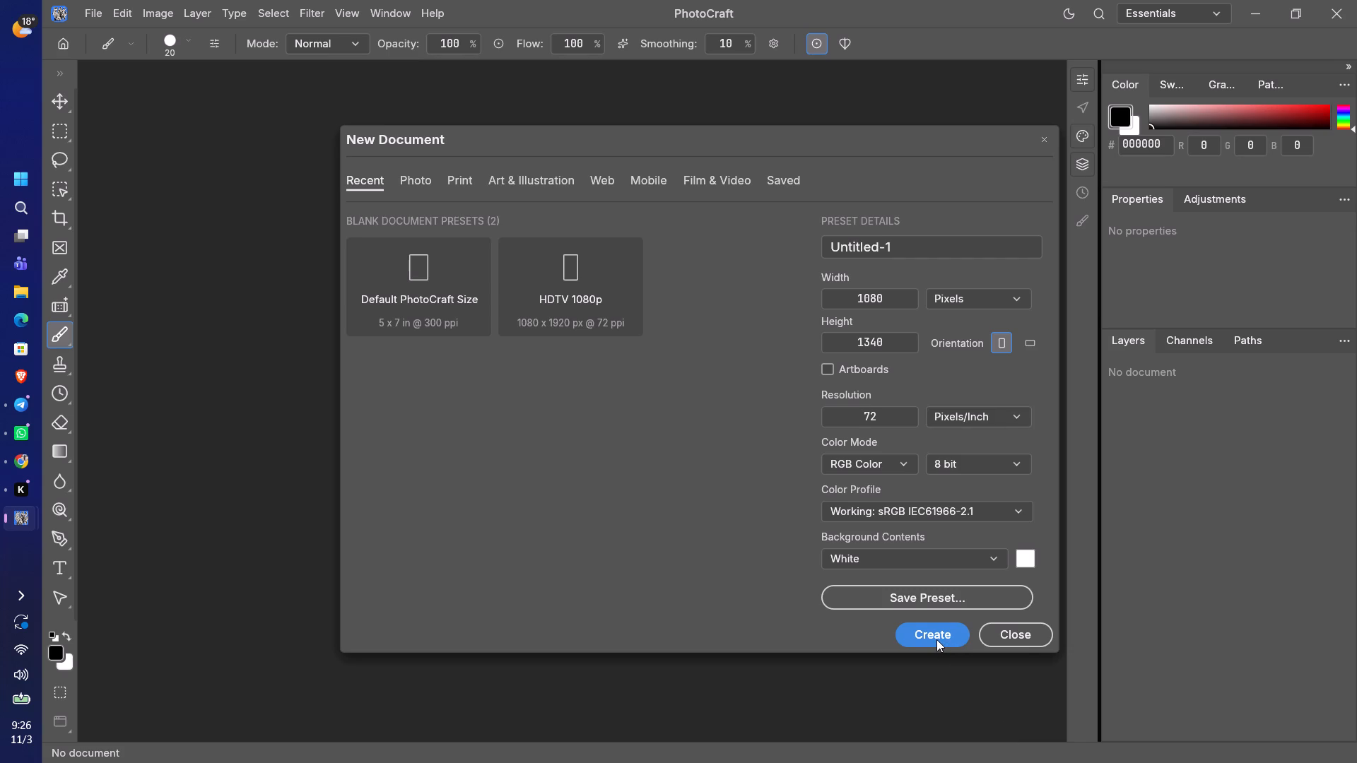
click(934, 632)
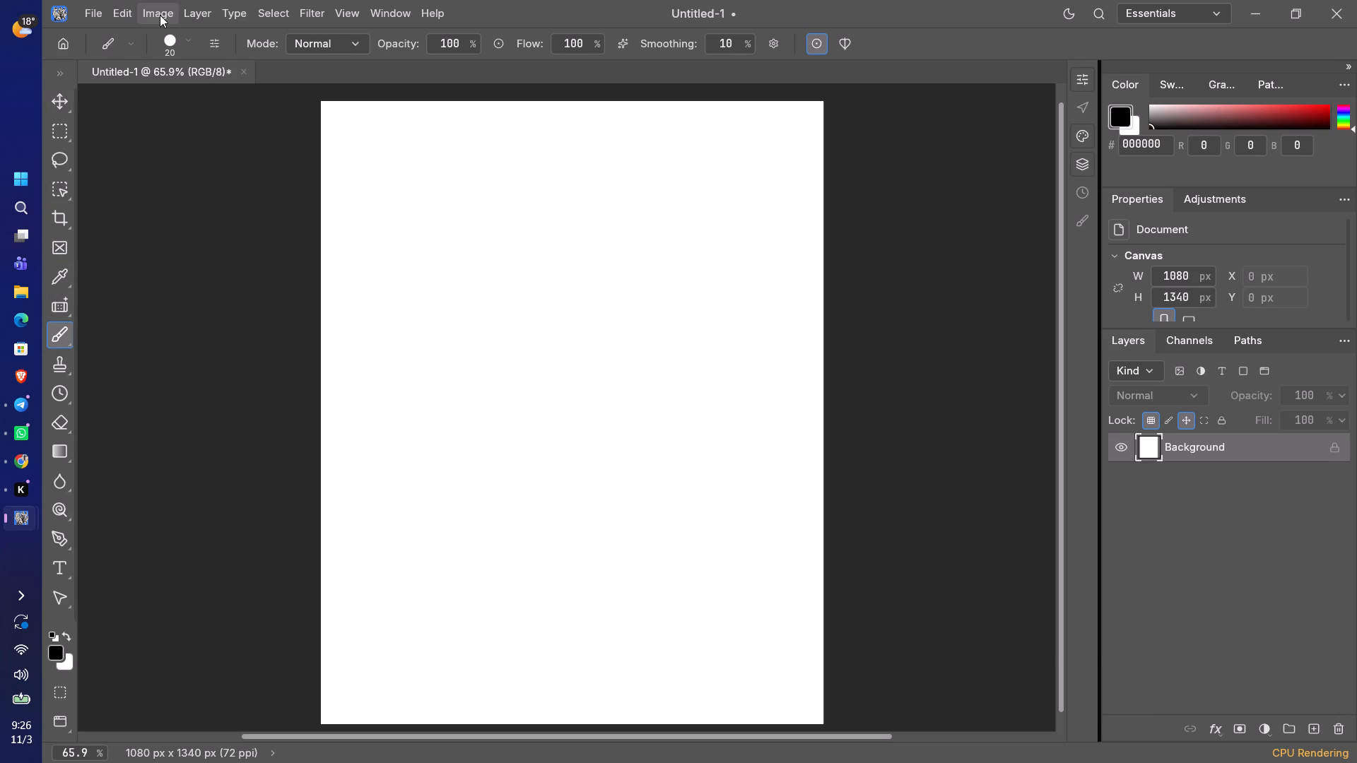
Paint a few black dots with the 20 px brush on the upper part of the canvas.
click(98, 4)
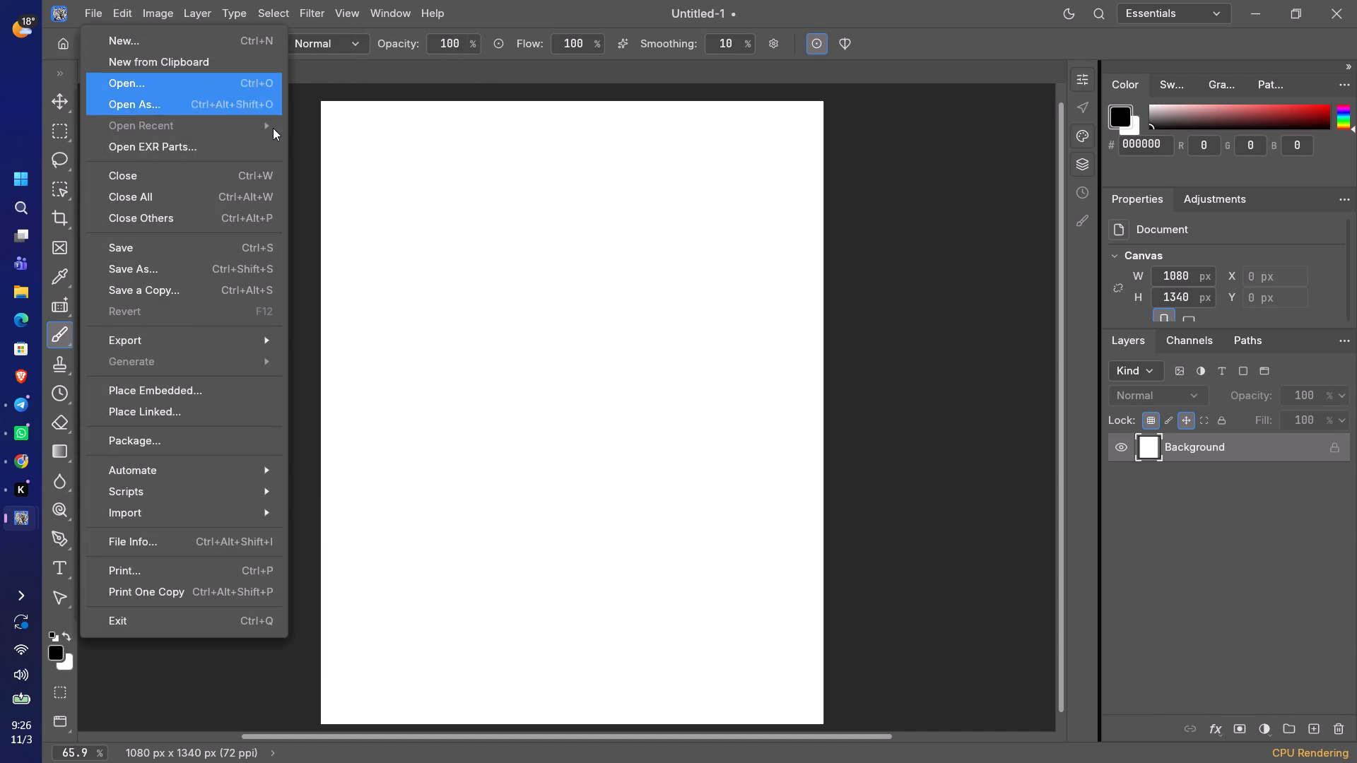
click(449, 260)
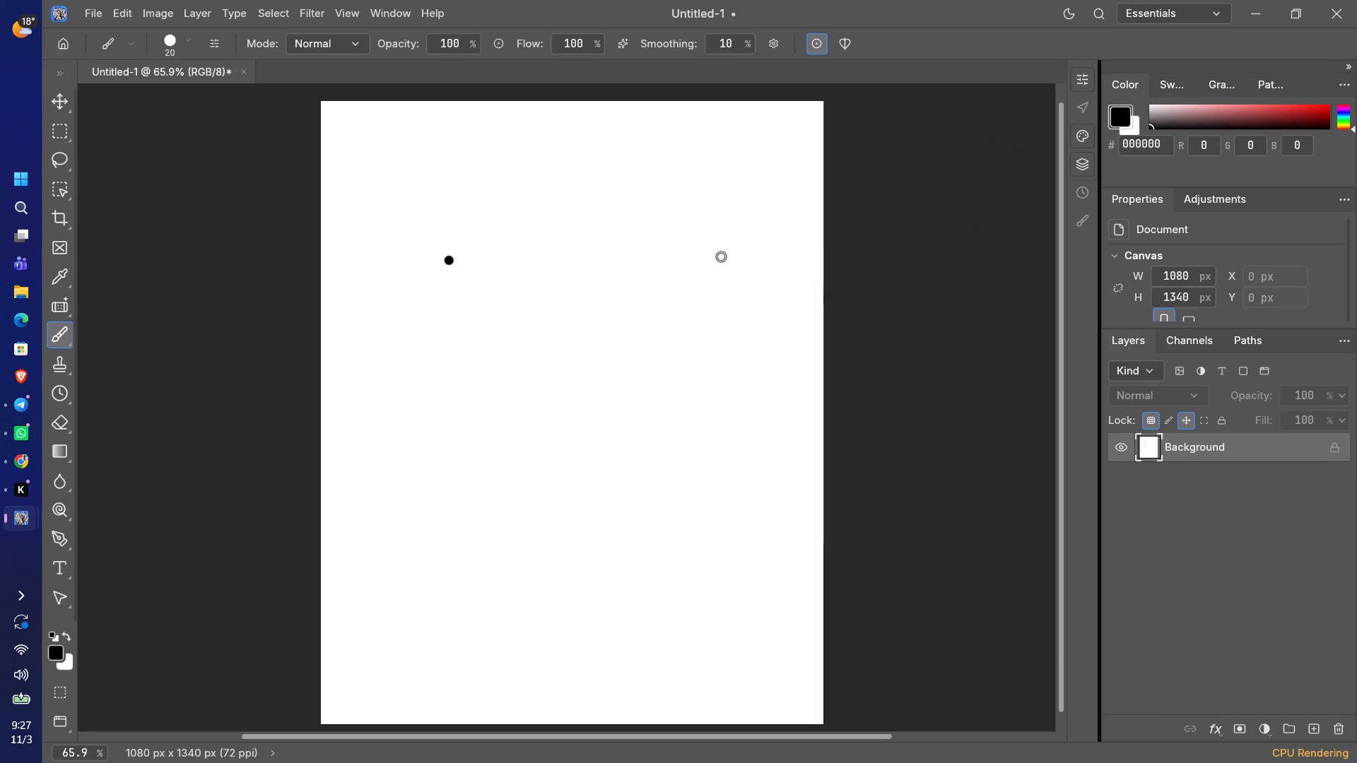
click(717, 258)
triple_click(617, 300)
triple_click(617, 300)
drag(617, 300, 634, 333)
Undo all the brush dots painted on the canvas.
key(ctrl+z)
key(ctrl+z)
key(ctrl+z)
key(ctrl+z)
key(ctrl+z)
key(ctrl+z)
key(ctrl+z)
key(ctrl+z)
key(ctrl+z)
Convert the locked Background into a regular layer and accept its Layer Style with the default blending options.
click(1192, 446)
click(1146, 444)
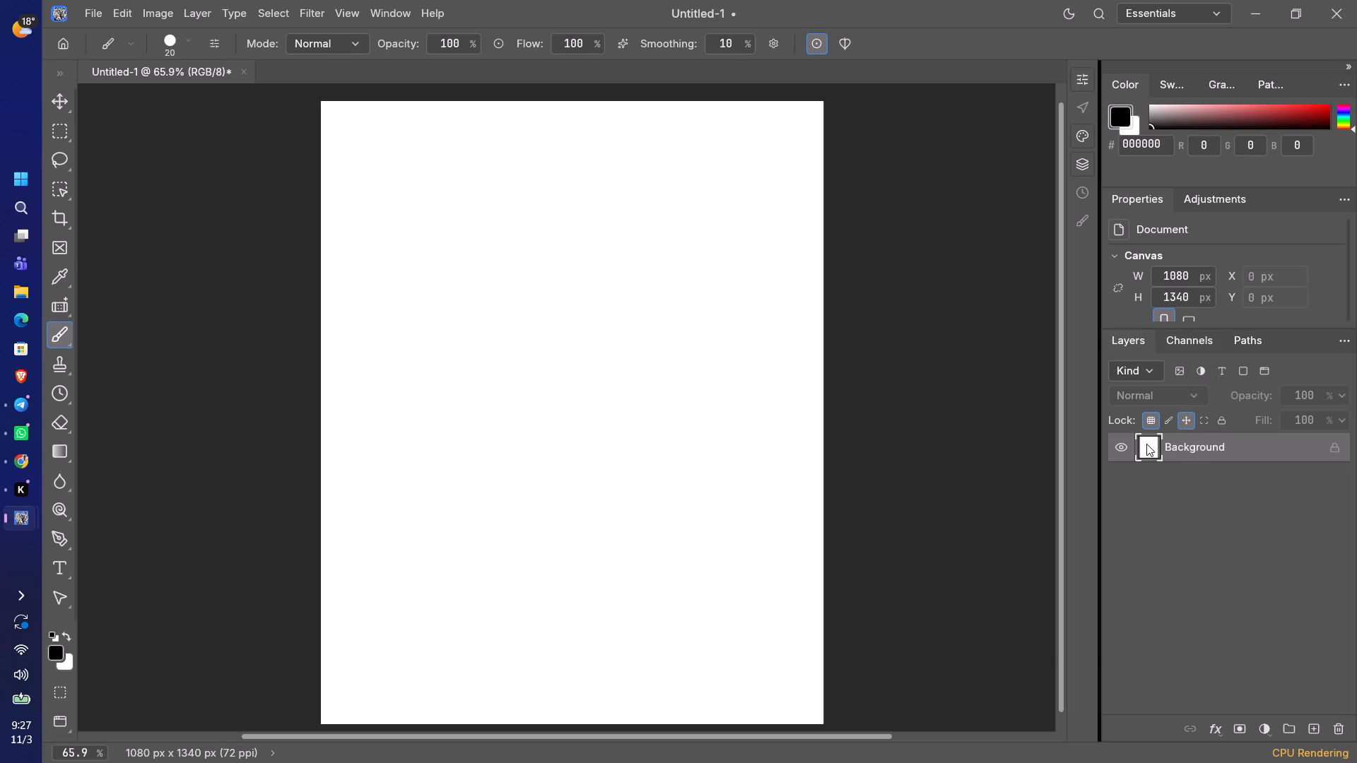
triple_click(1146, 444)
double_click(1146, 444)
double_click(1146, 444)
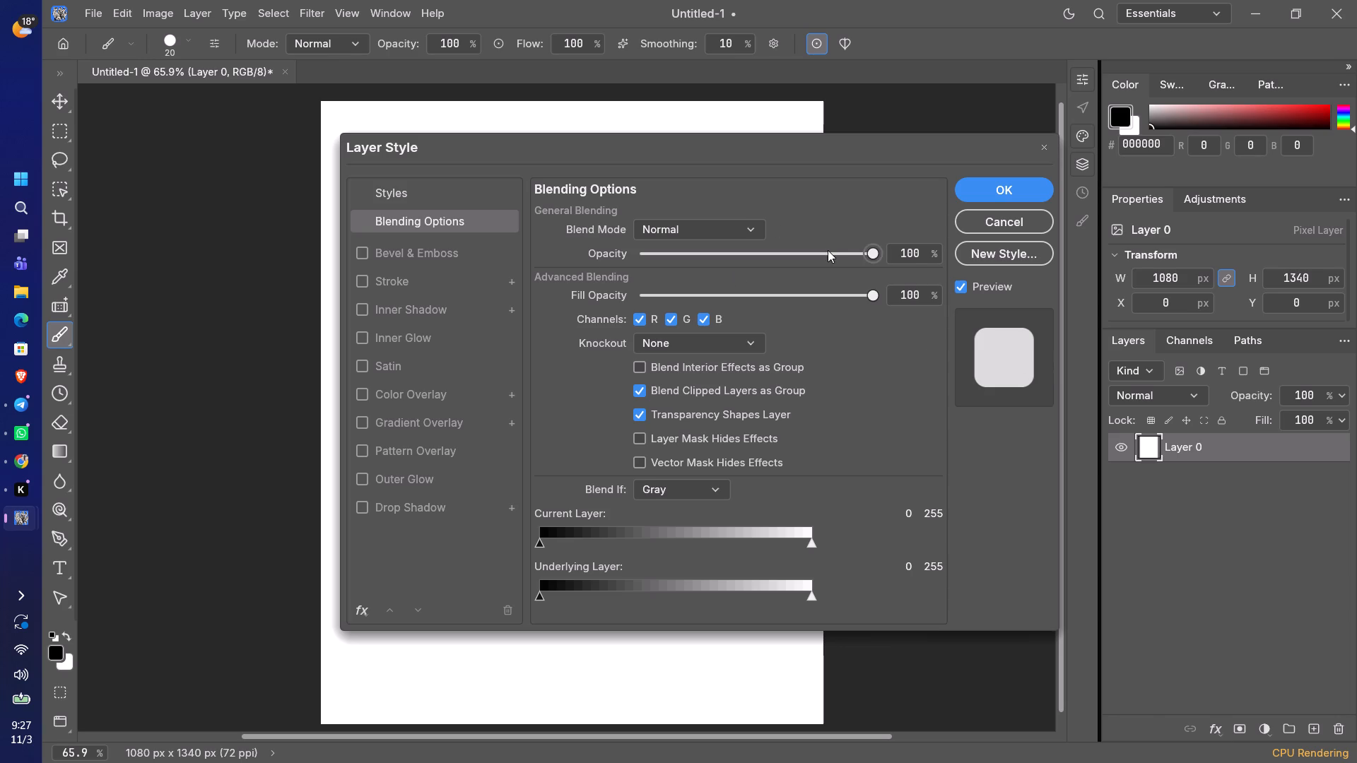
click(1007, 365)
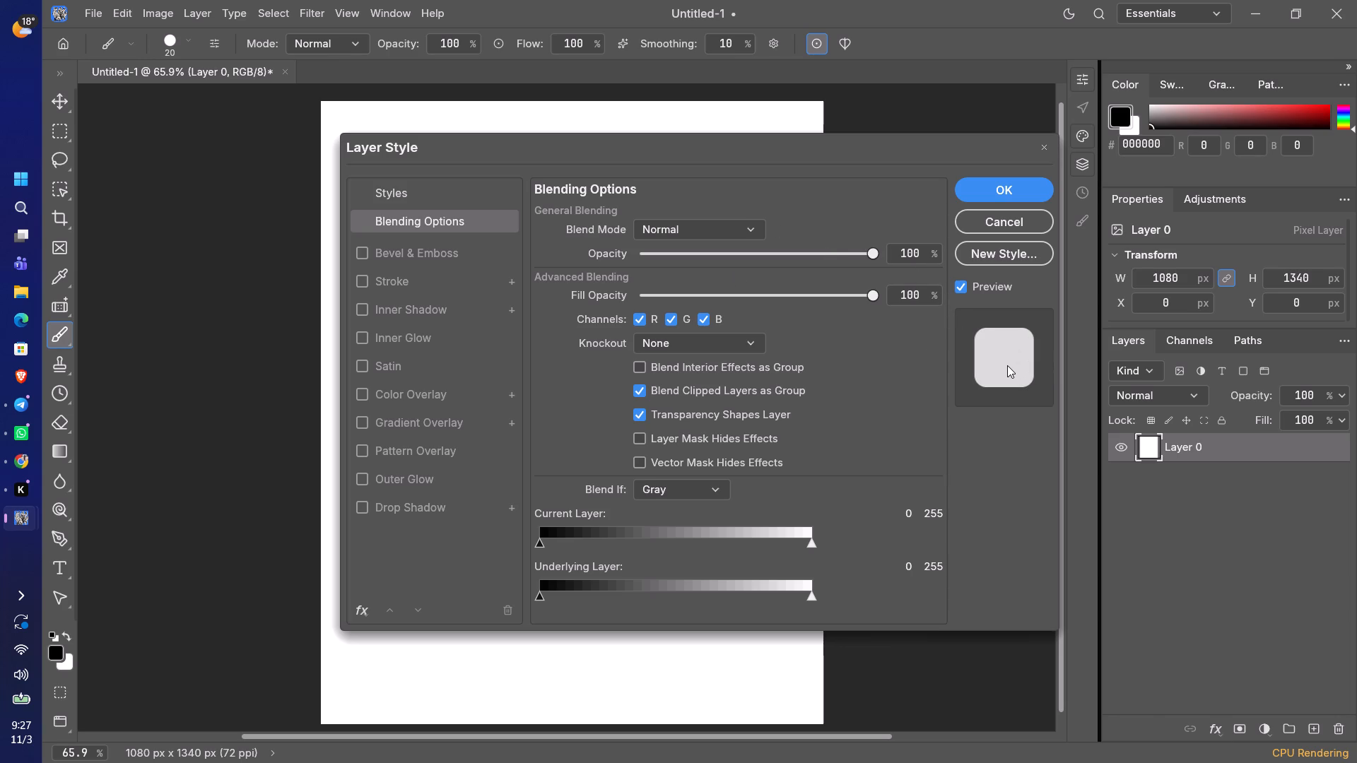
click(1007, 365)
double_click(1007, 365)
double_click(1007, 365)
click(1120, 116)
click(1030, 184)
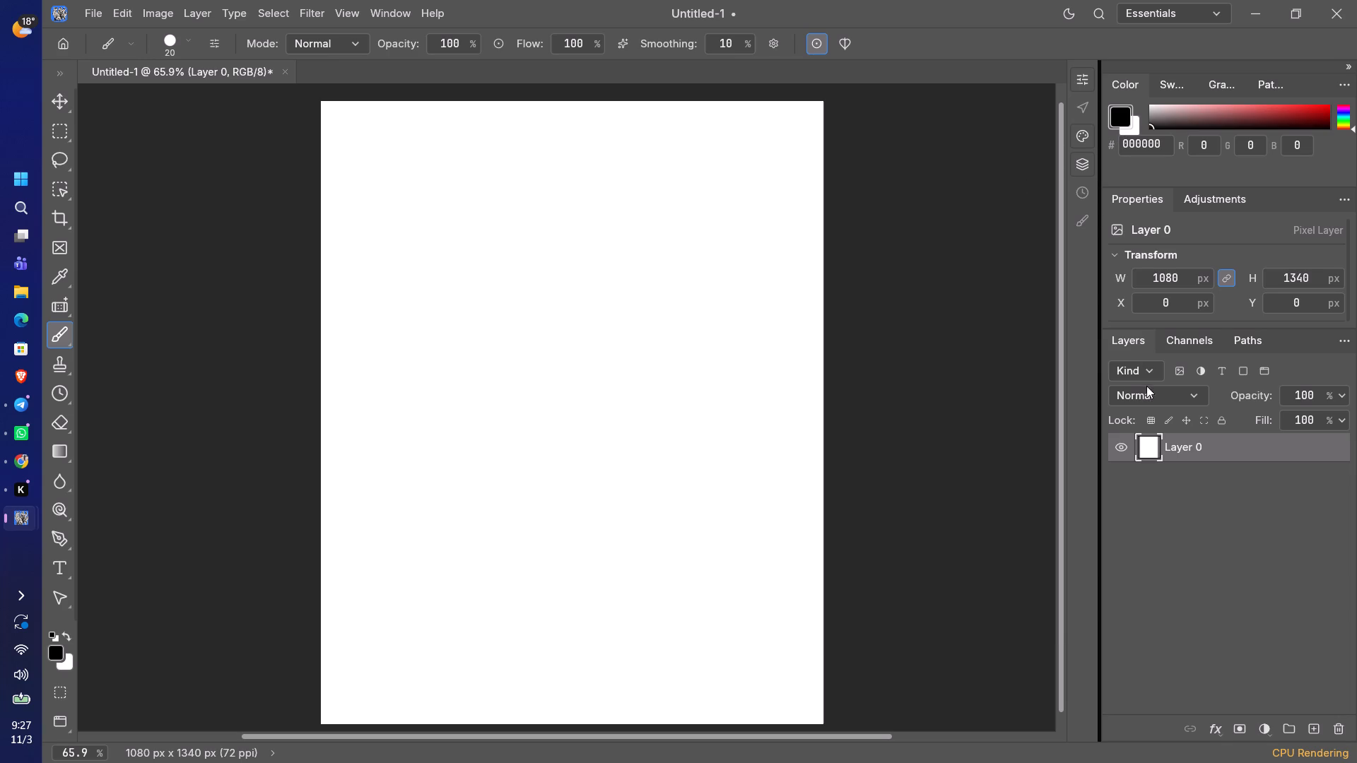
click(1154, 447)
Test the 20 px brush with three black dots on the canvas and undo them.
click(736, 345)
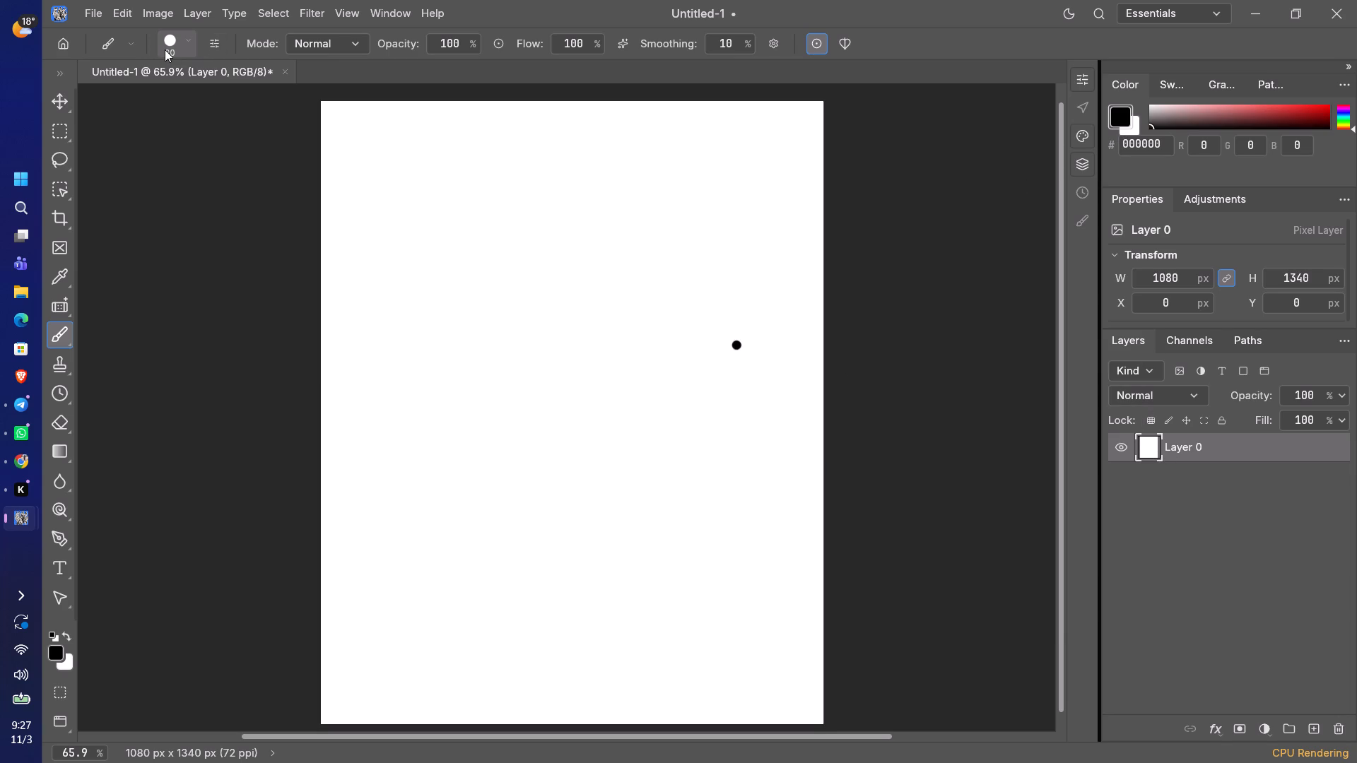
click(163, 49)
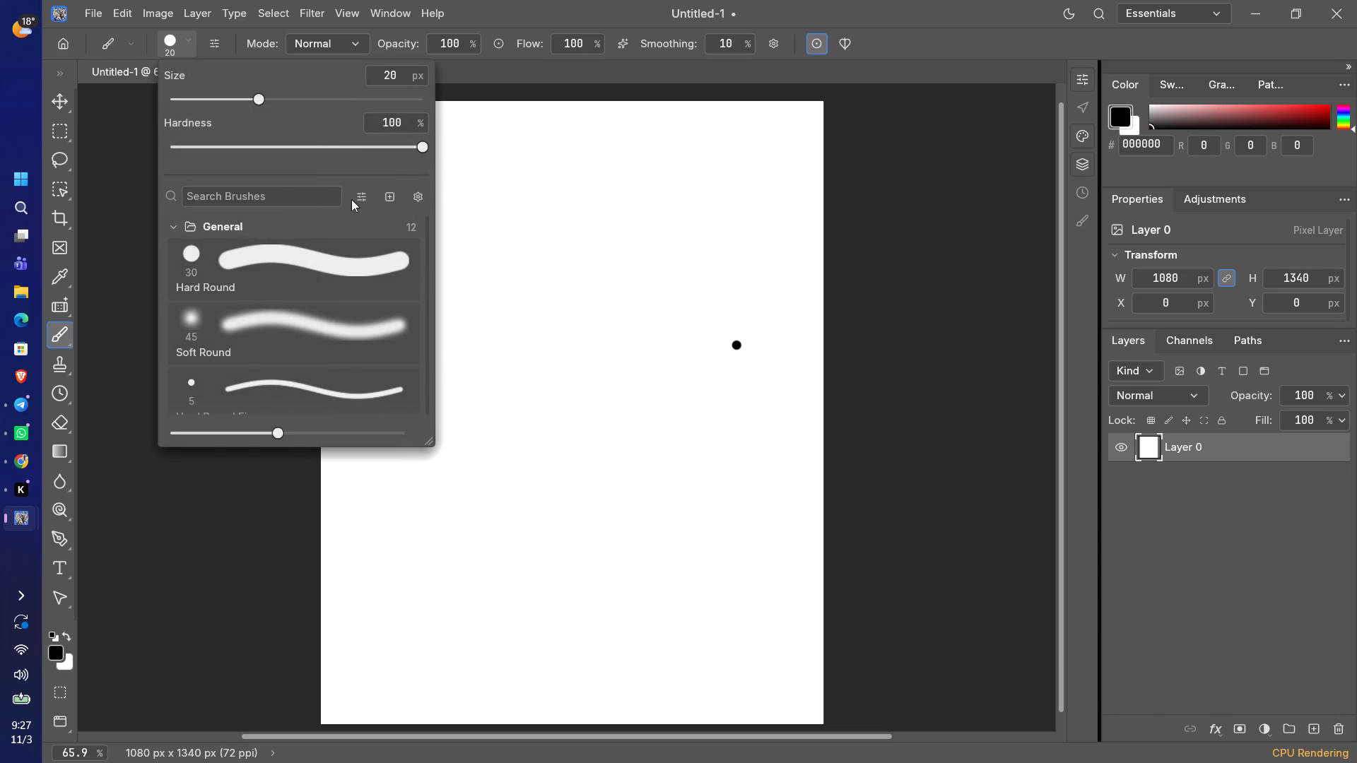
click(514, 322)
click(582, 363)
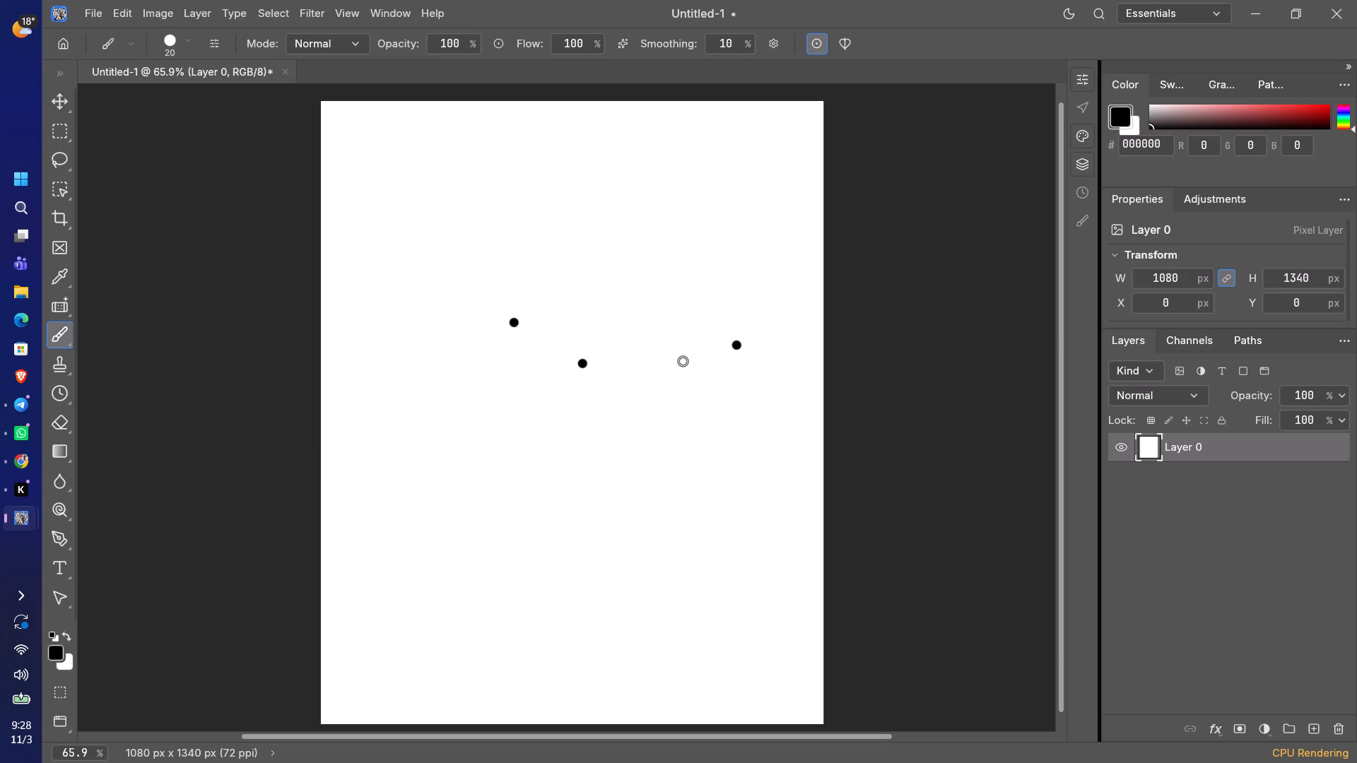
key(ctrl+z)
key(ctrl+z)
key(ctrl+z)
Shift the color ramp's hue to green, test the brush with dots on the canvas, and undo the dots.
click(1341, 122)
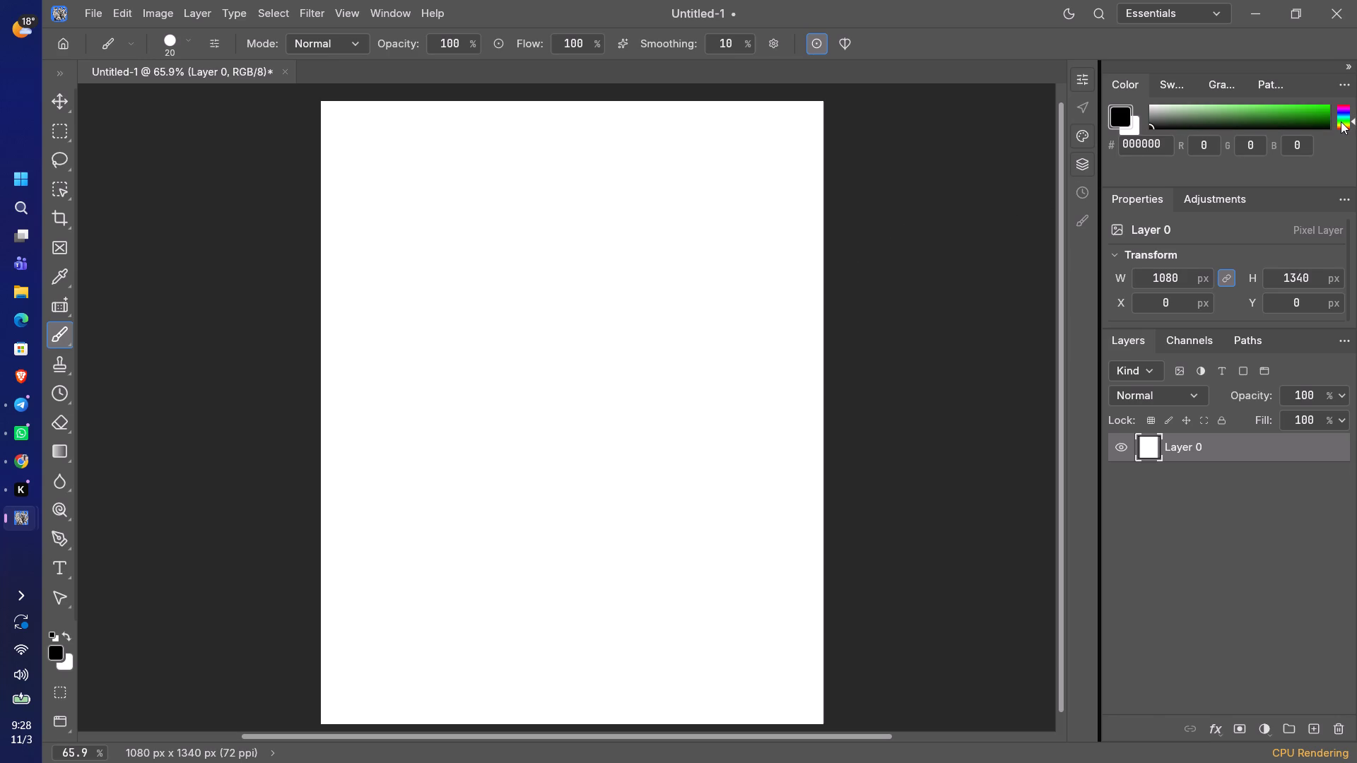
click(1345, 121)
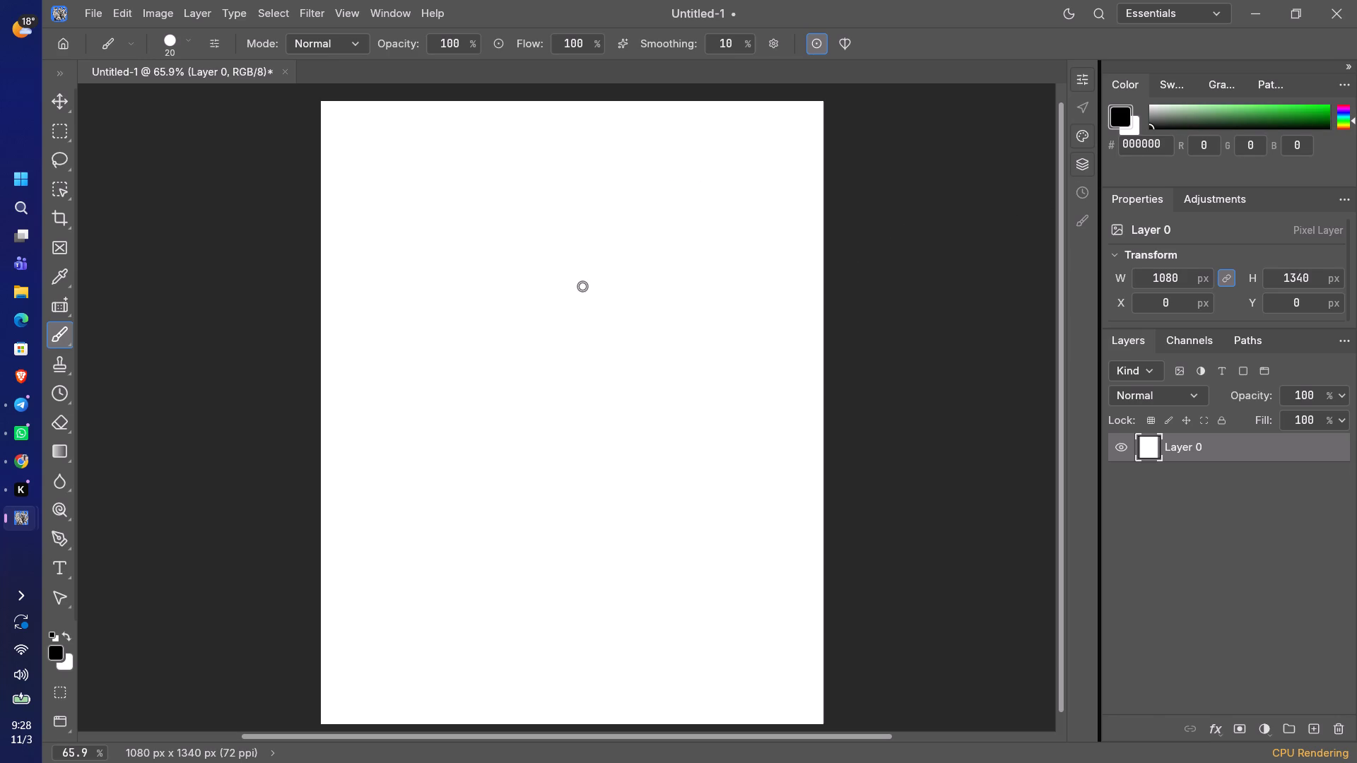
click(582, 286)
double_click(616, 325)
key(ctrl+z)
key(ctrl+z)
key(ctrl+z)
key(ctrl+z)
Set the foreground color to green #16C921, using a hue of 124°.
click(55, 649)
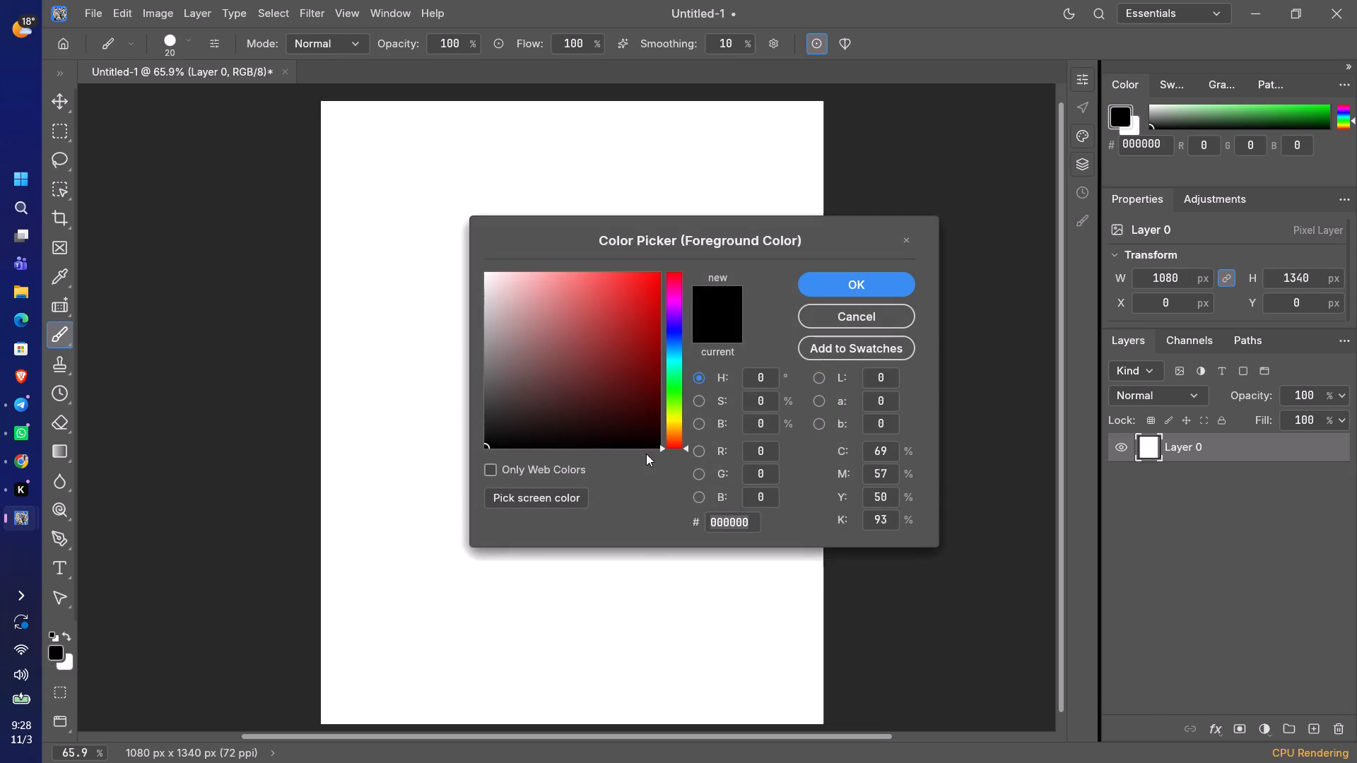
click(677, 385)
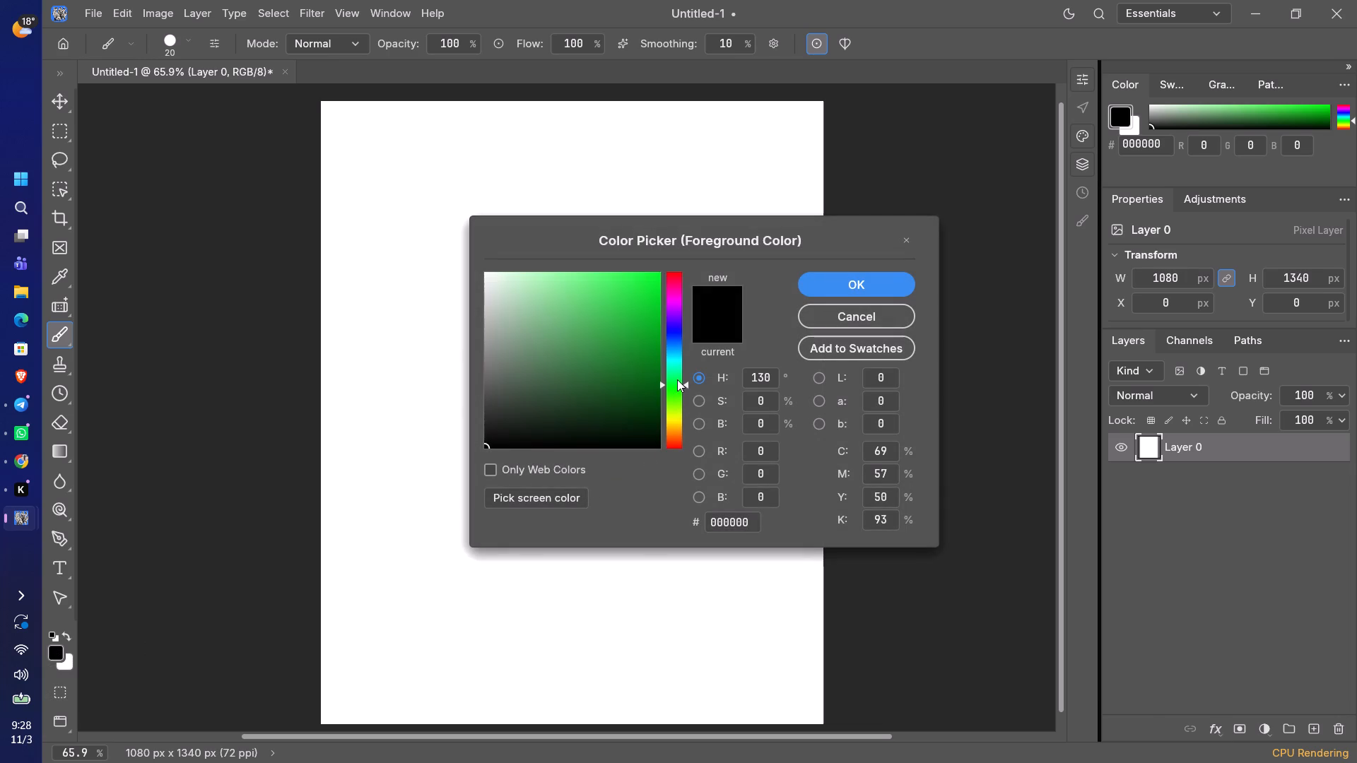
click(677, 379)
click(677, 388)
click(642, 309)
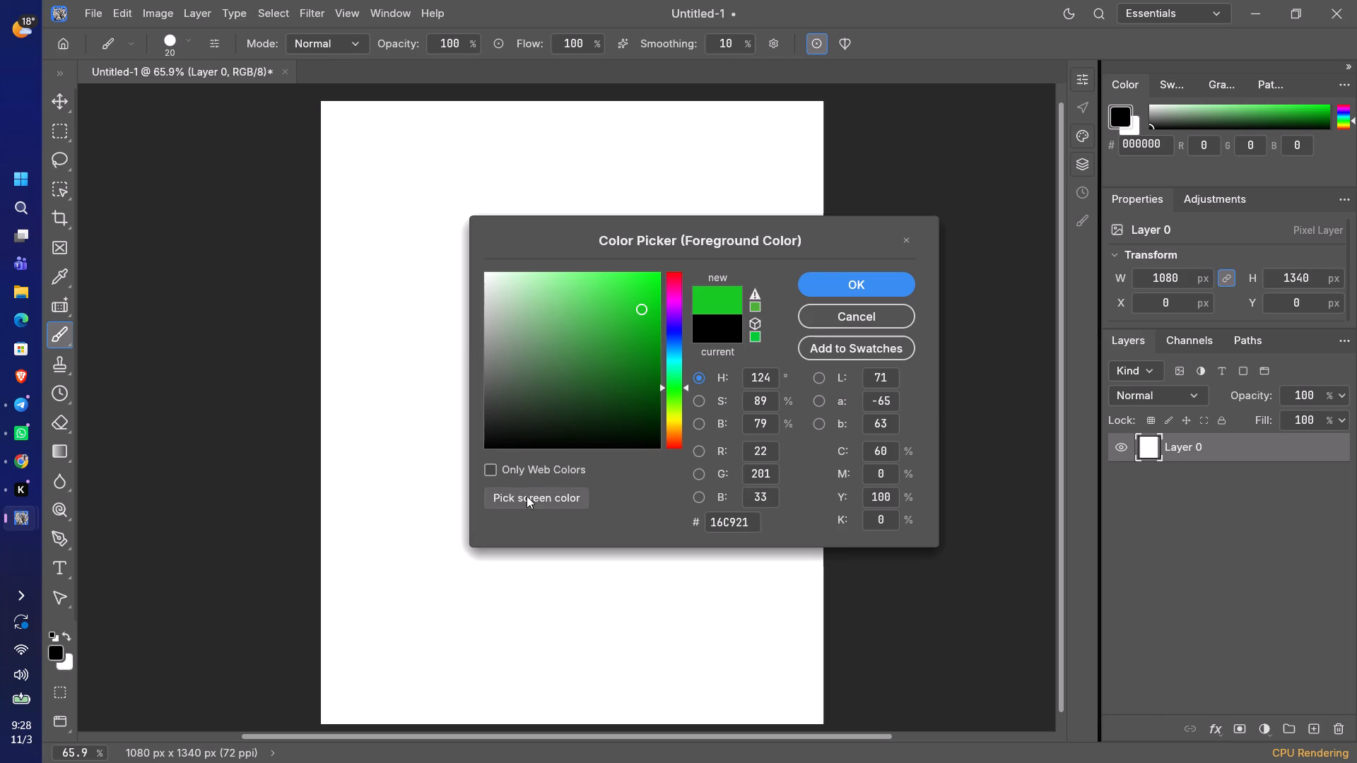
click(710, 300)
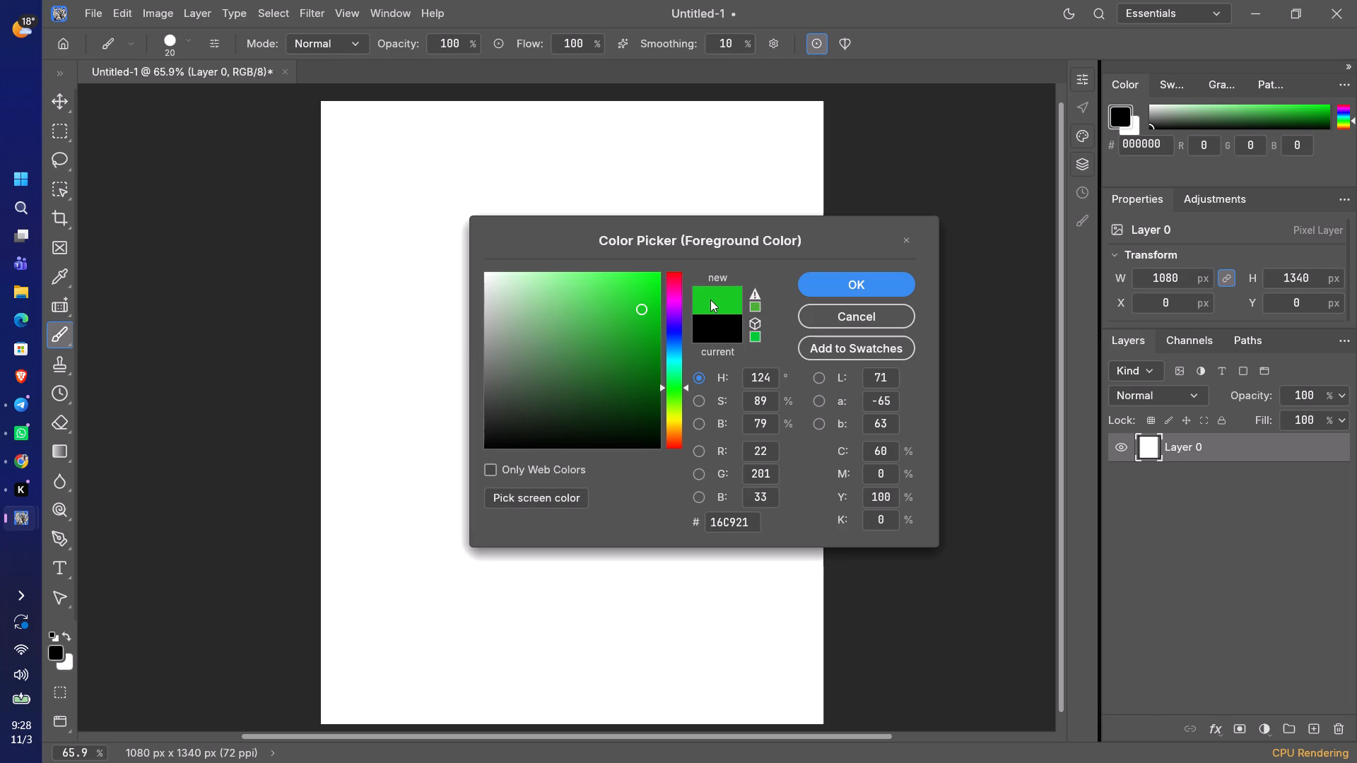
click(860, 288)
Paint a green dot with the 20 px brush on Layer 0, in the upper middle of the canvas.
click(570, 278)
triple_click(570, 278)
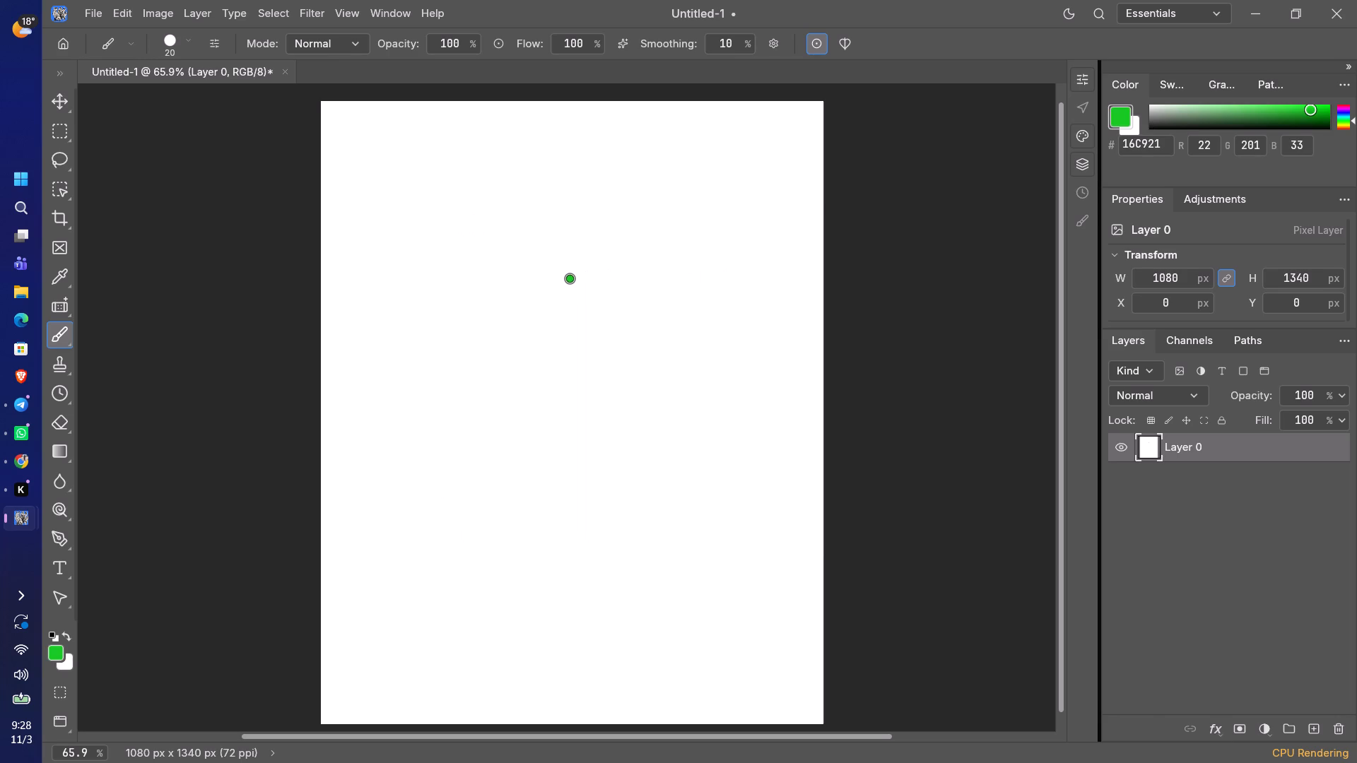
triple_click(570, 278)
double_click(570, 278)
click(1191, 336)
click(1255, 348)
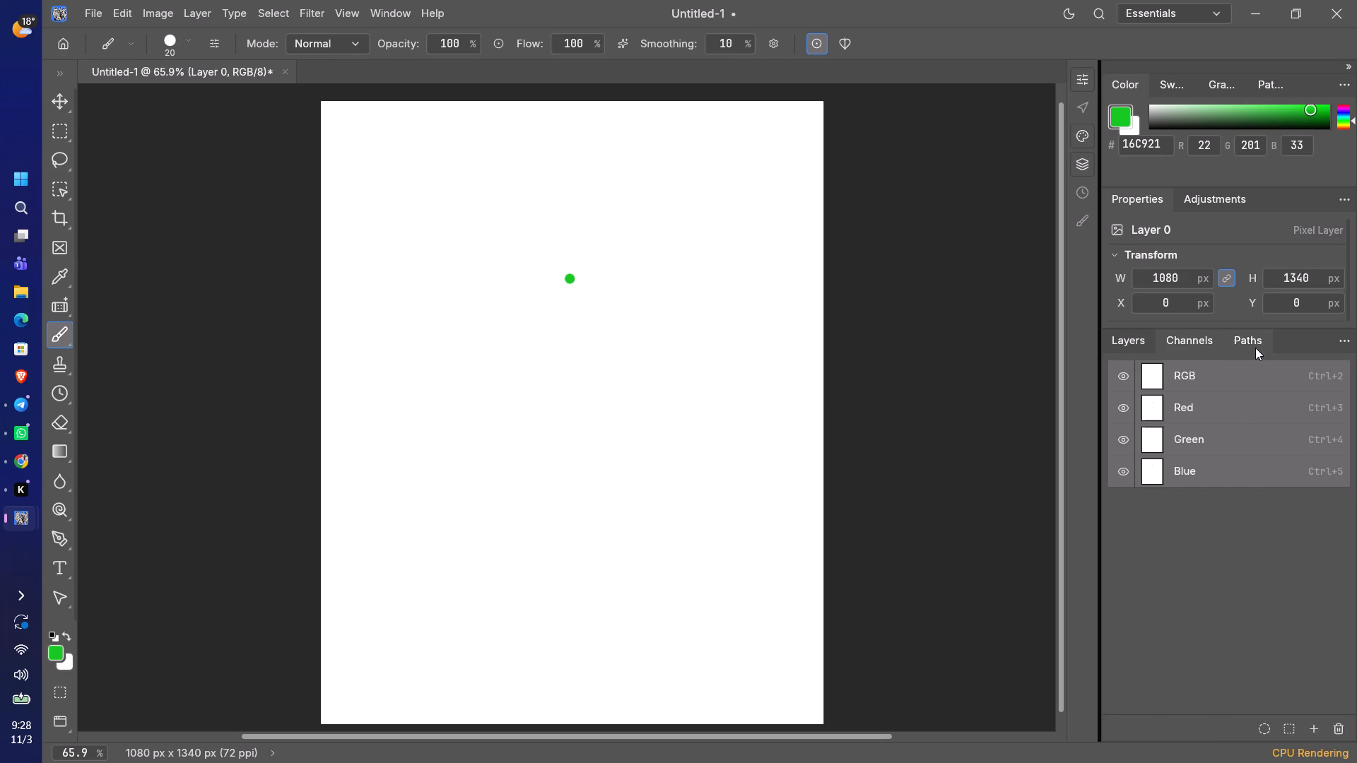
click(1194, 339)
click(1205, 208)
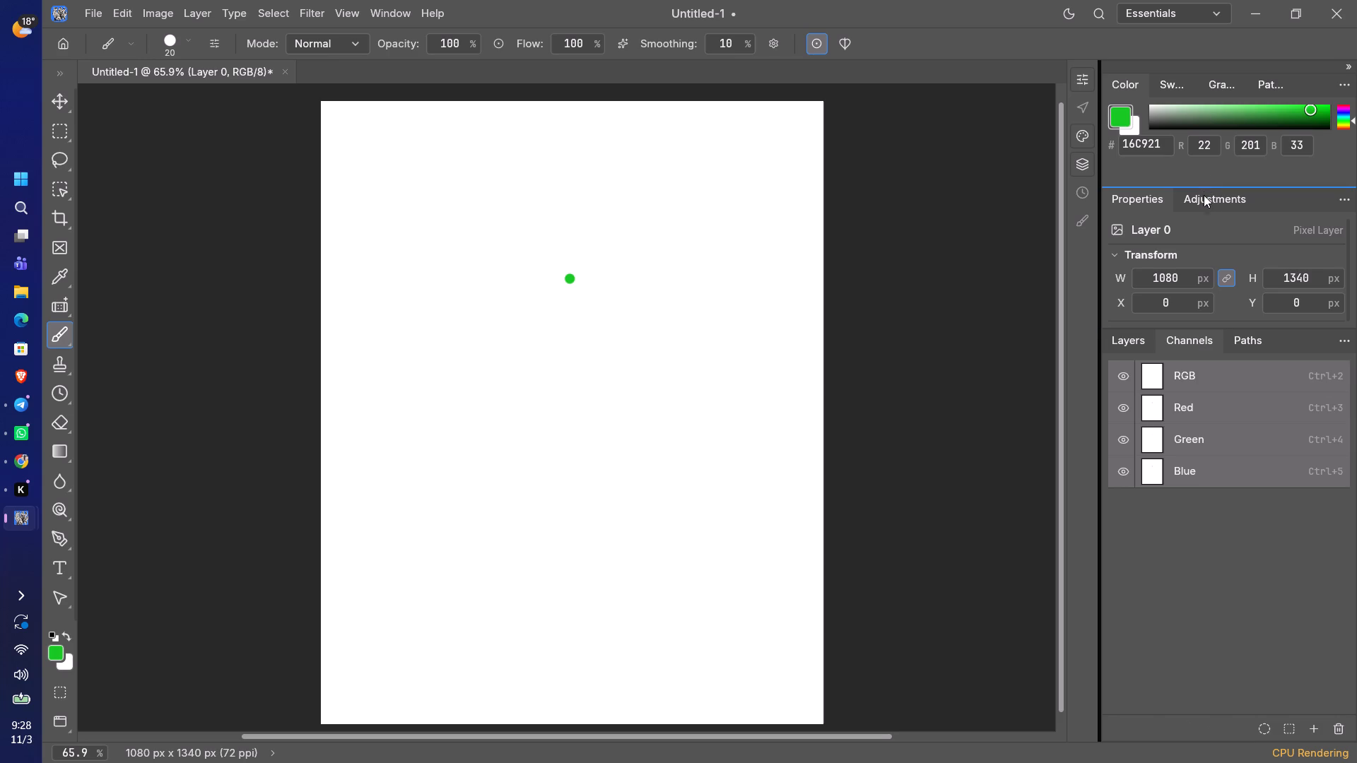
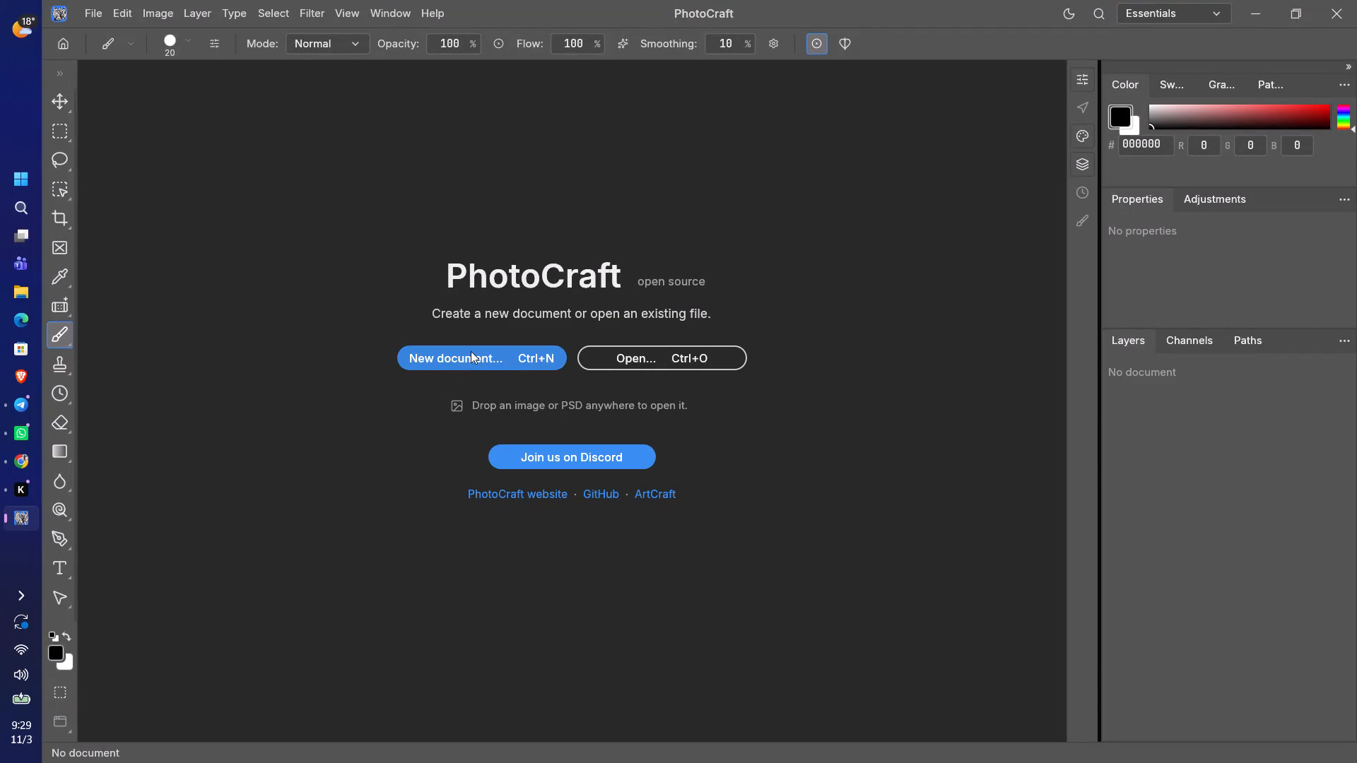
Create a portrait 1080 x 1920 px document at 72 pixels/inch with a white background, undoing the stray brush dot.
click(471, 351)
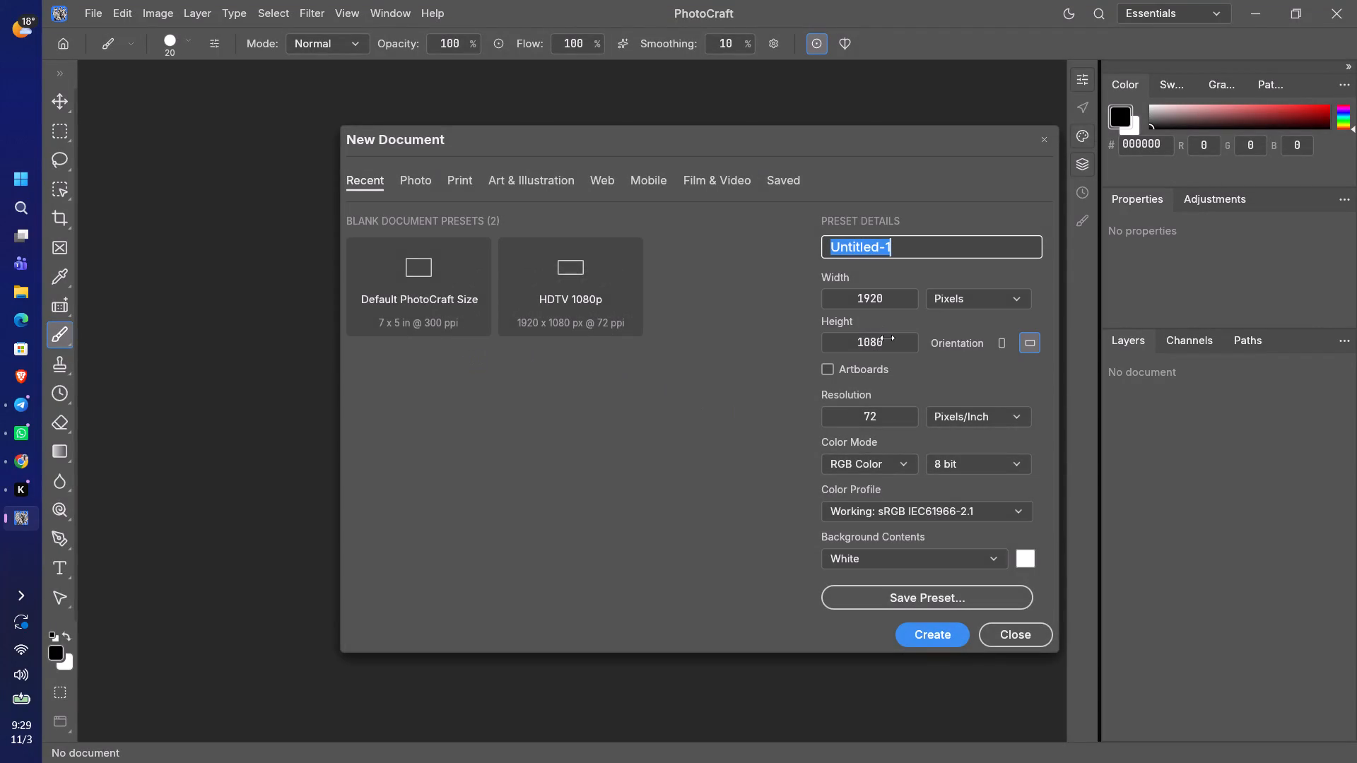
click(1000, 337)
click(934, 633)
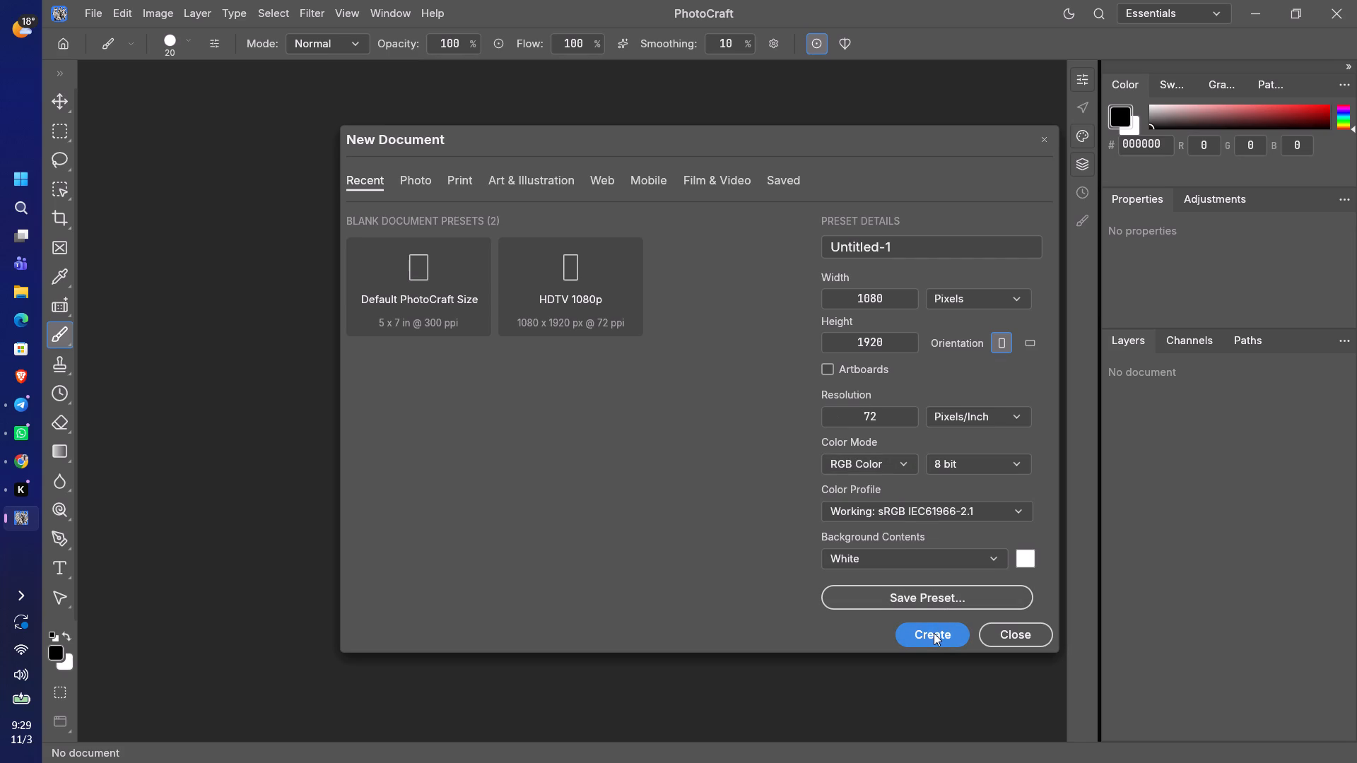
click(934, 633)
click(934, 633)
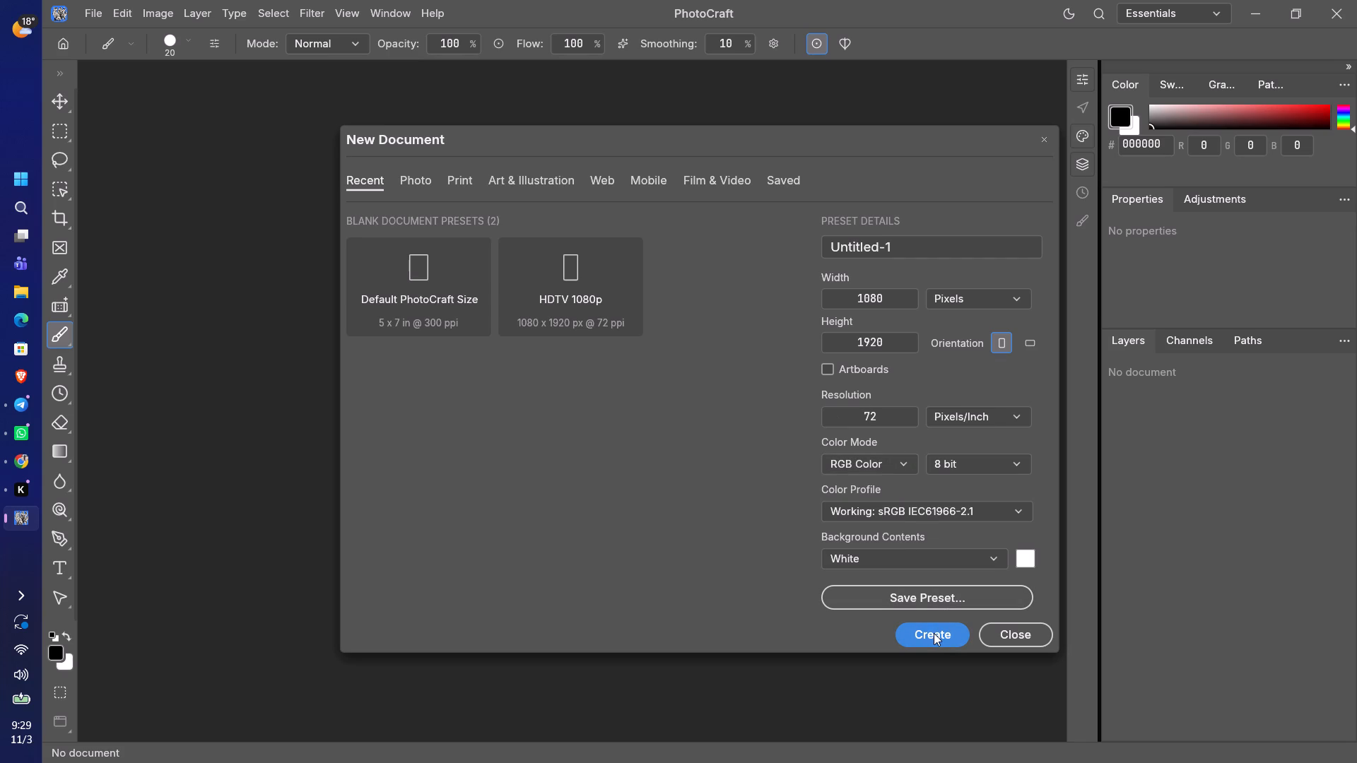
click(934, 633)
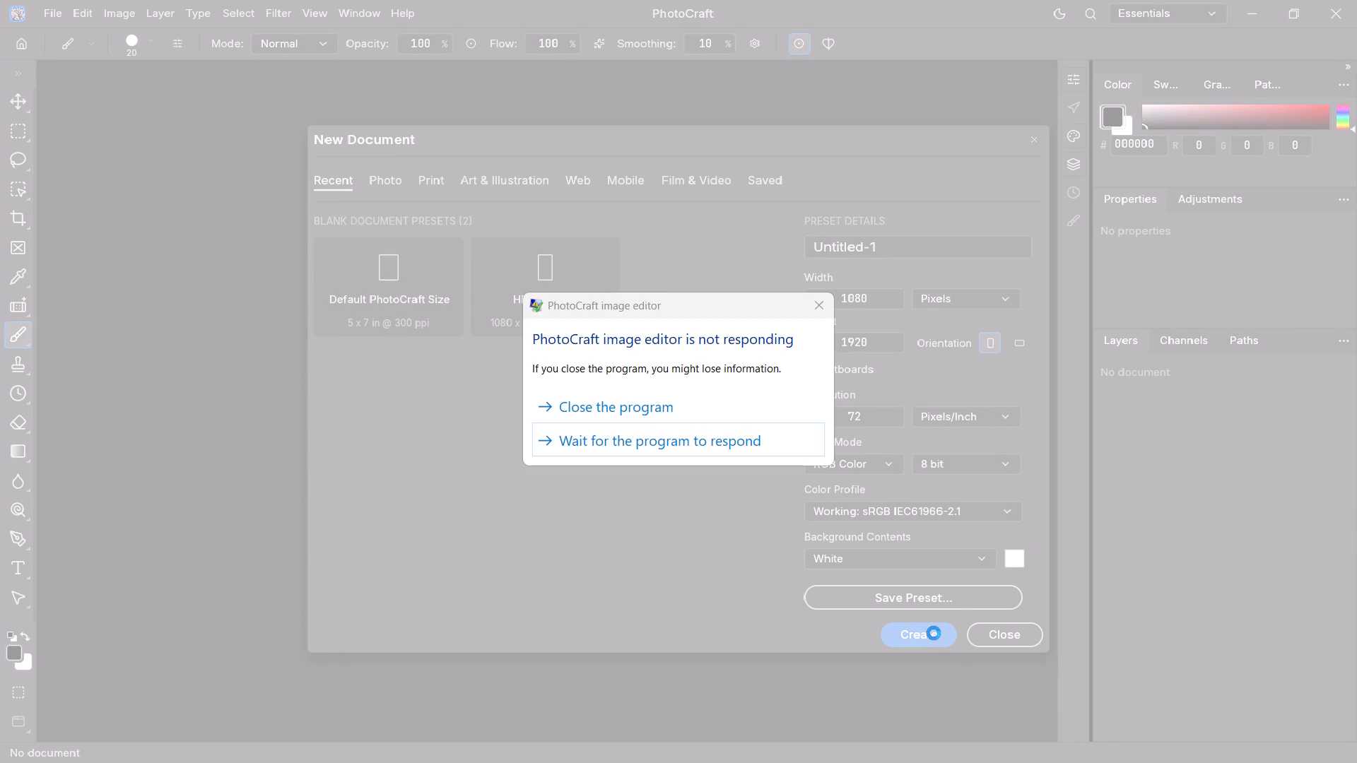
click(662, 450)
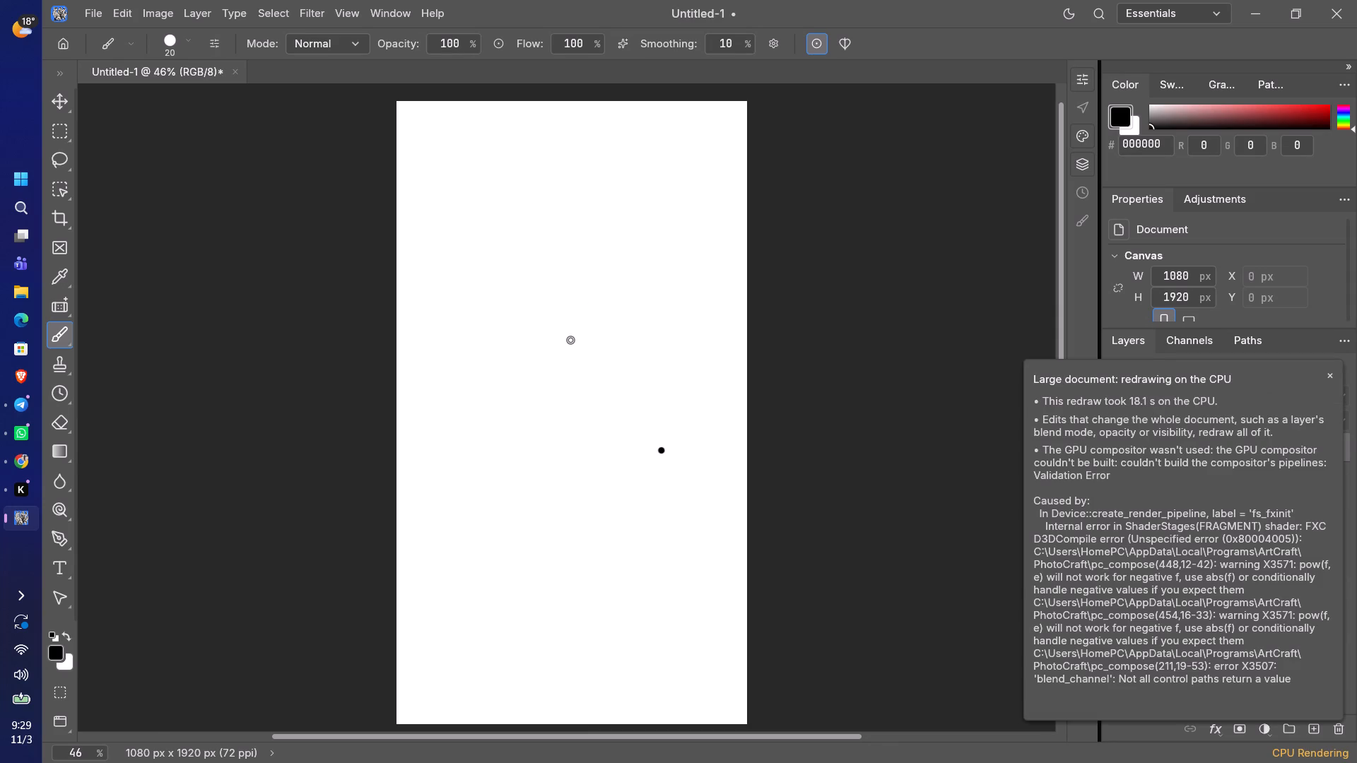
key(ctrl+z)
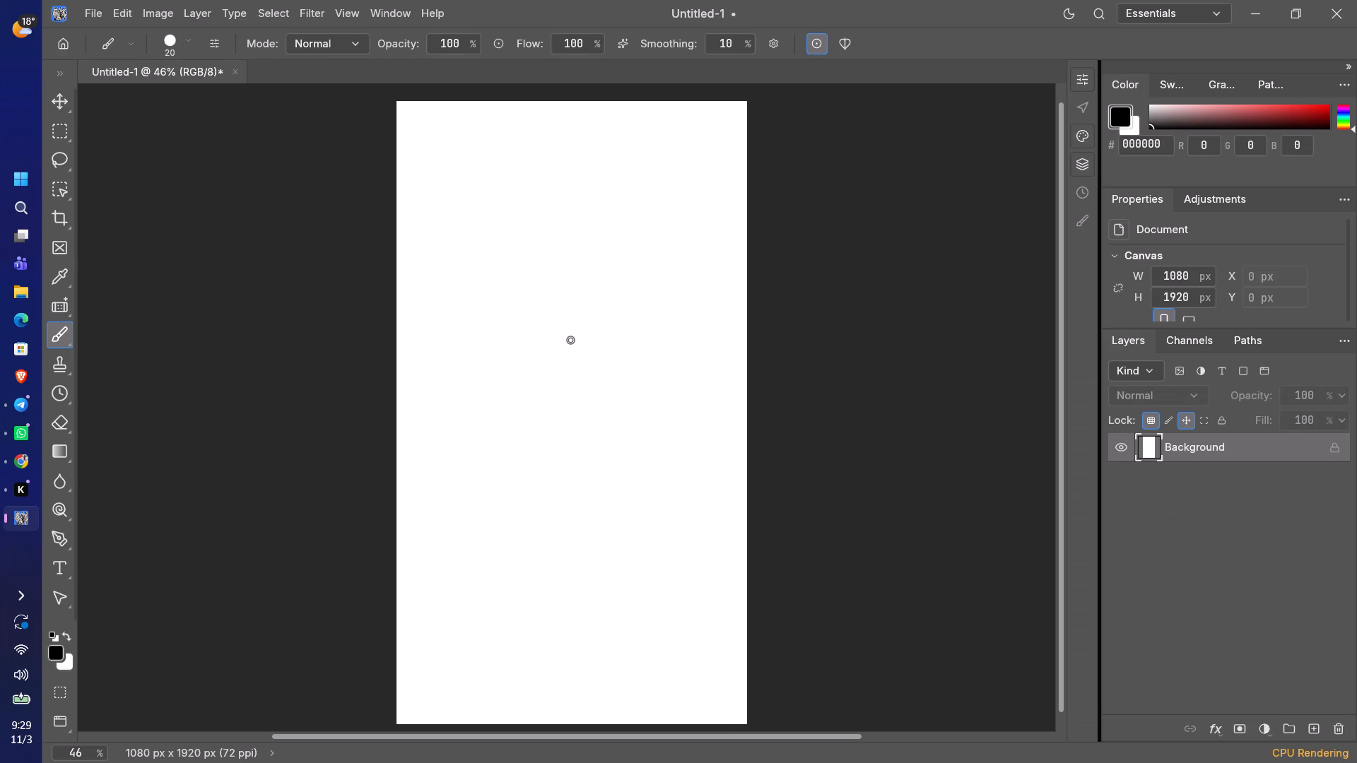
Examine the System Info details about CPU rendering and dismiss them.
scroll(570, 340, down, 2)
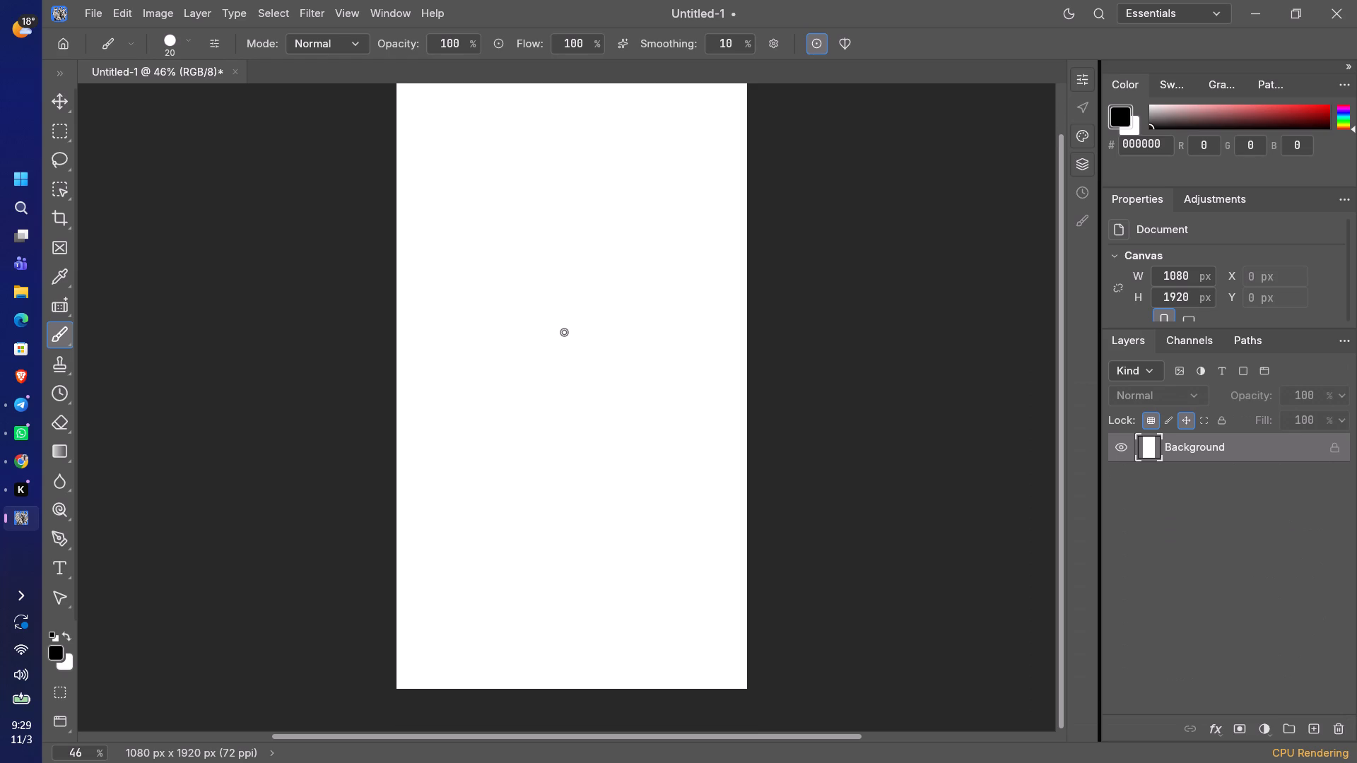
scroll(564, 332, up, 1)
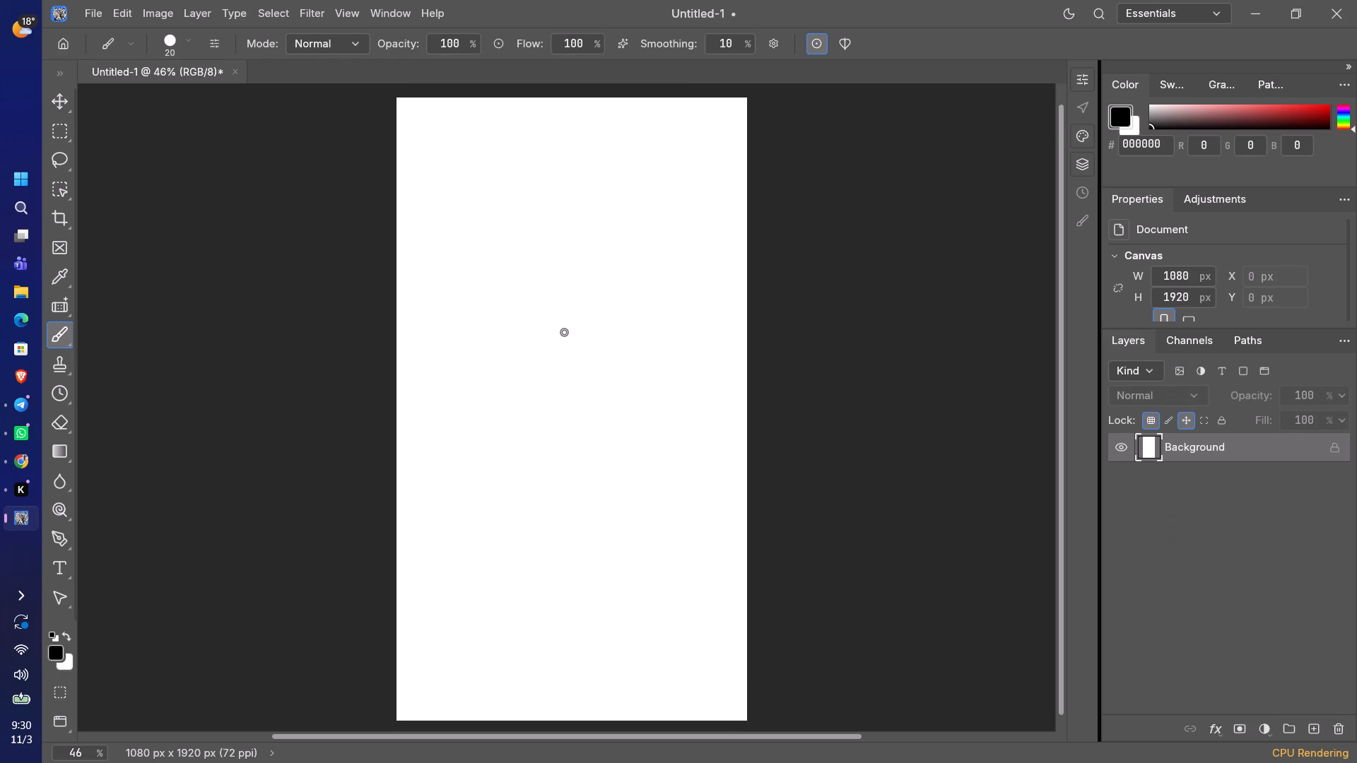
scroll(564, 332, up, 1)
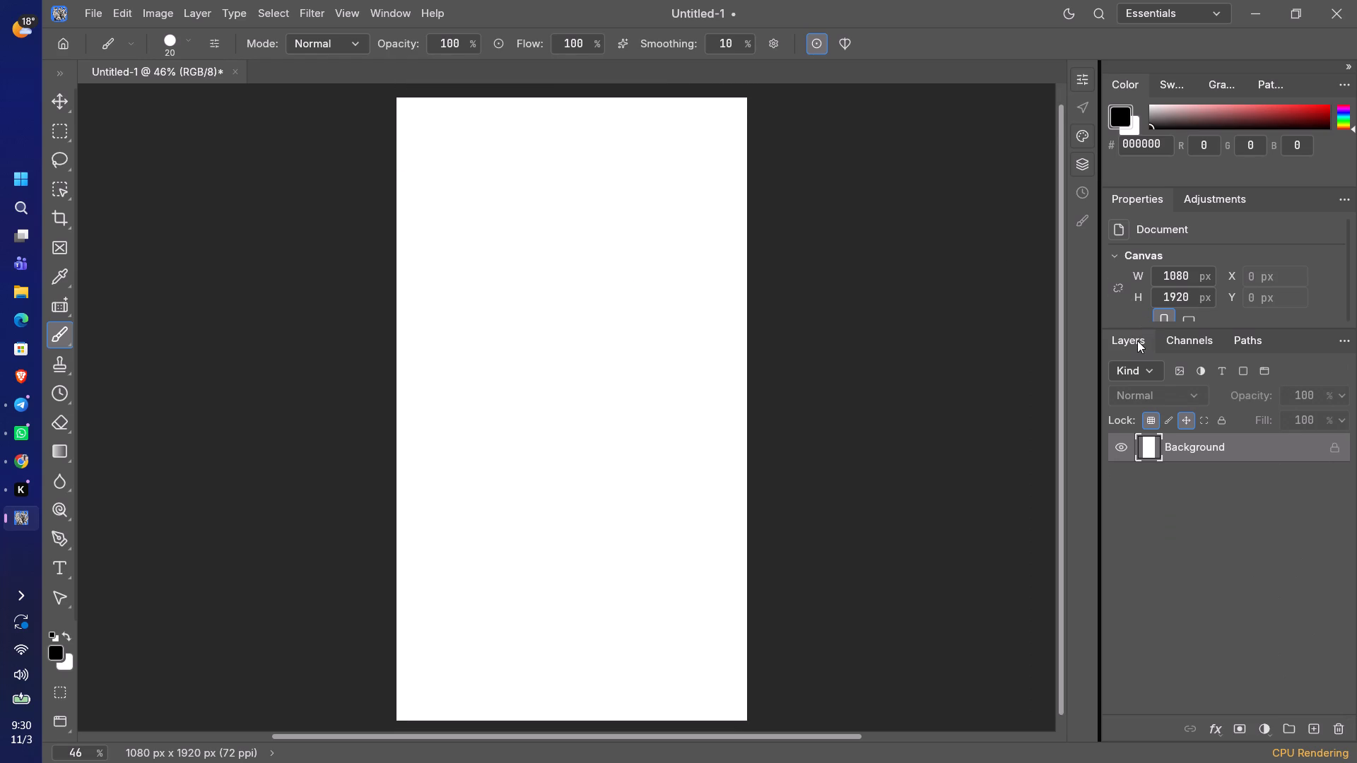
click(1137, 341)
click(1351, 83)
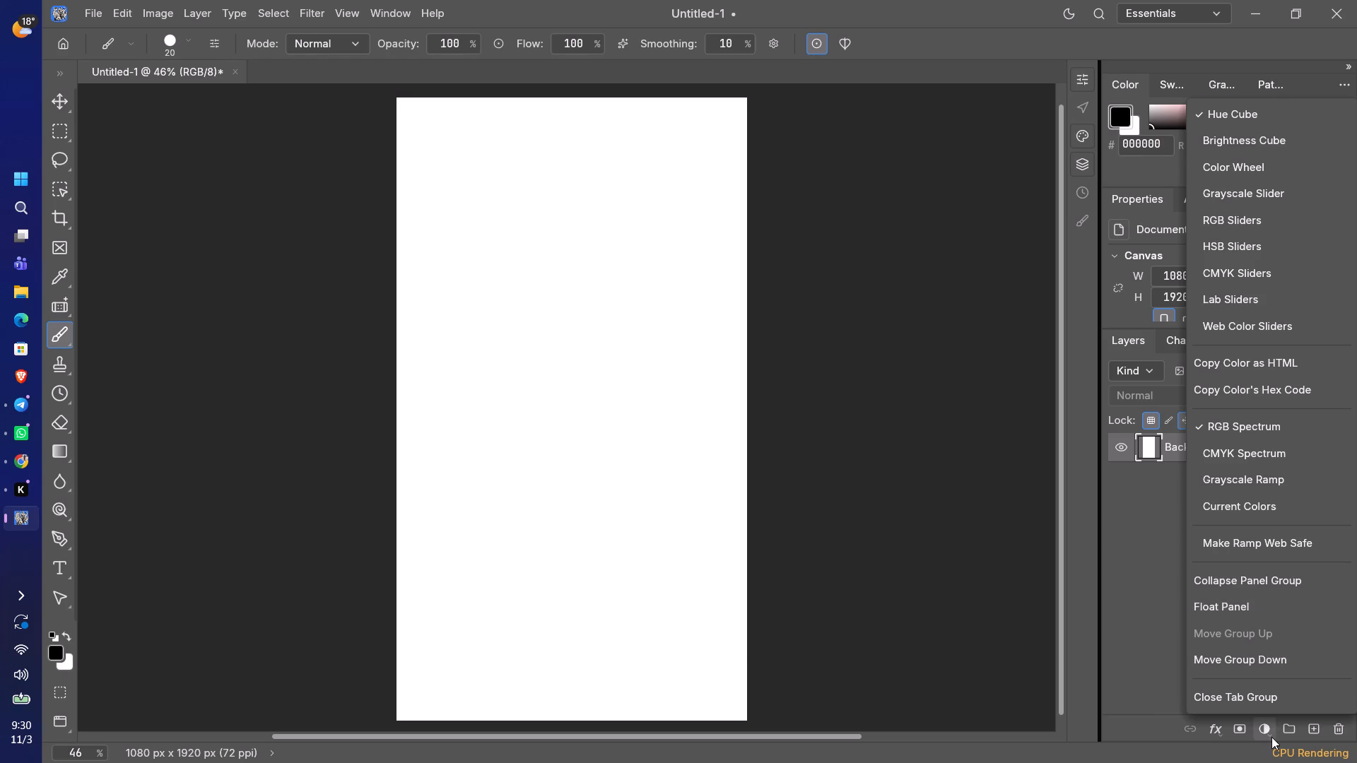
click(1293, 758)
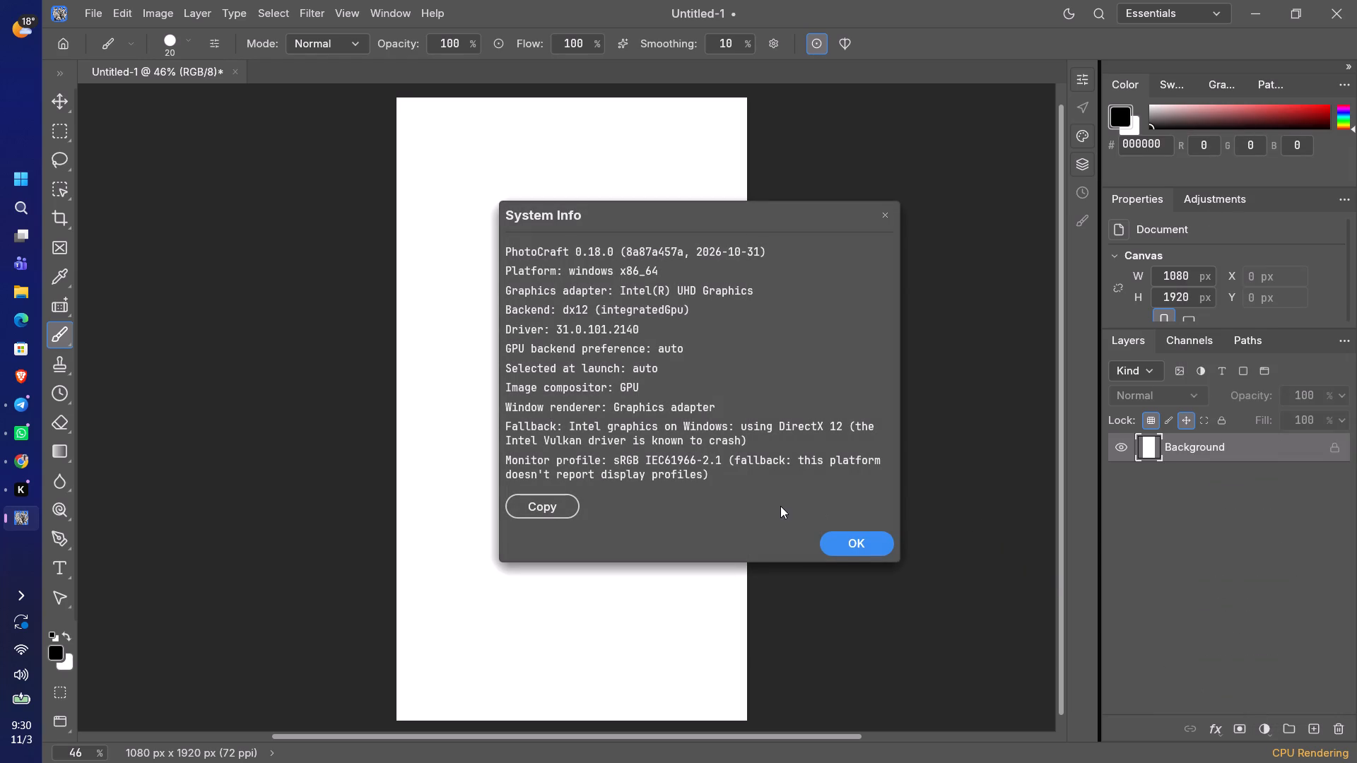
click(857, 531)
click(859, 544)
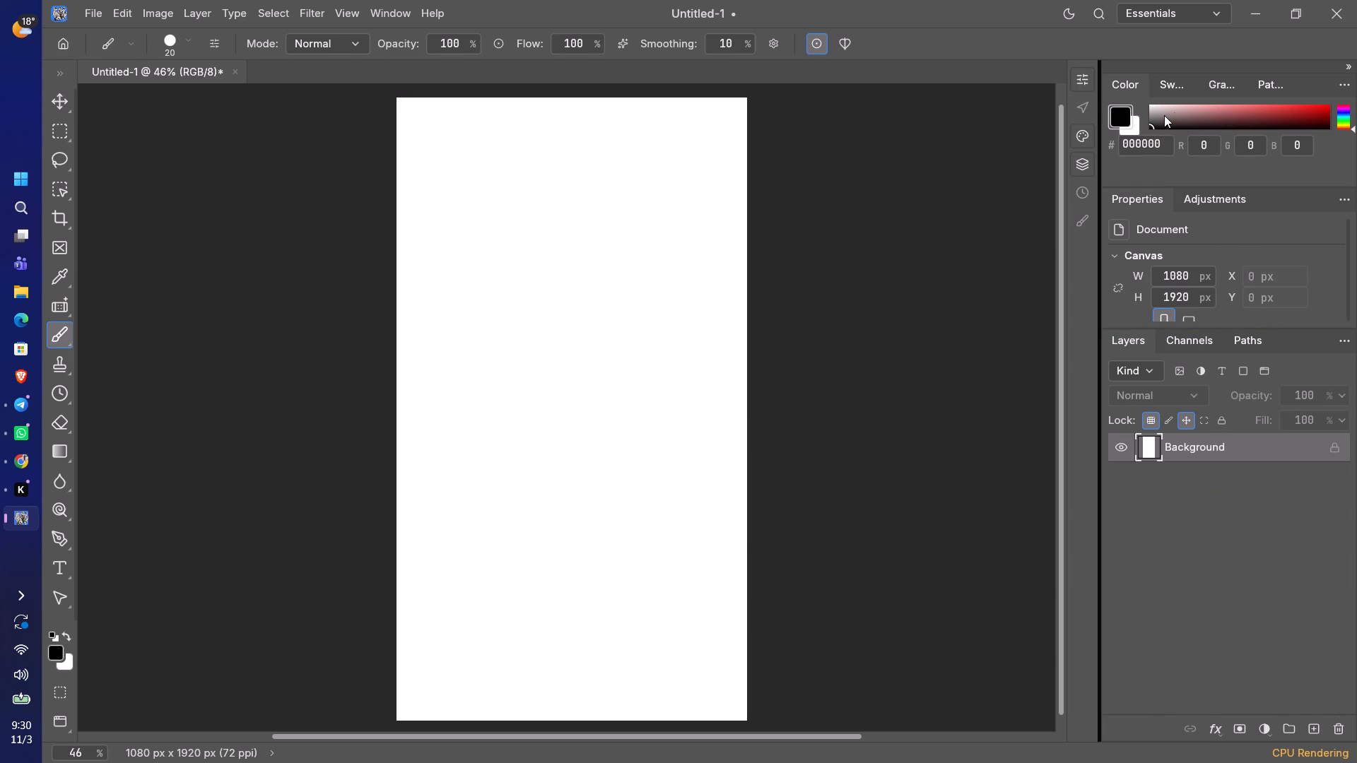
Switch the color display to Color Wheel and set the foreground color's hue to 115°.
click(1341, 80)
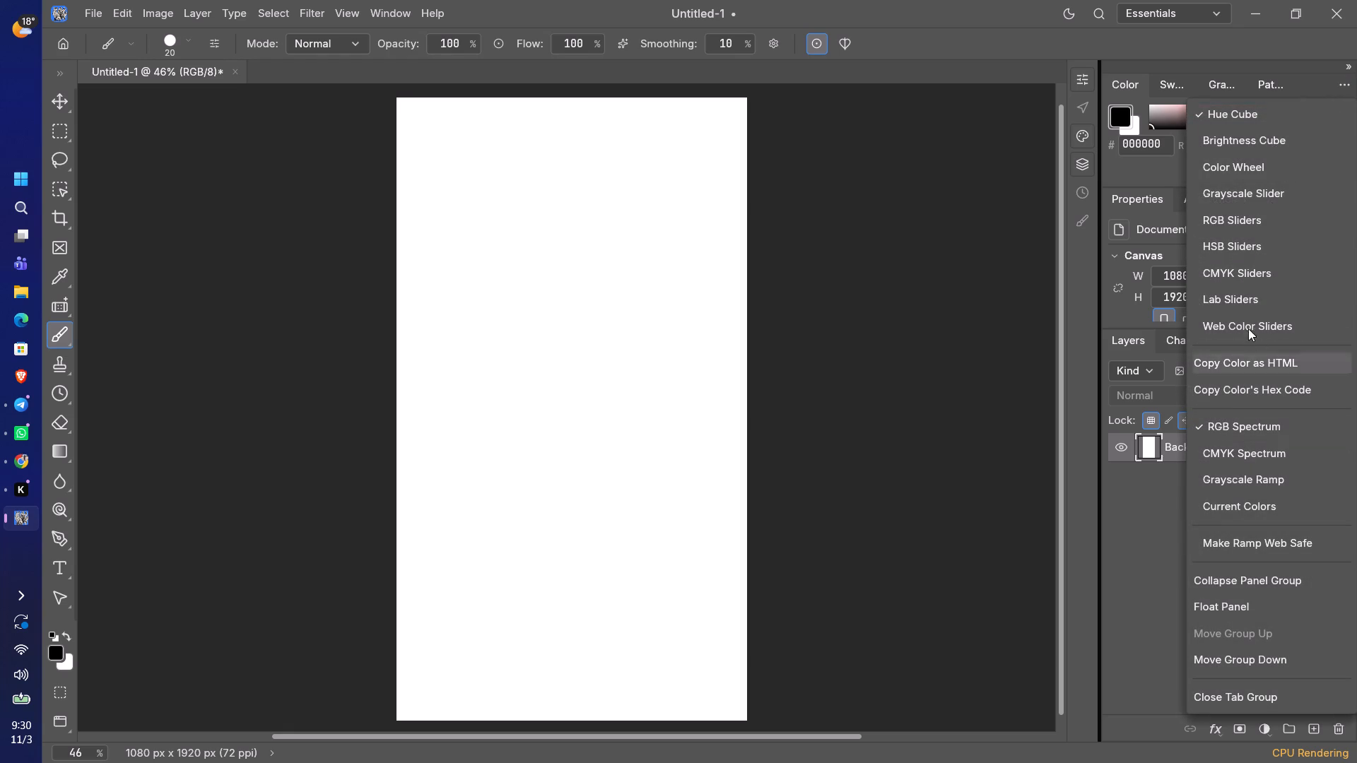
click(1242, 171)
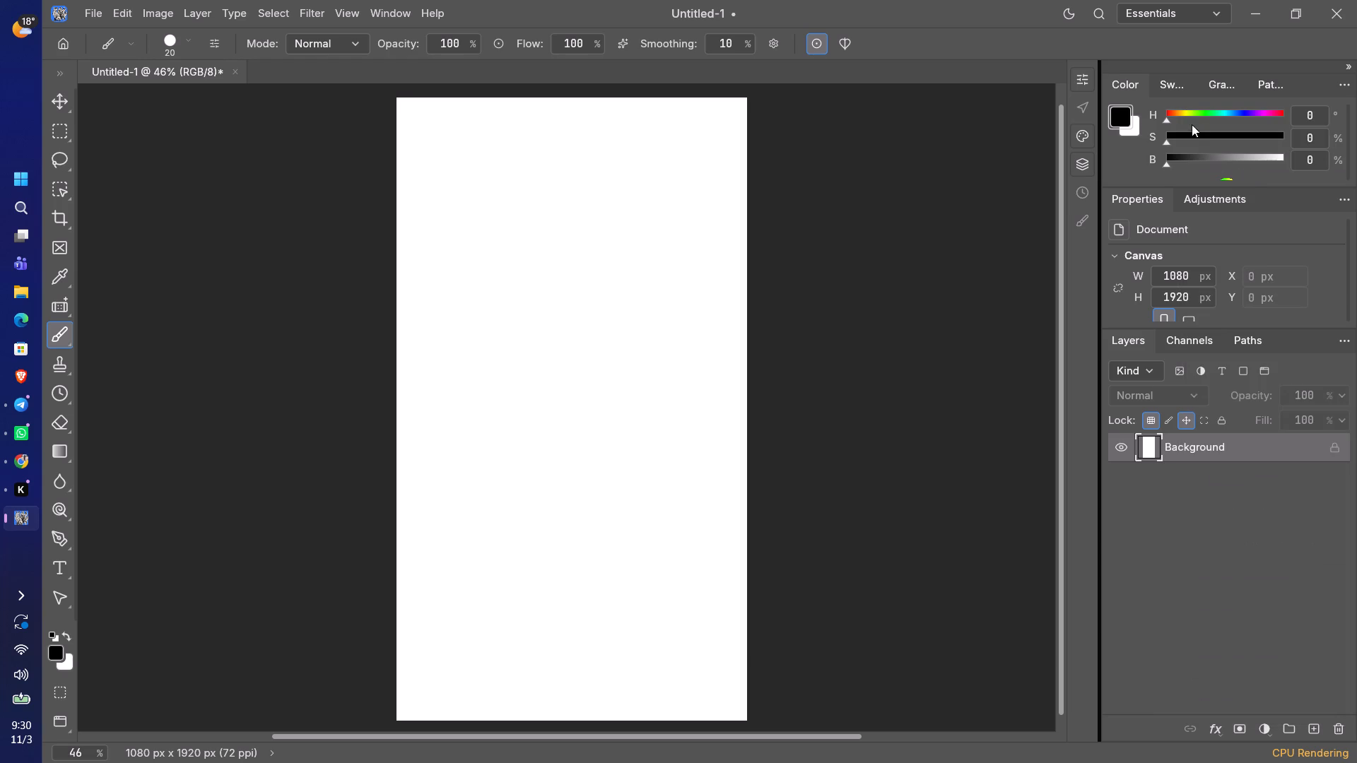
click(1204, 112)
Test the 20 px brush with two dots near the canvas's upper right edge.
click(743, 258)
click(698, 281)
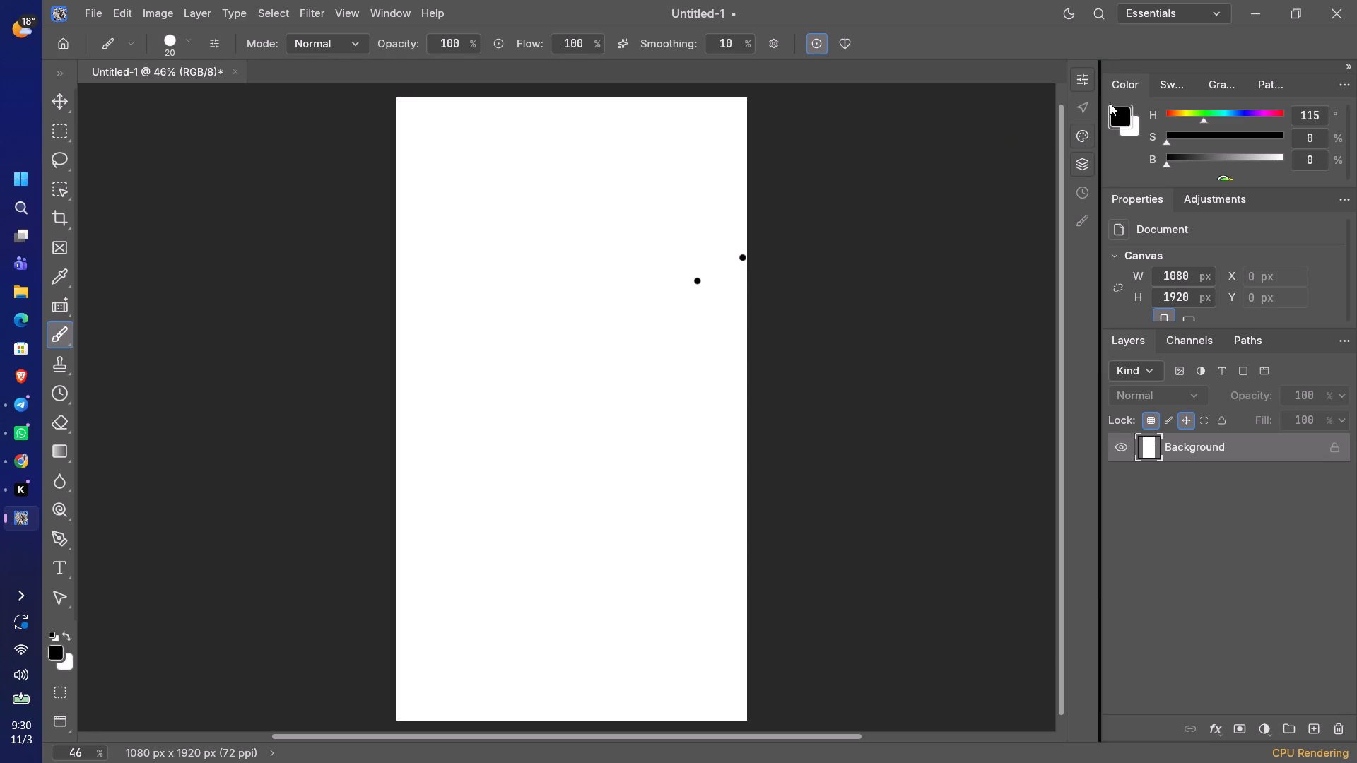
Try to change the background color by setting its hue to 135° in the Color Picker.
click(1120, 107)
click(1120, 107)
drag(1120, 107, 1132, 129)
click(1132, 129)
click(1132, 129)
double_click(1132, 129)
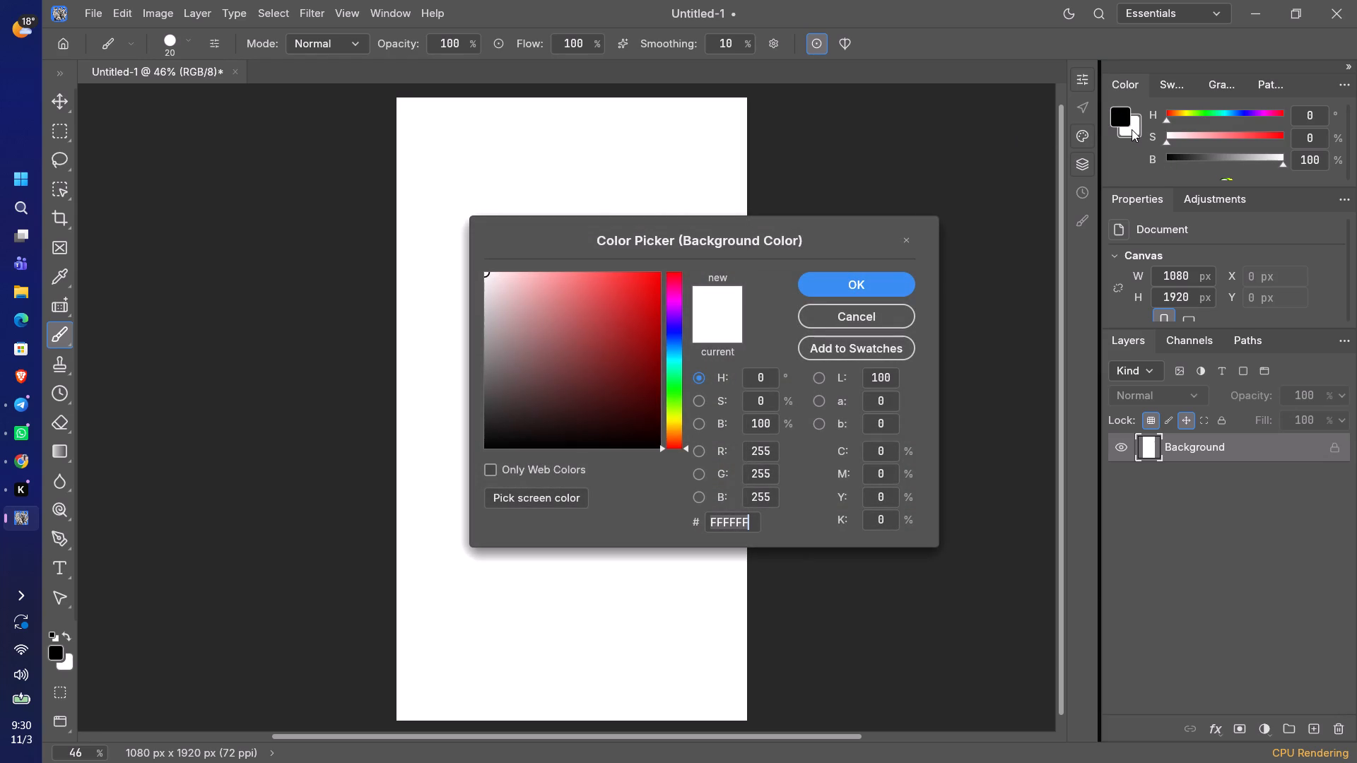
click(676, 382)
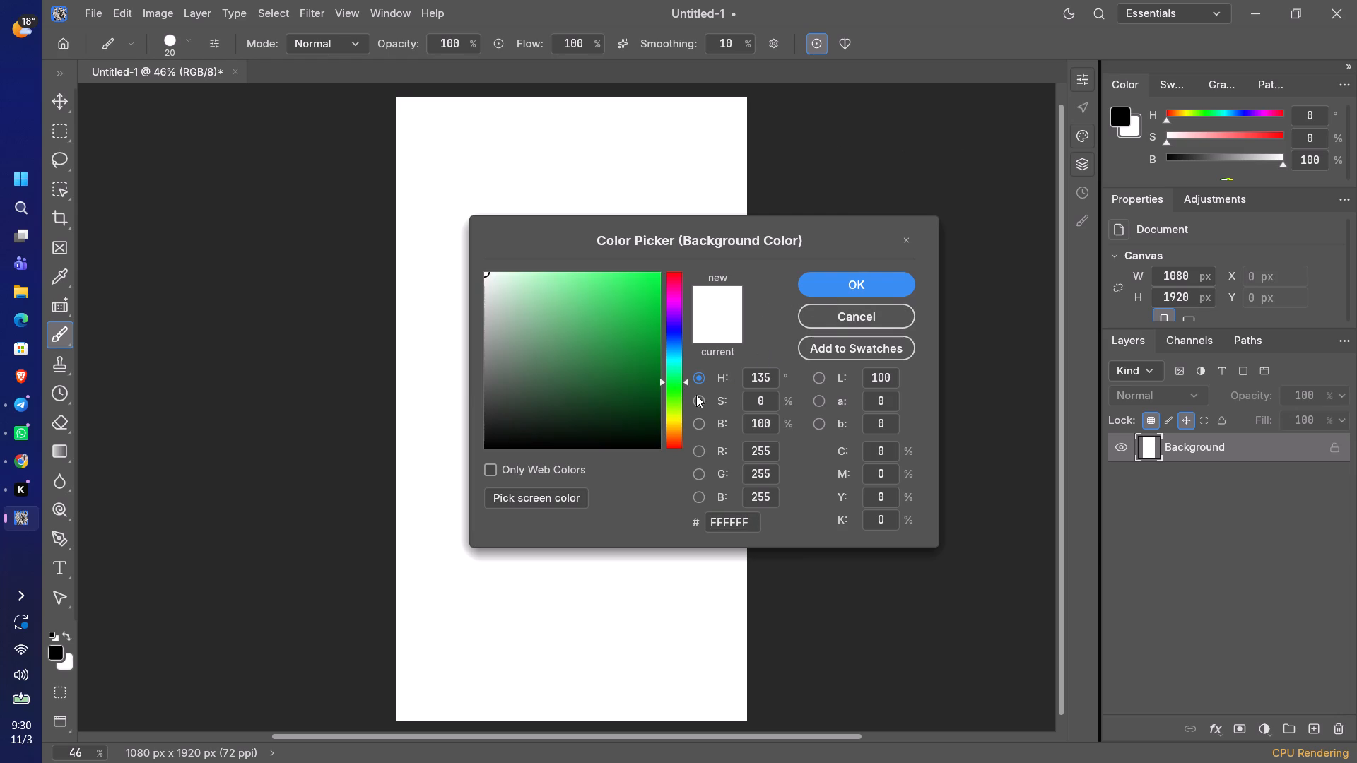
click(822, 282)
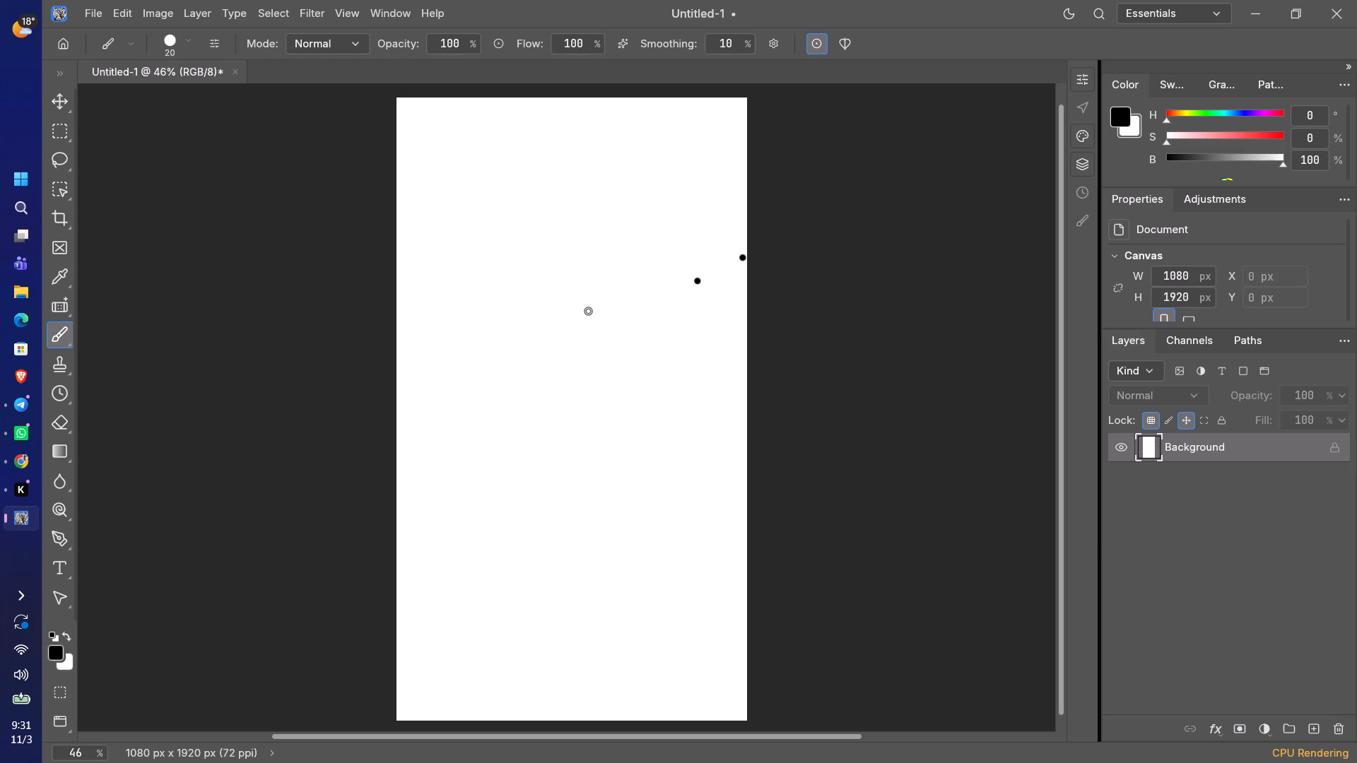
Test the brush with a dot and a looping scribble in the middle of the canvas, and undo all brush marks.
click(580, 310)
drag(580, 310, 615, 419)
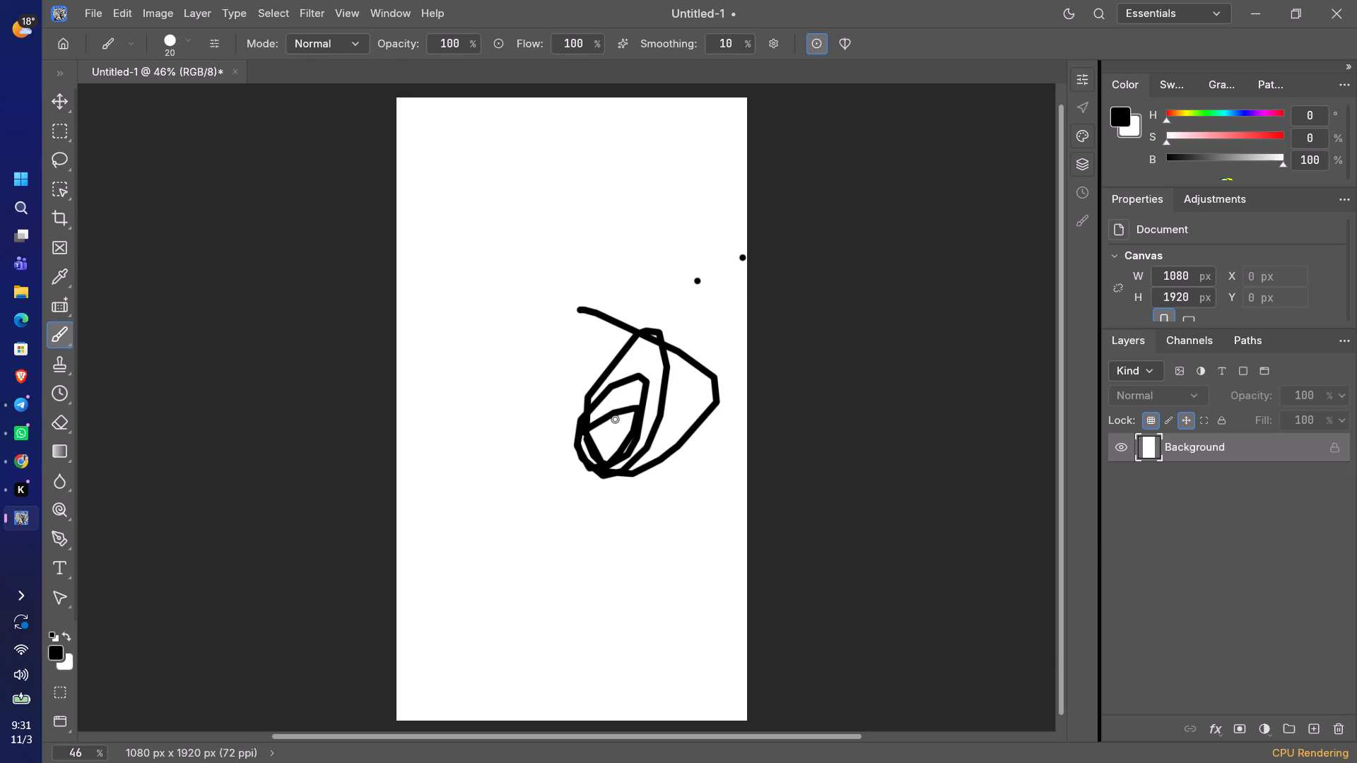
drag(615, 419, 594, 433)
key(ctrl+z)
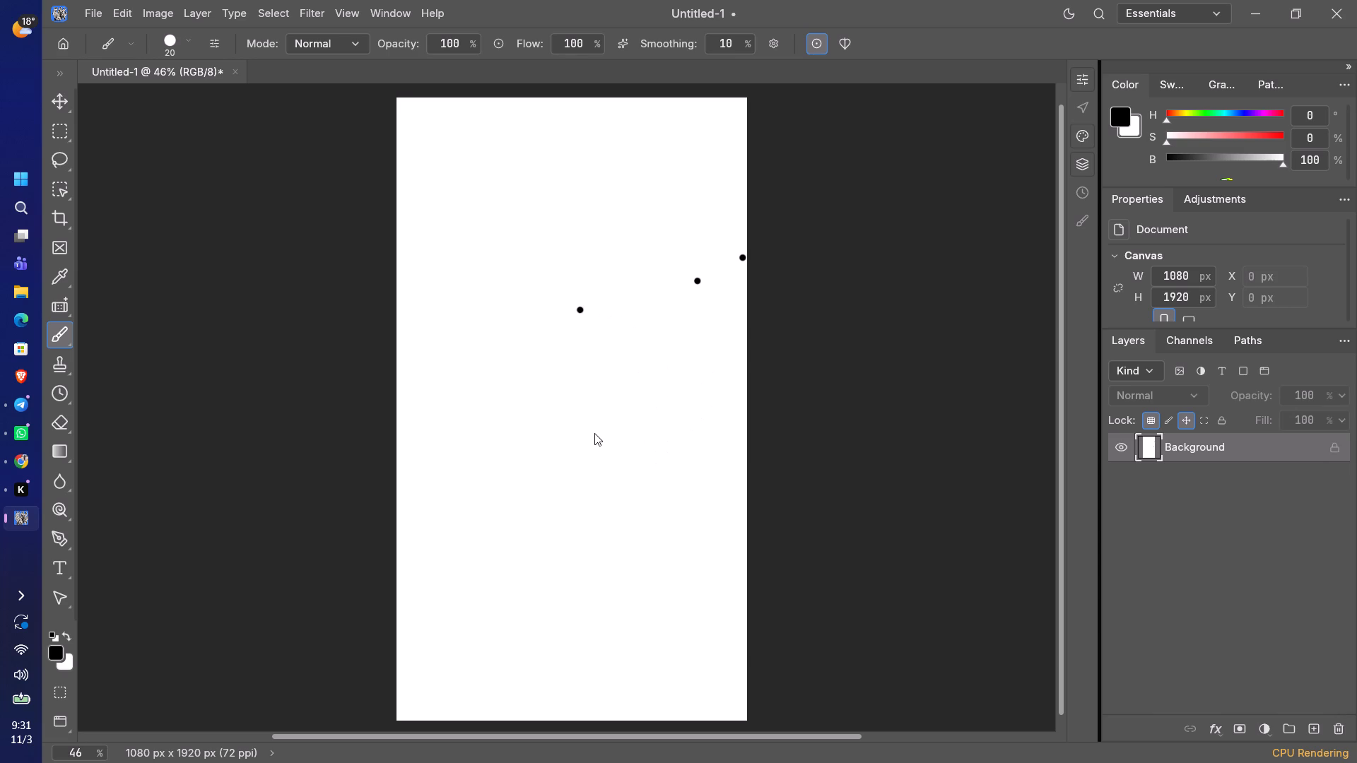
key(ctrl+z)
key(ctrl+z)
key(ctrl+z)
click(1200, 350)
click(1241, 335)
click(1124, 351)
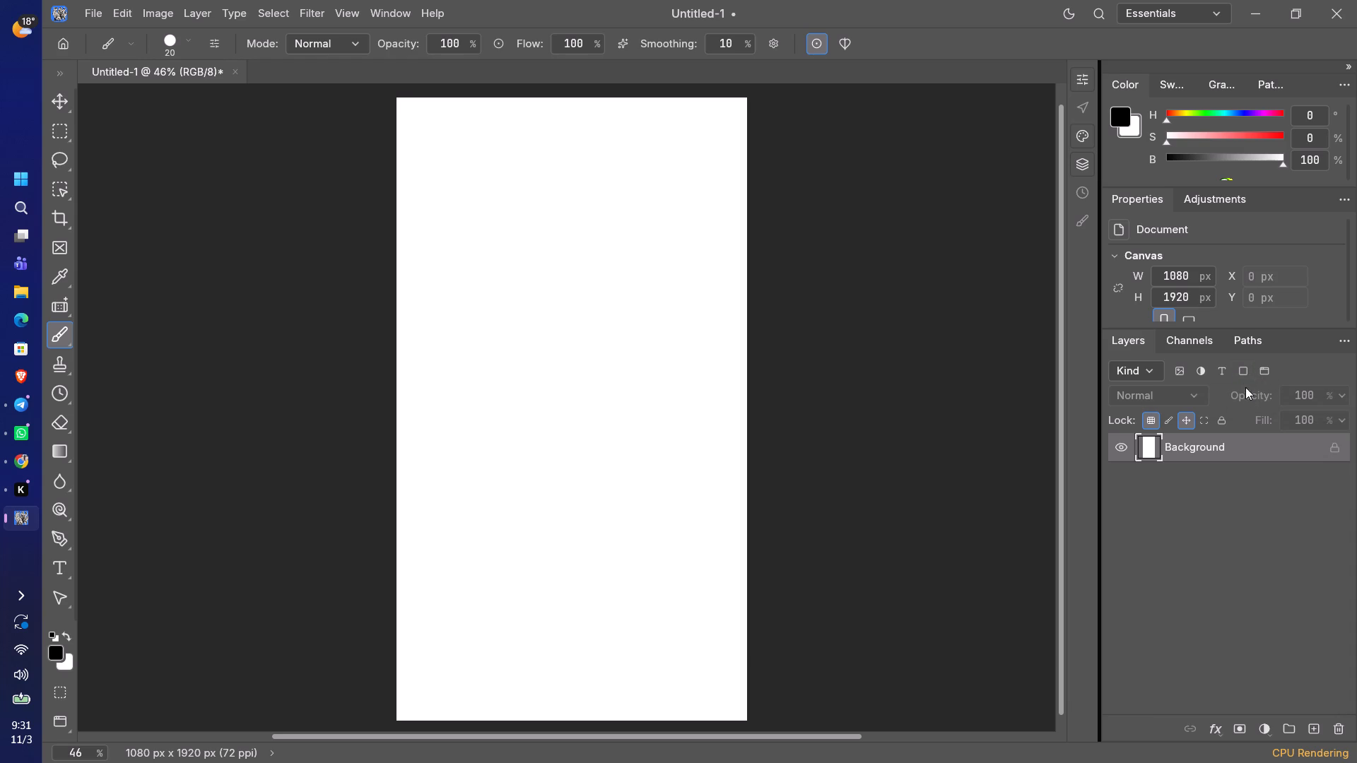
Filter the layer list to shape layers and smart objects.
click(1243, 374)
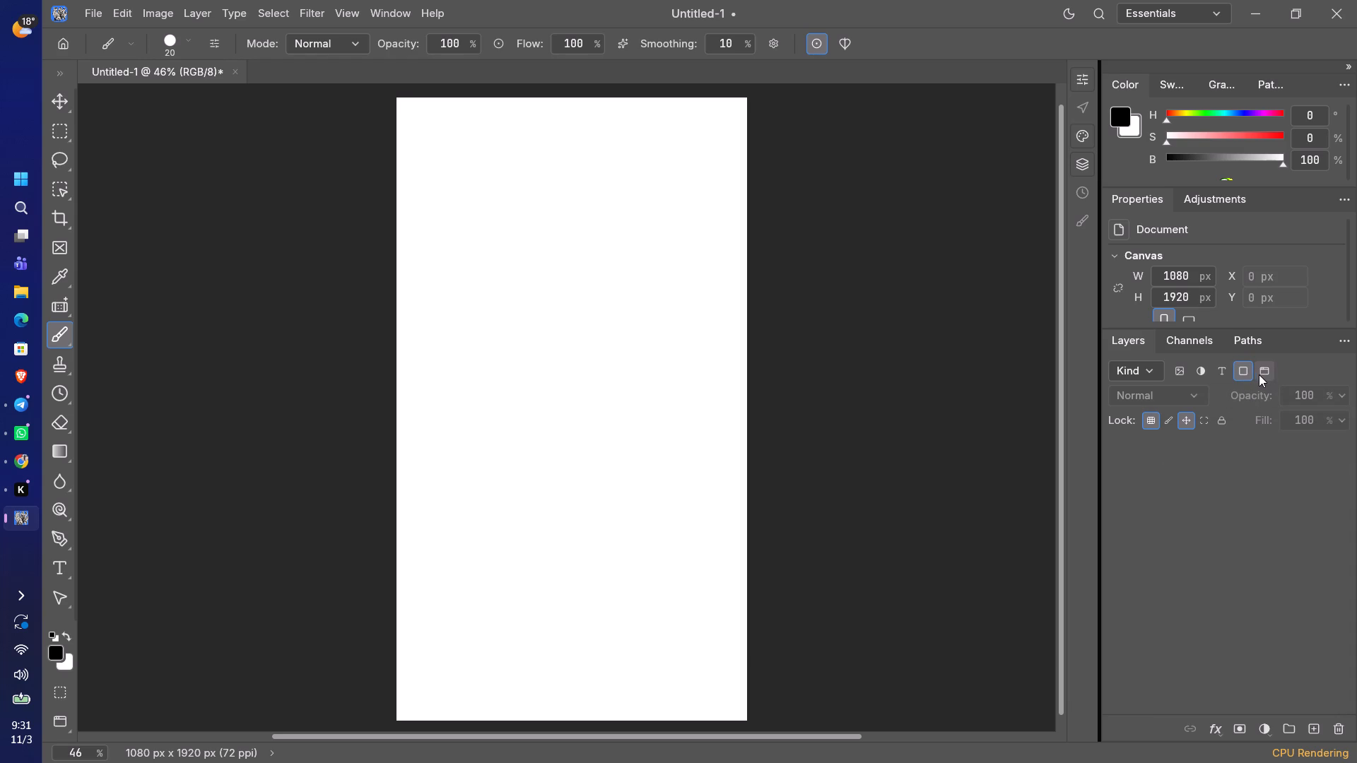
click(1260, 374)
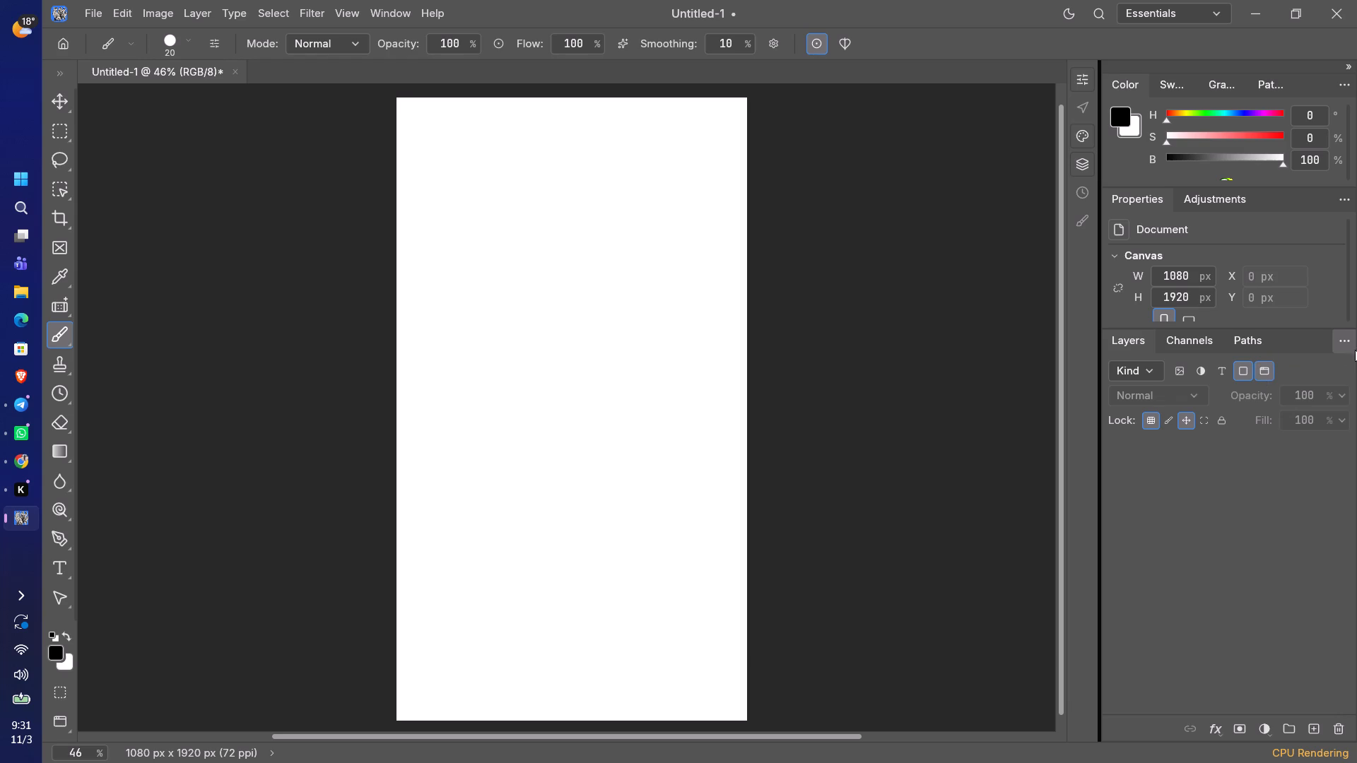
click(1345, 347)
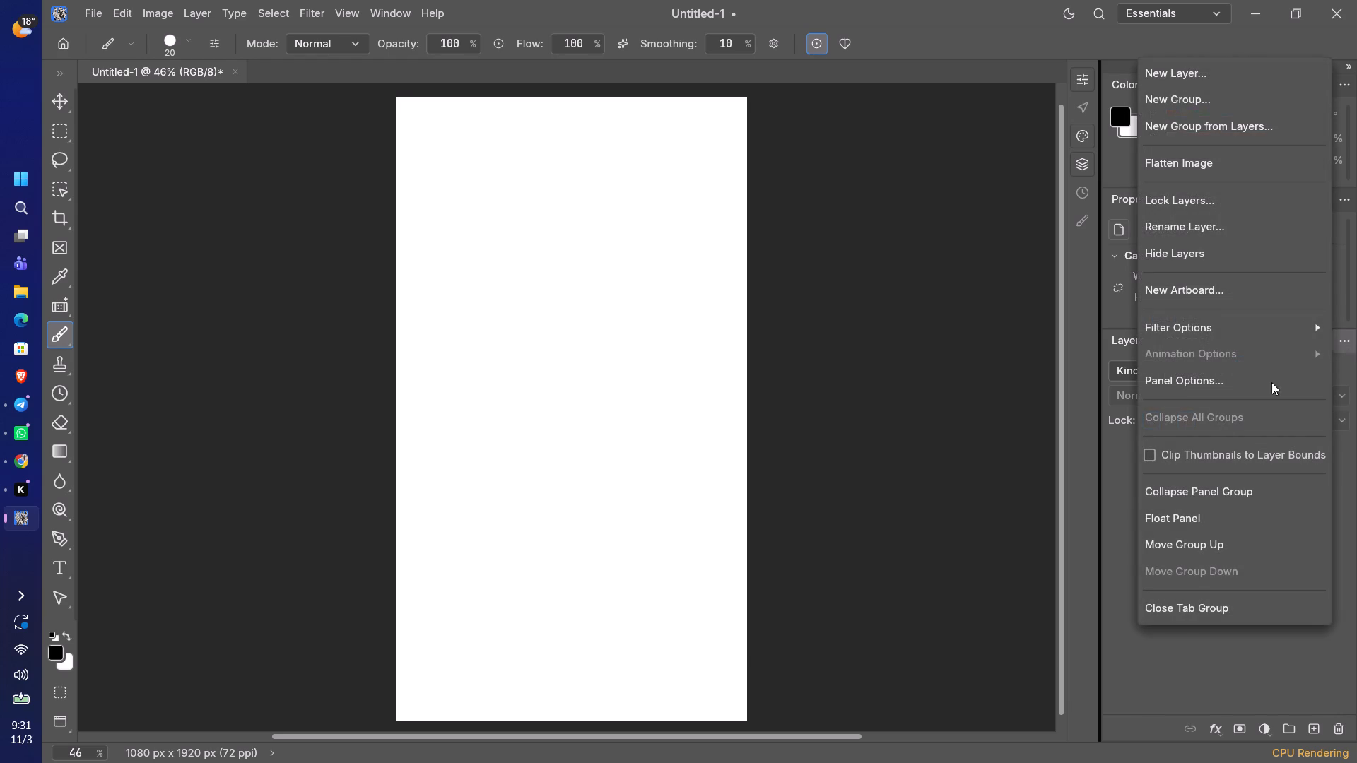
click(1111, 495)
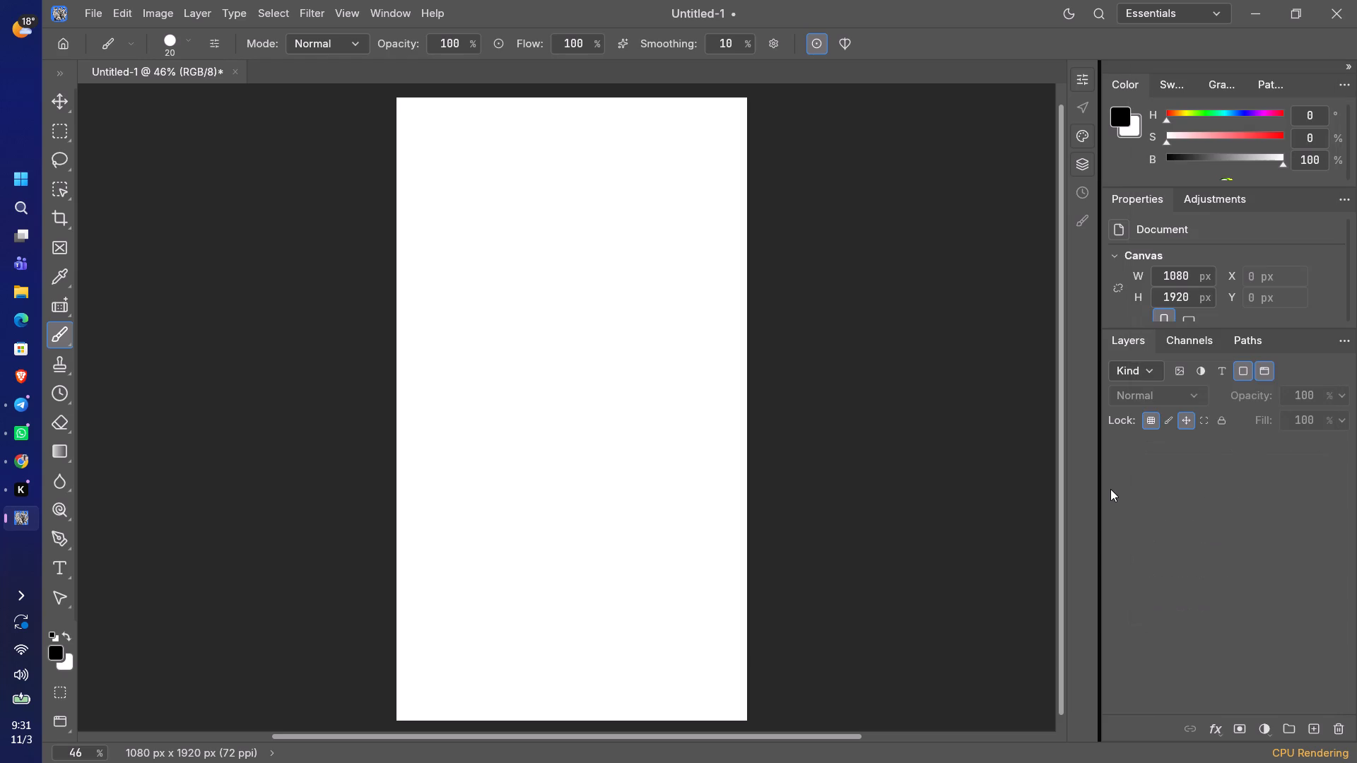
Enlarge the Properties and Adjustments group, show the available adjustments, and collapse the color group.
drag(1211, 327, 1193, 699)
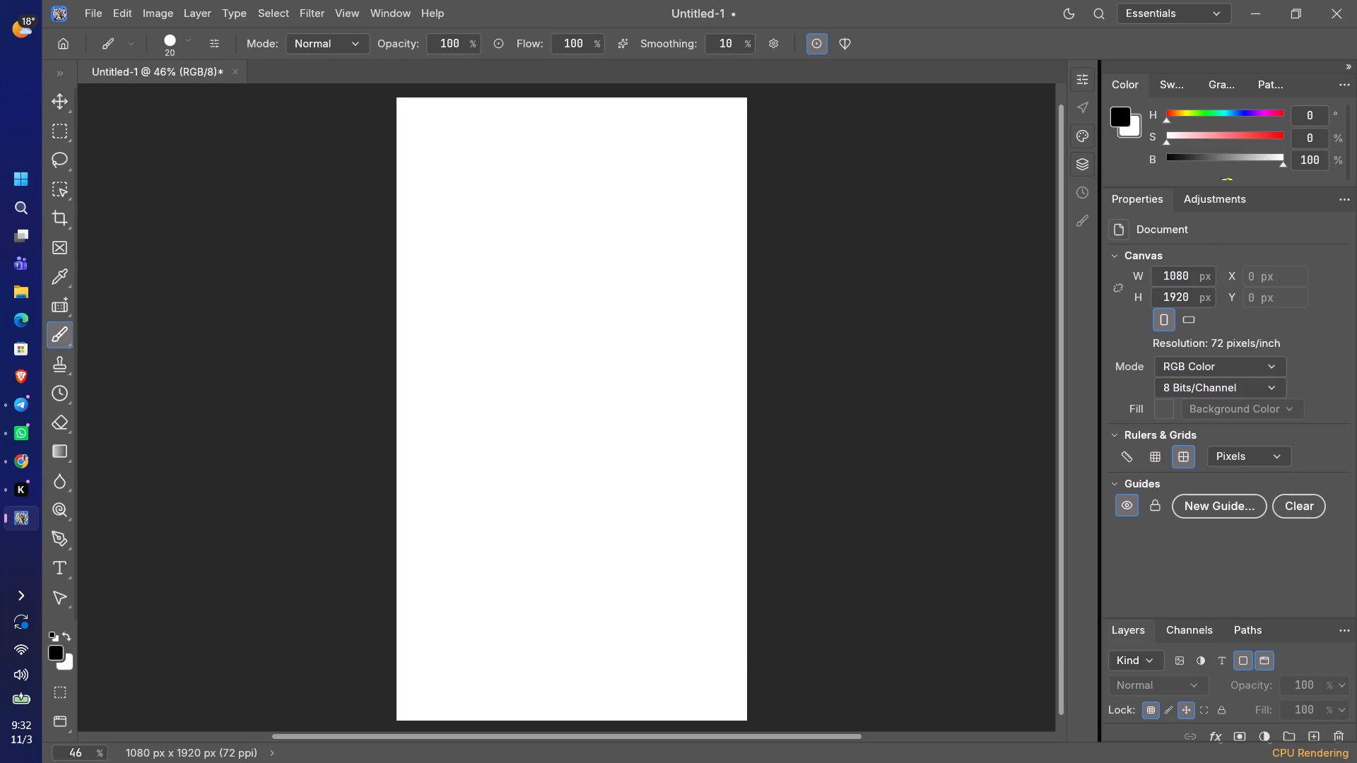
click(1199, 201)
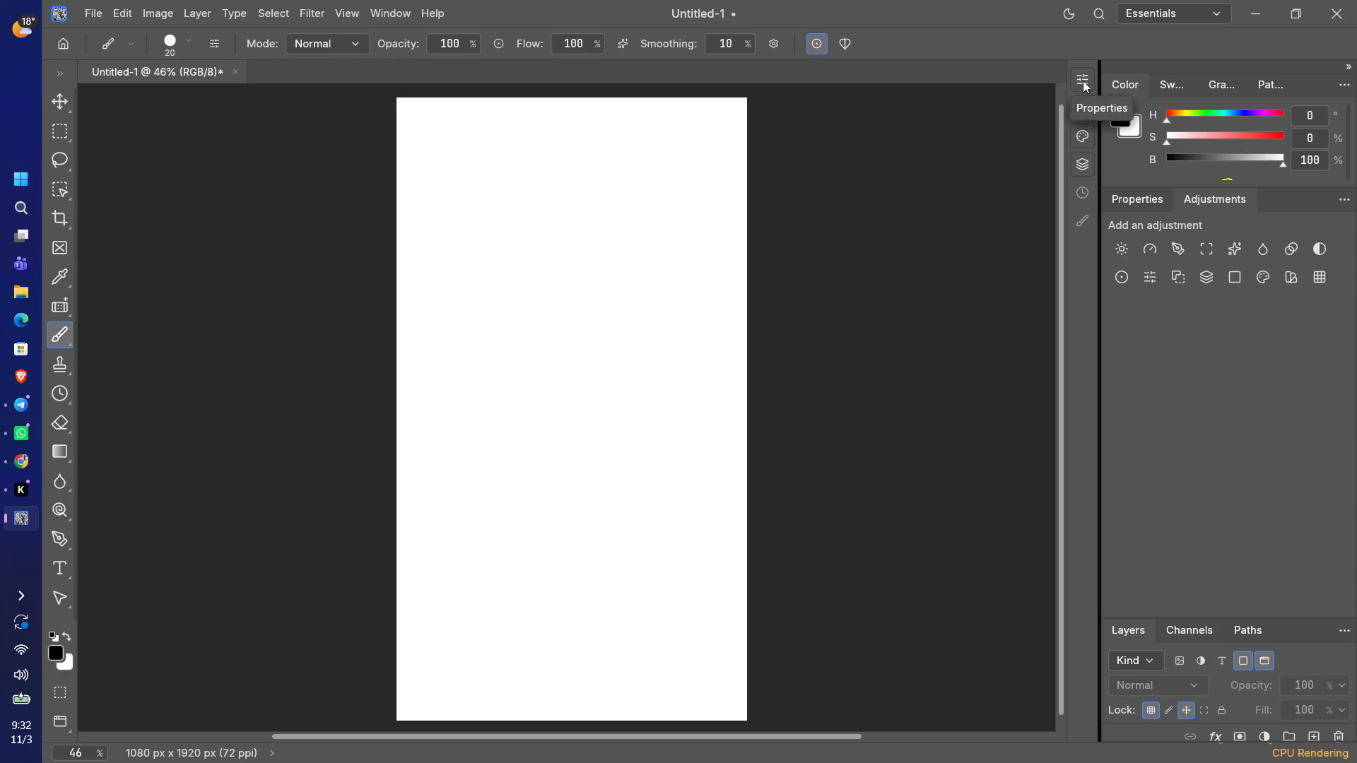
click(1078, 127)
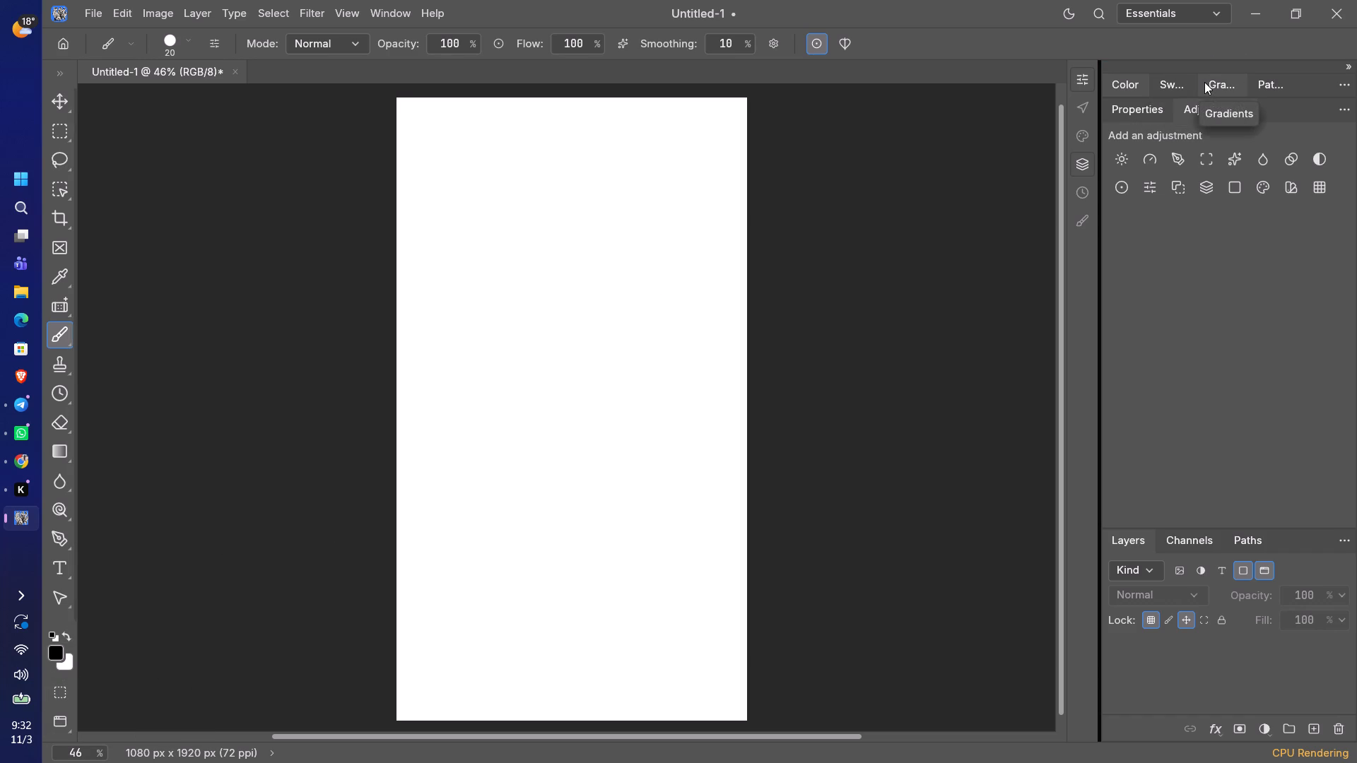
click(1351, 110)
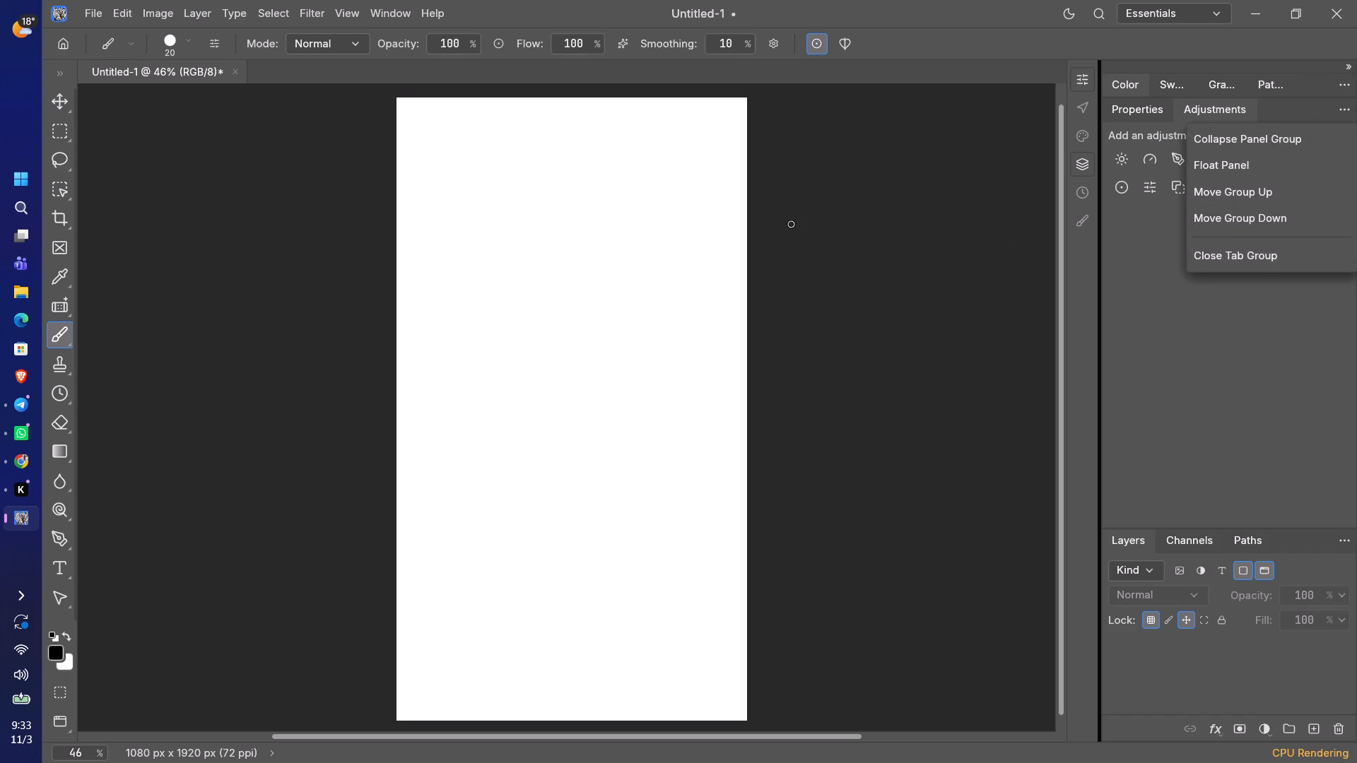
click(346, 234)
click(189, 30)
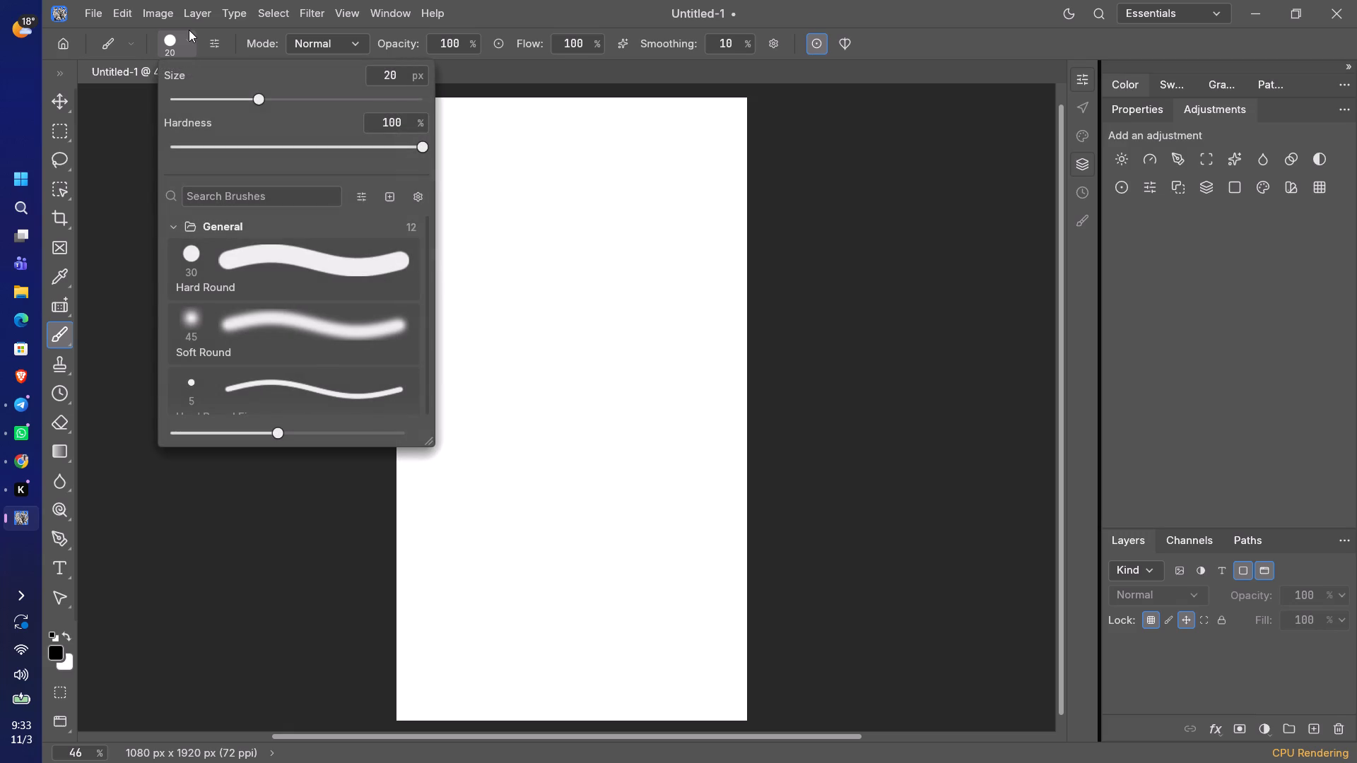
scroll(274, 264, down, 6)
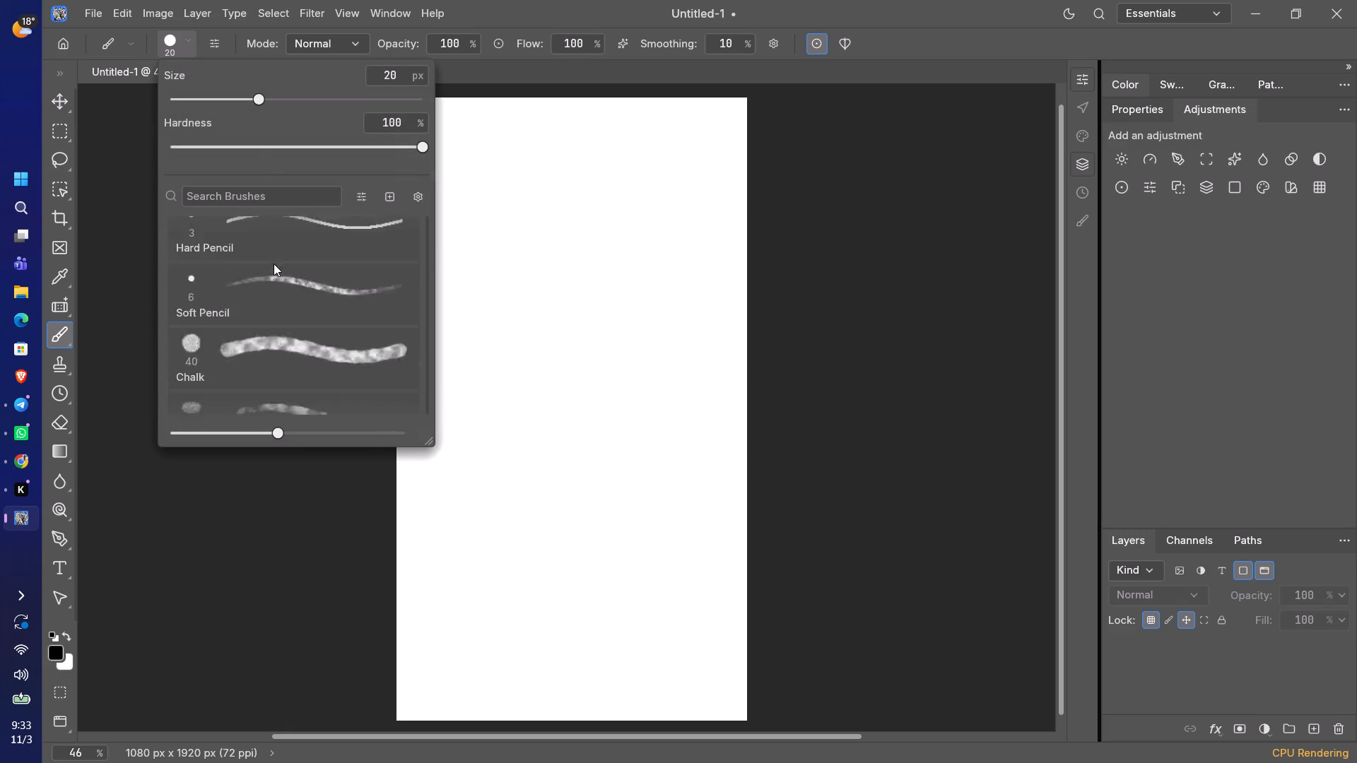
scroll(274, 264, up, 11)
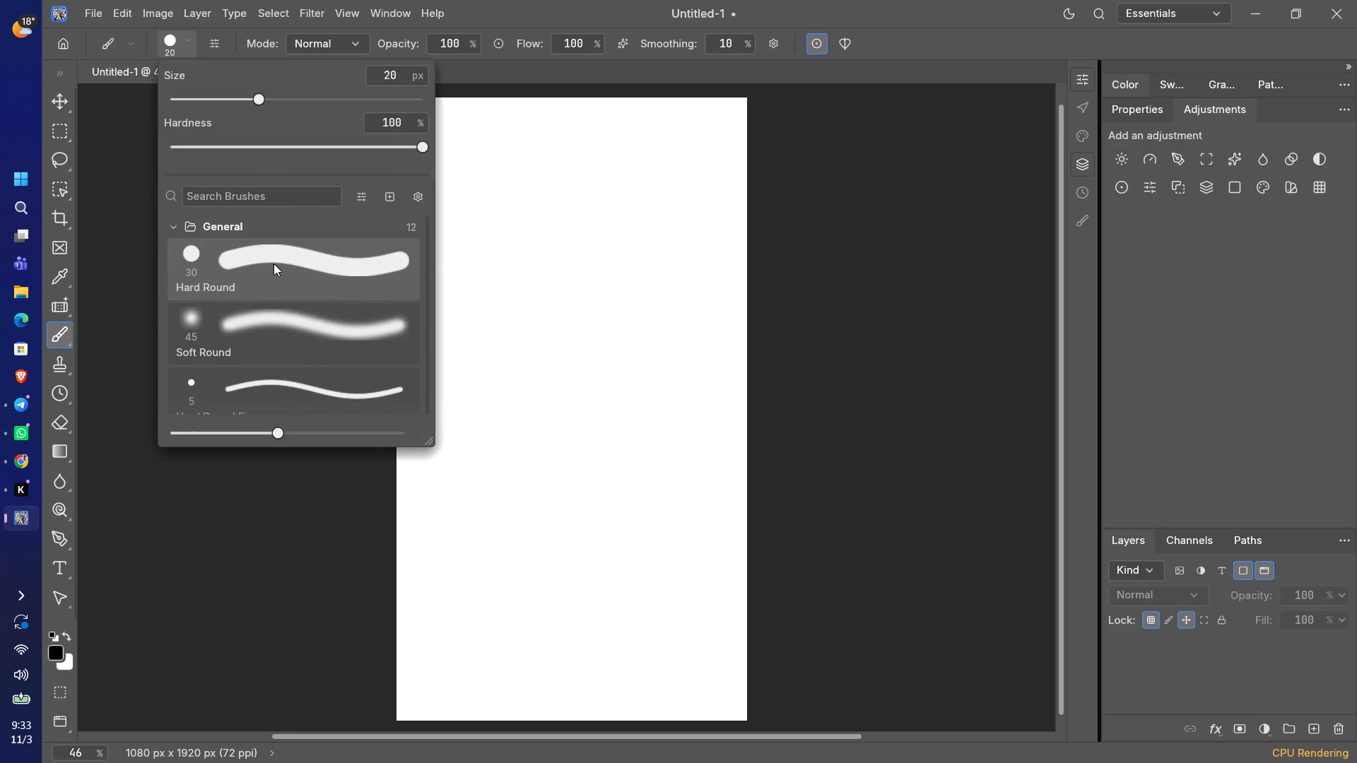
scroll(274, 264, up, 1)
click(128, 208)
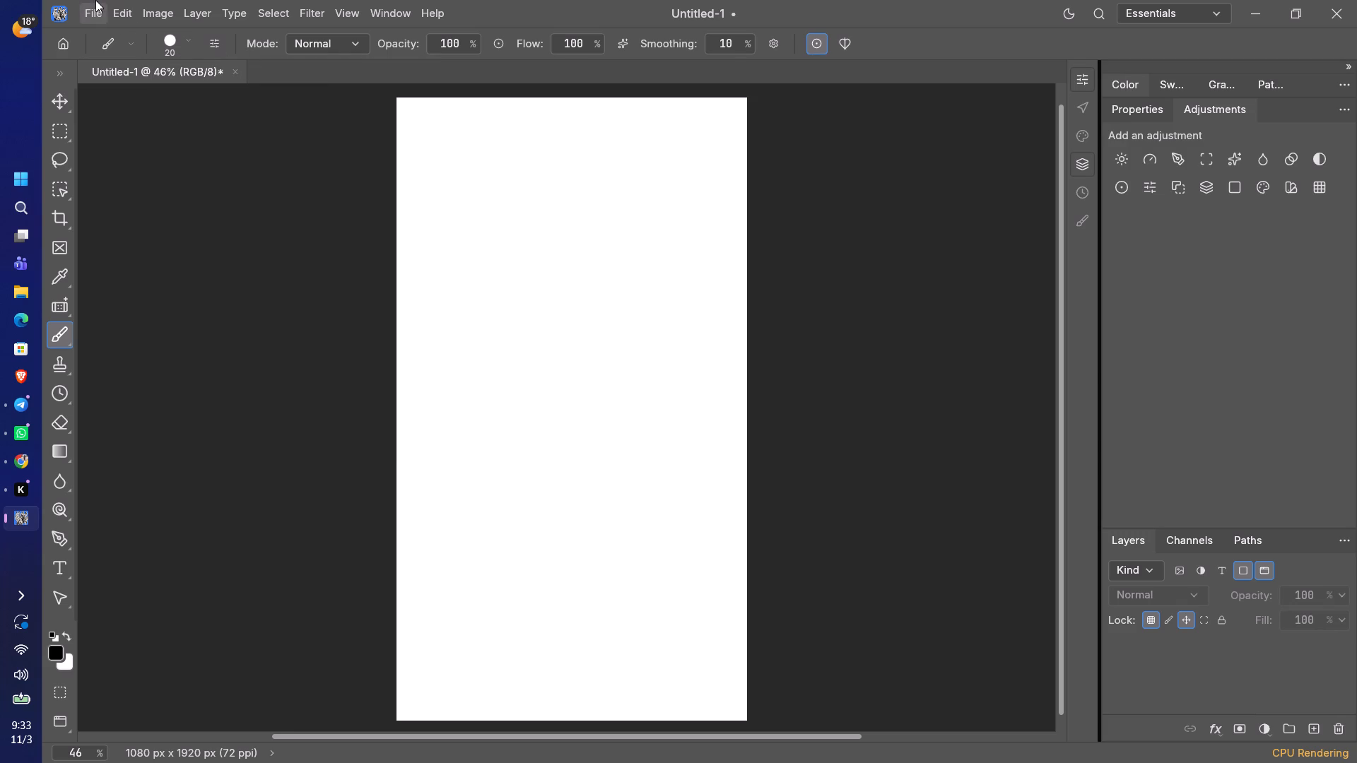
Place the "Best Product Poster Design Sprite" JPG from the Downloads folder as an embedded image.
click(89, 1)
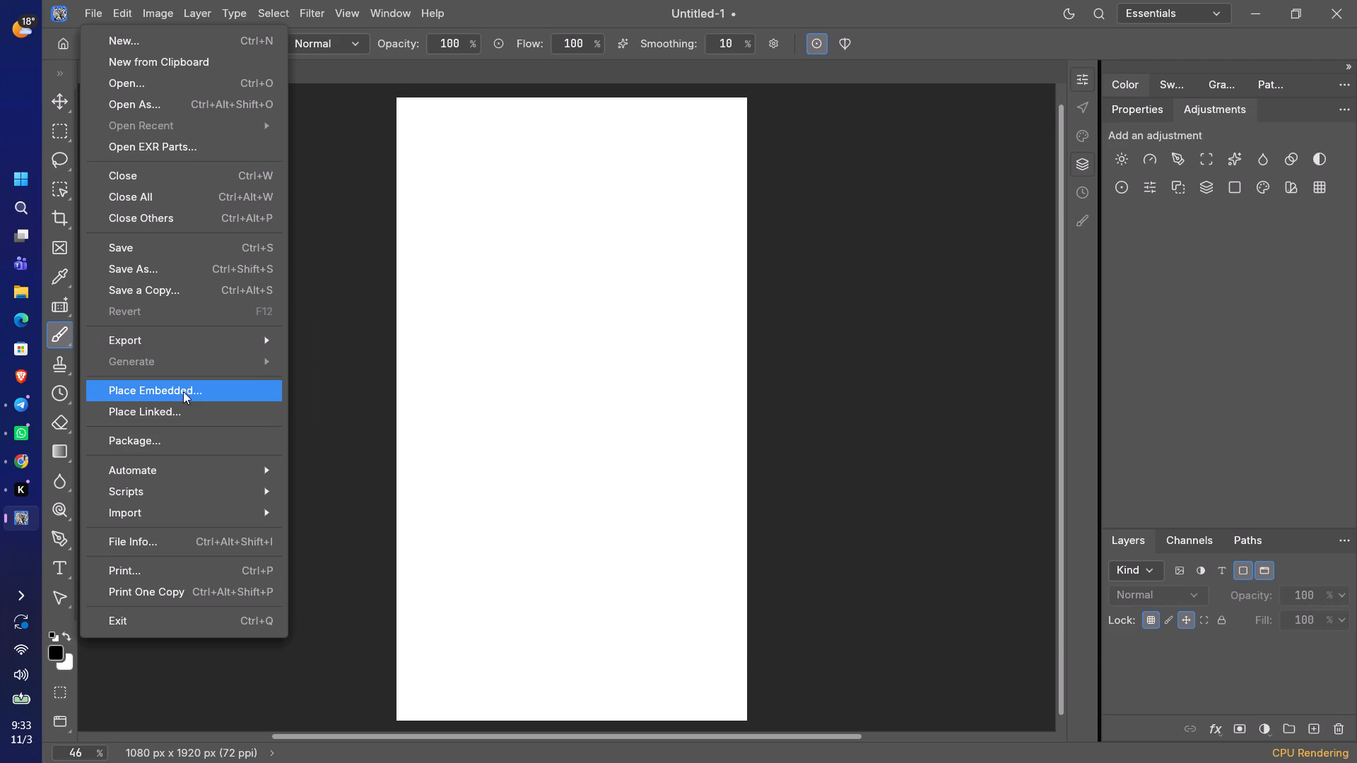
click(183, 391)
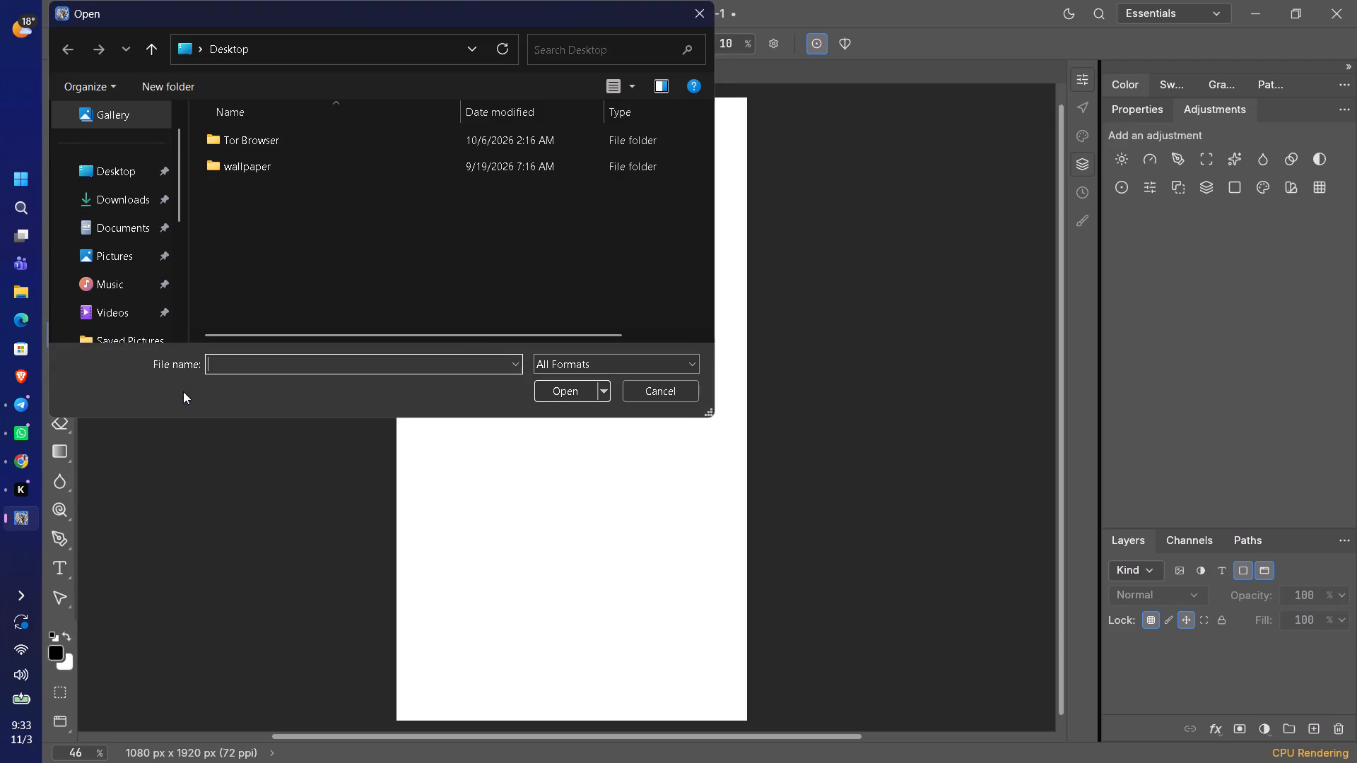
click(108, 196)
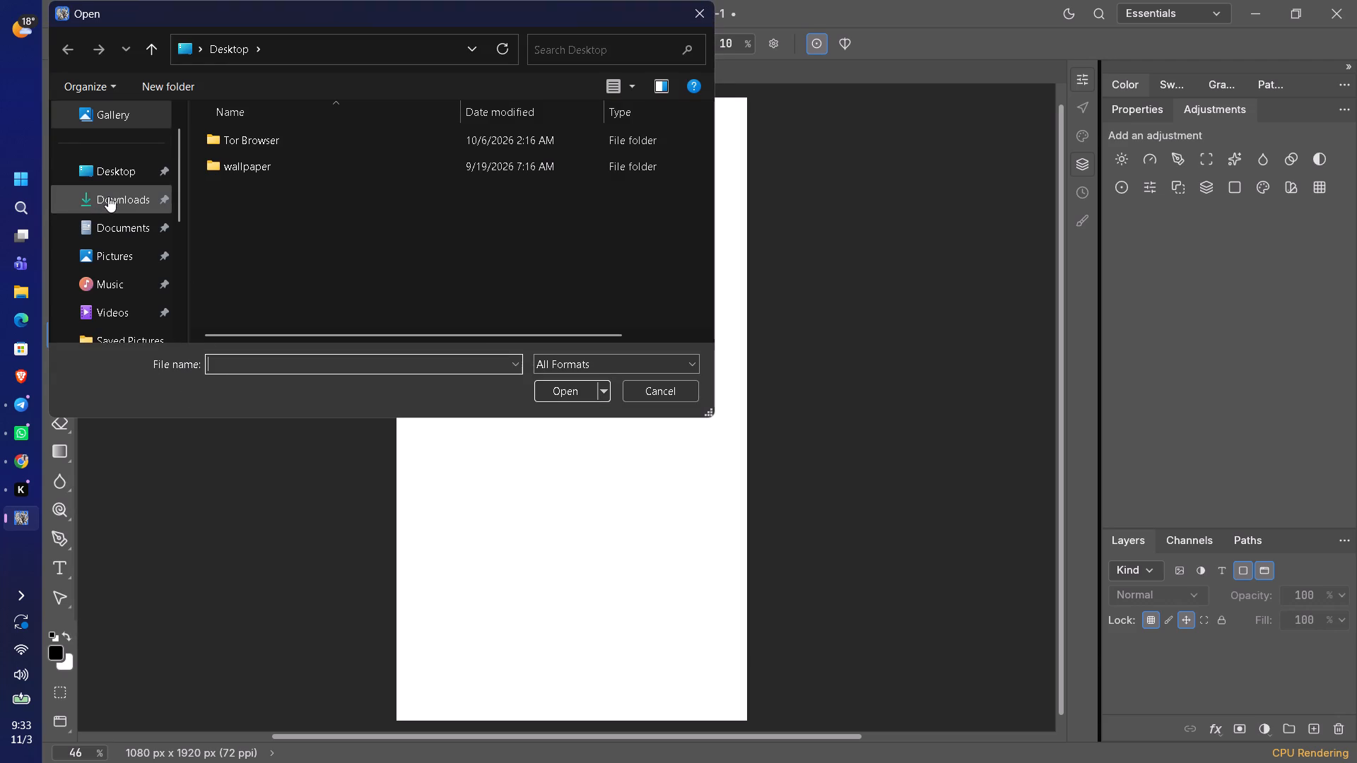
scroll(276, 228, down, 1)
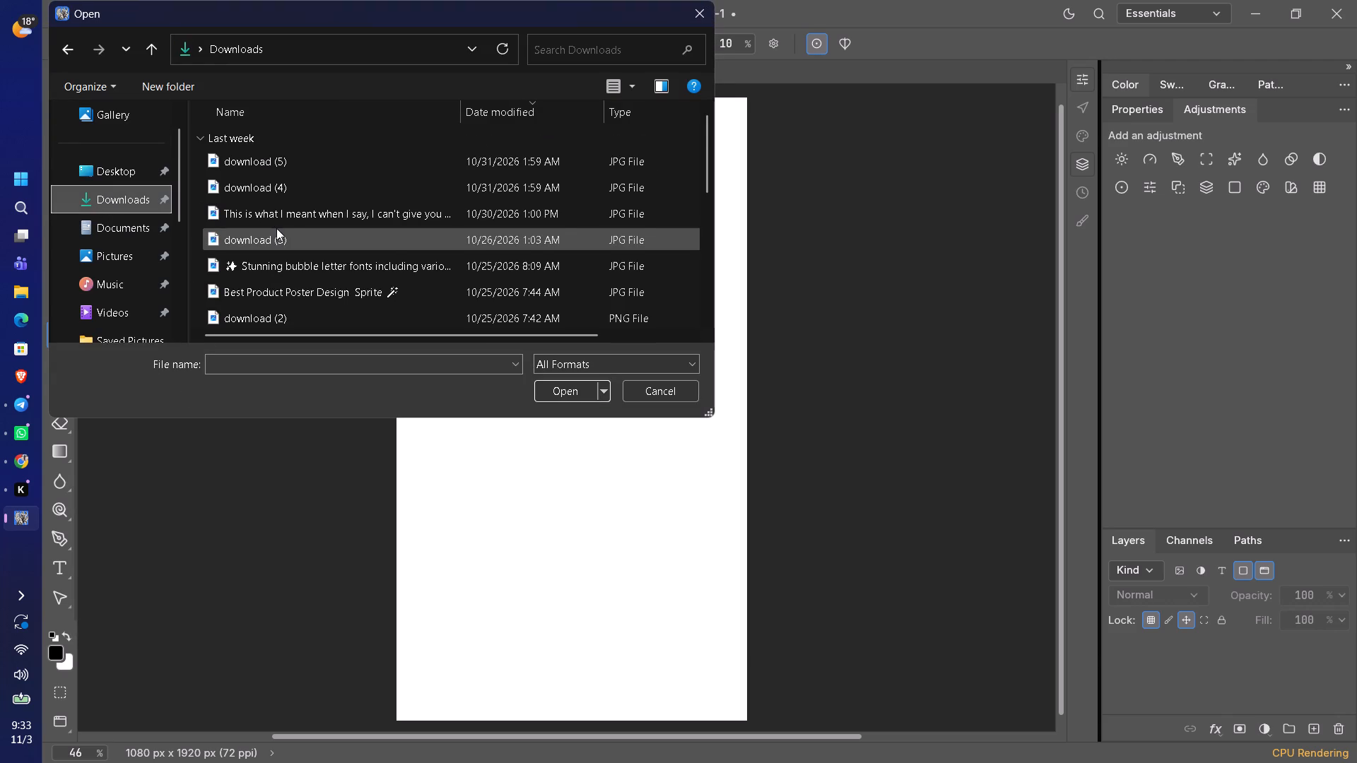
scroll(276, 228, down, 1)
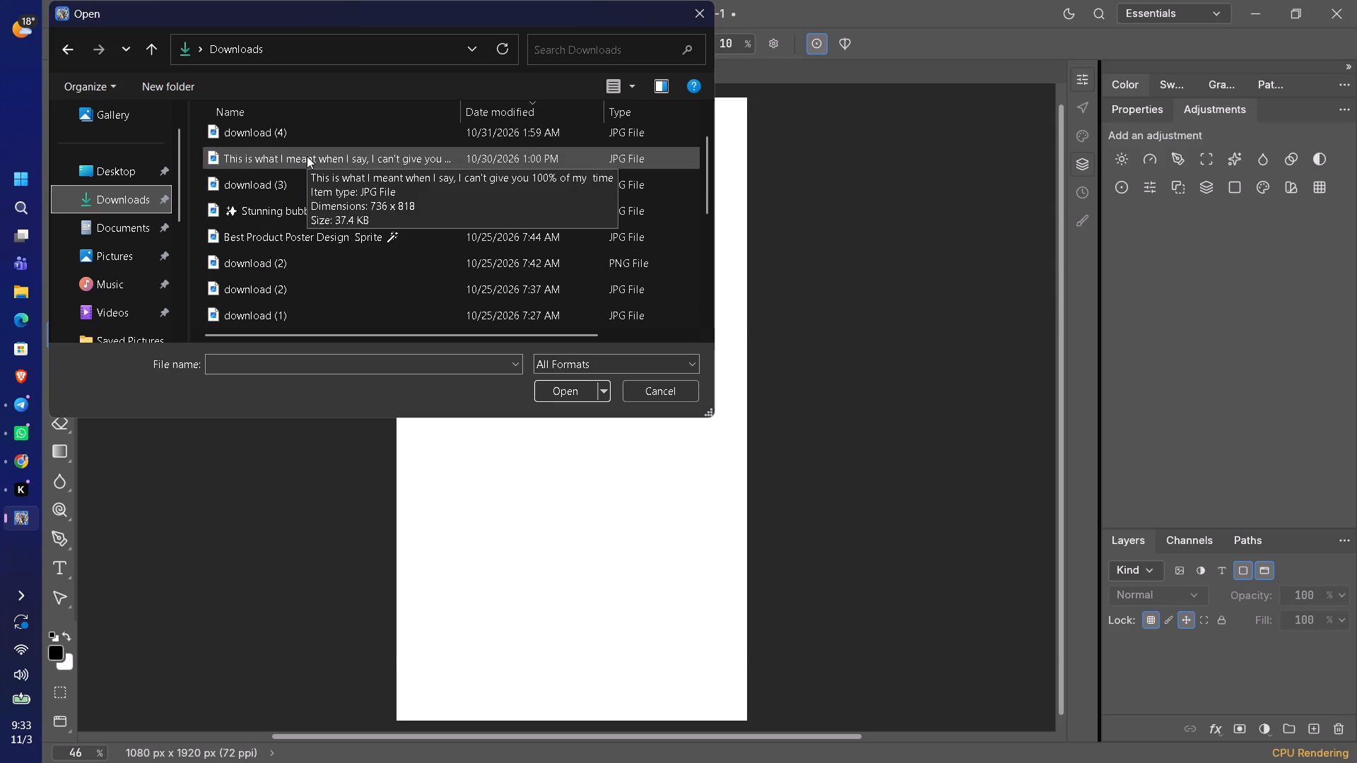
click(278, 242)
double_click(278, 242)
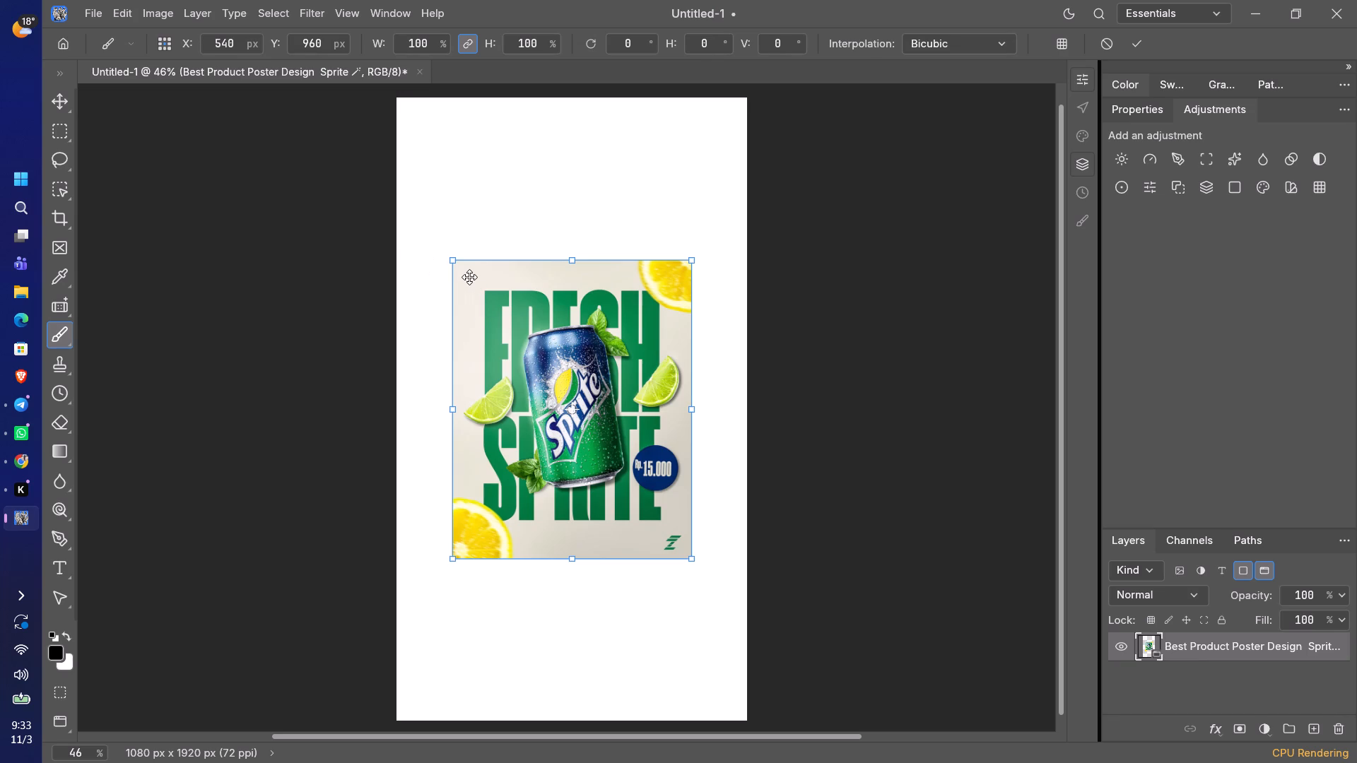
Move the placed poster partly off the canvas's upper right corner, to about X 1080 px, Y 64 px.
drag(469, 277, 378, 29)
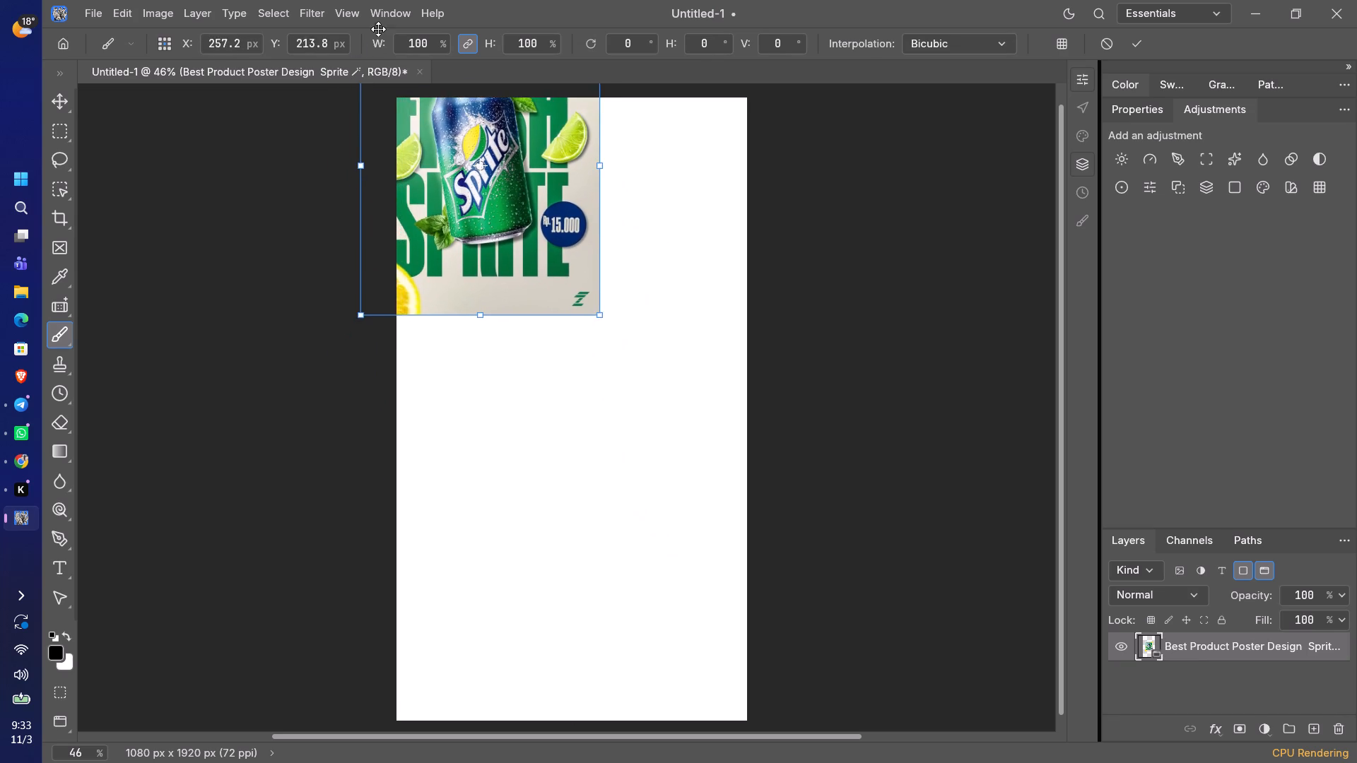
drag(378, 29, 399, 119)
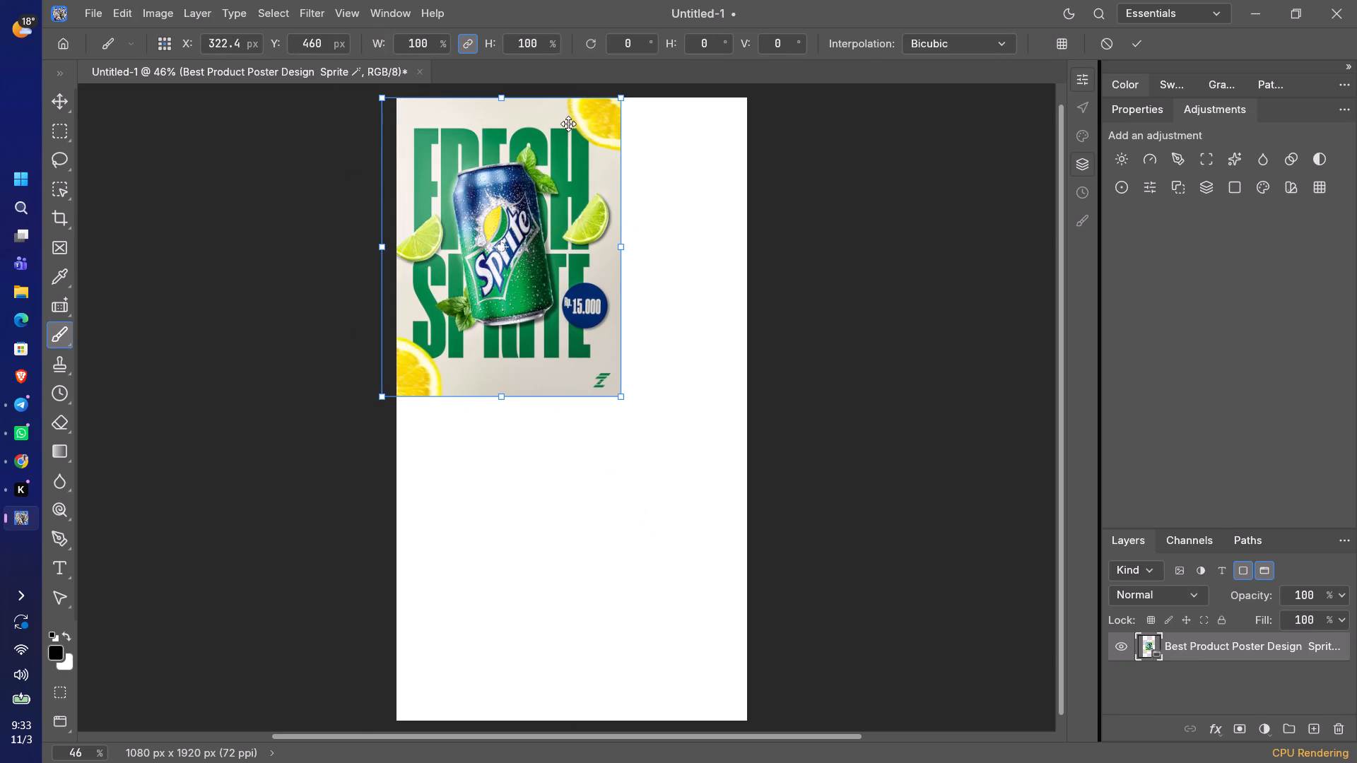
drag(589, 129, 787, 0)
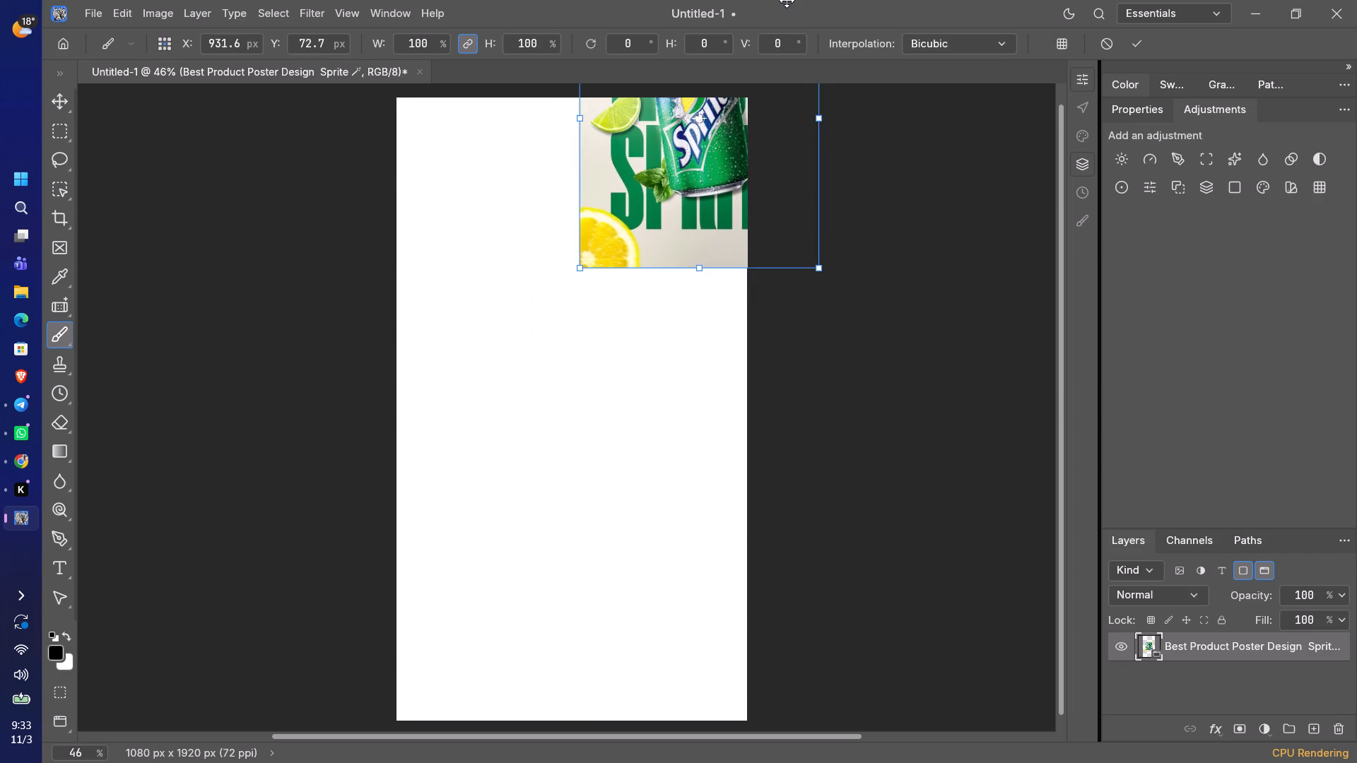
drag(787, 0, 738, 182)
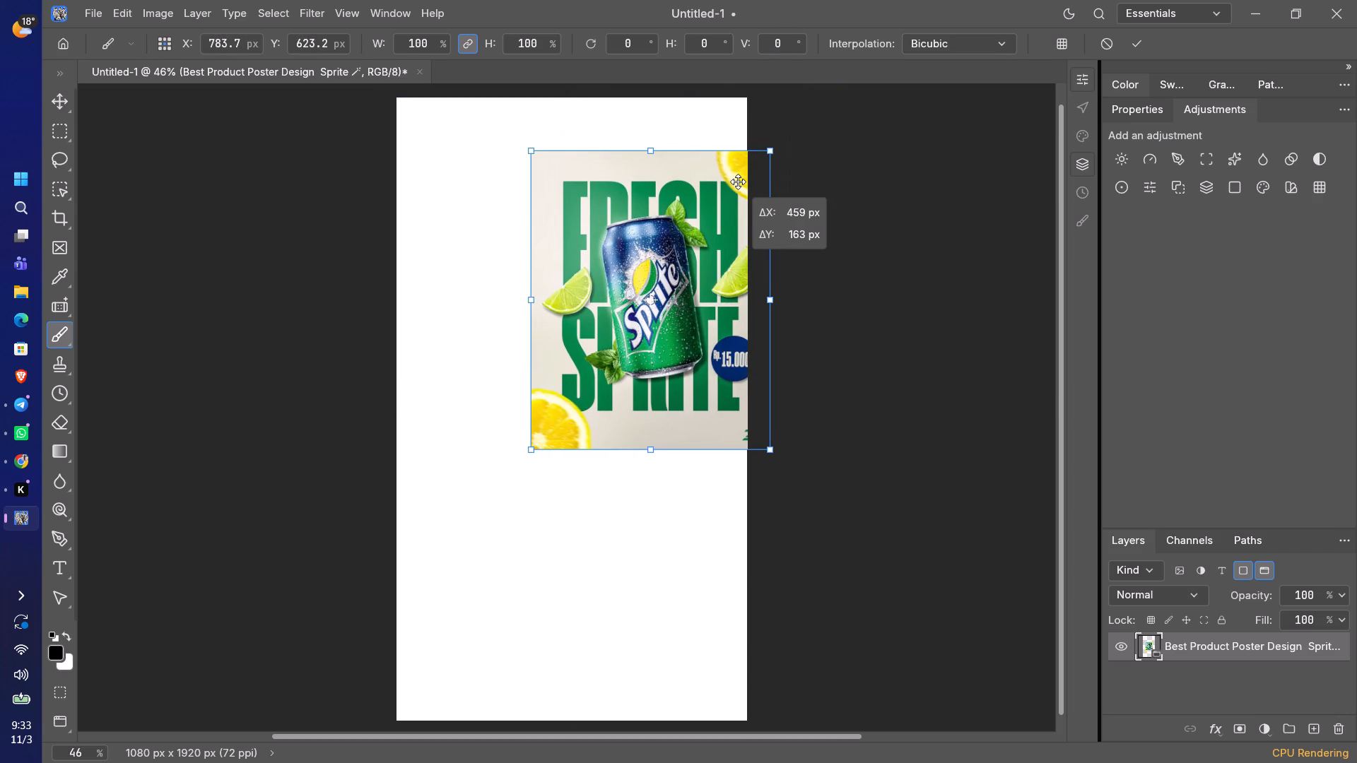
drag(738, 182, 830, 0)
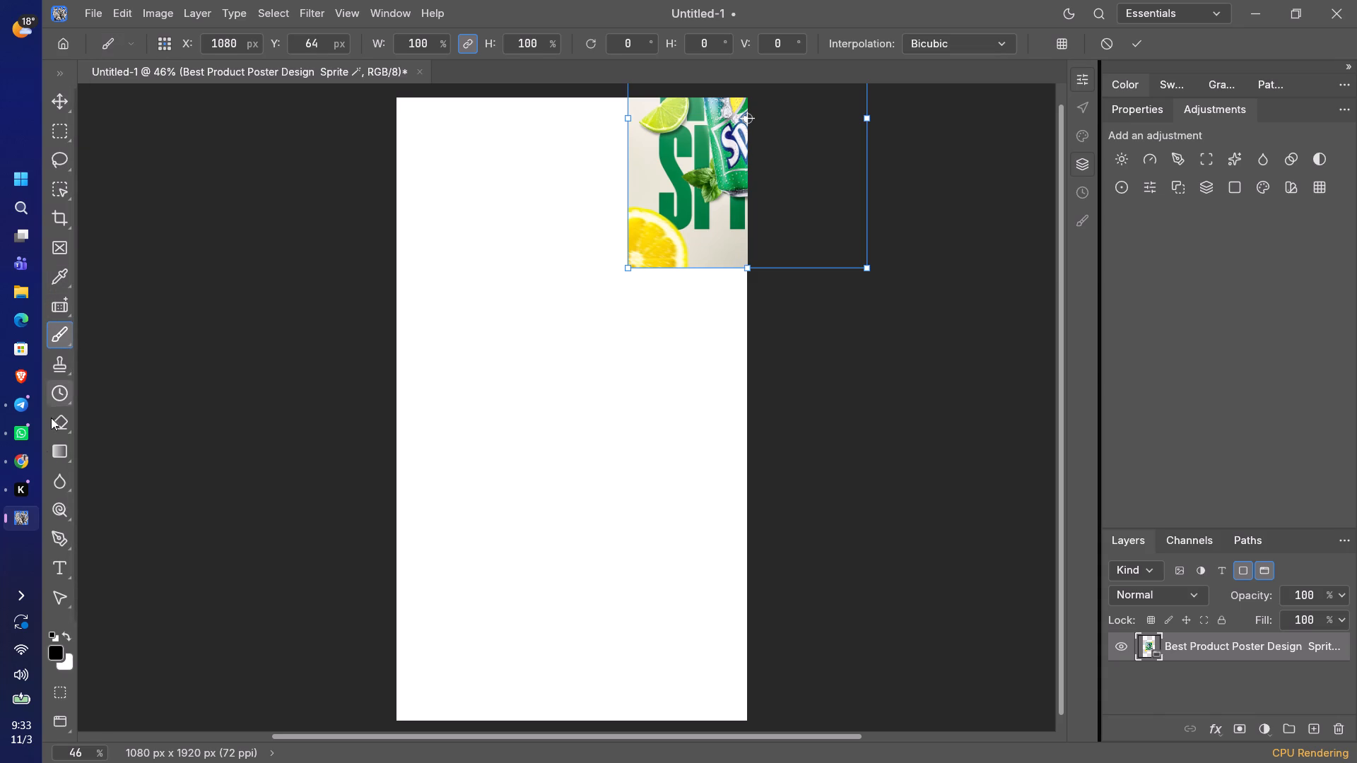
Add a two-line text reading "FRESH" and "SPRITE" in the upper part of the canvas, beside the poster.
click(55, 564)
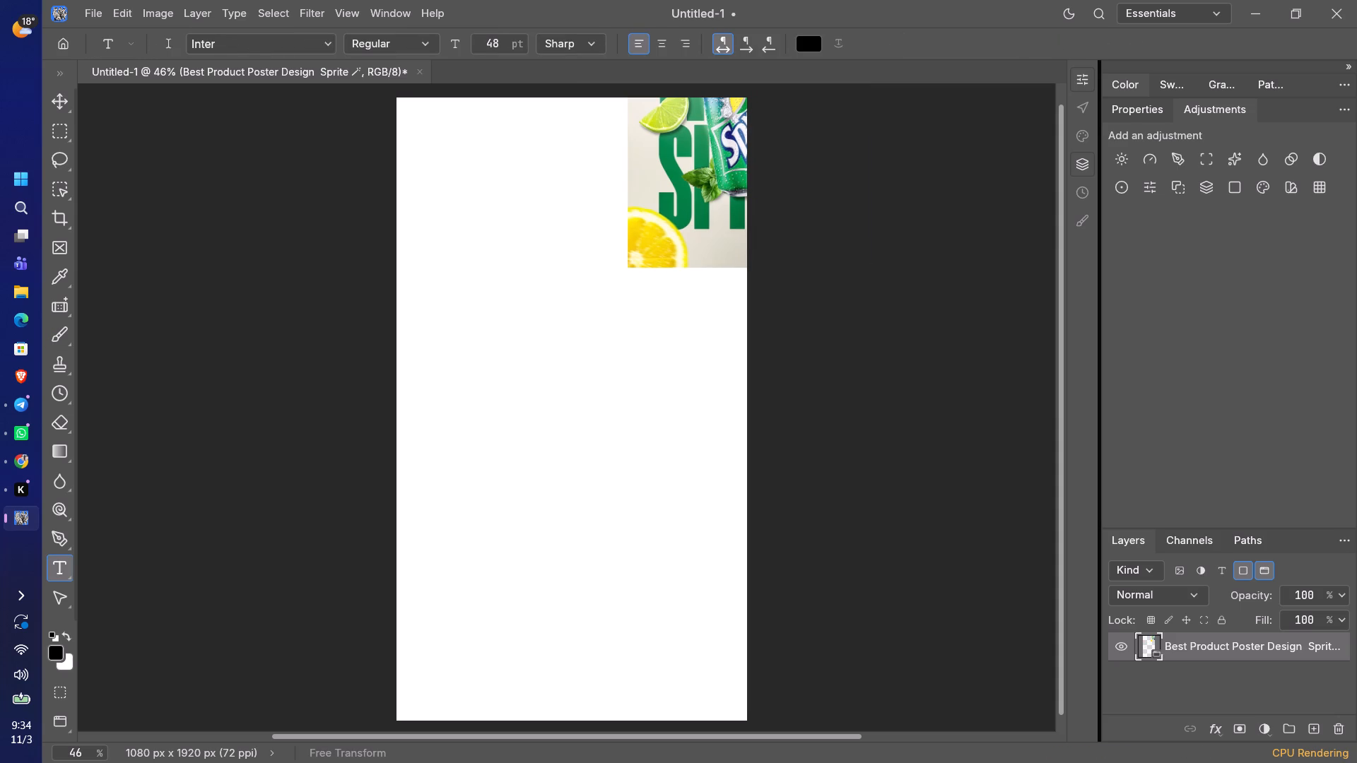
click(501, 246)
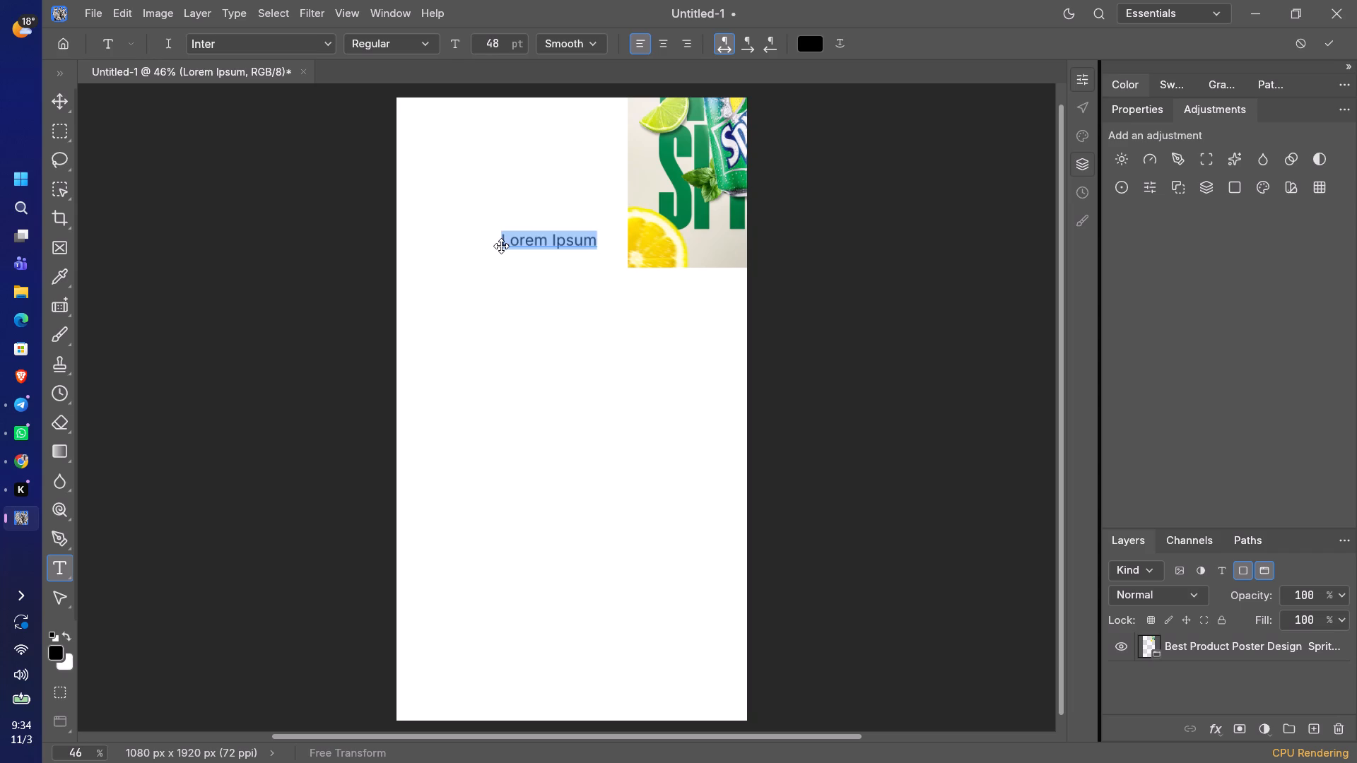
key(BackSpace)
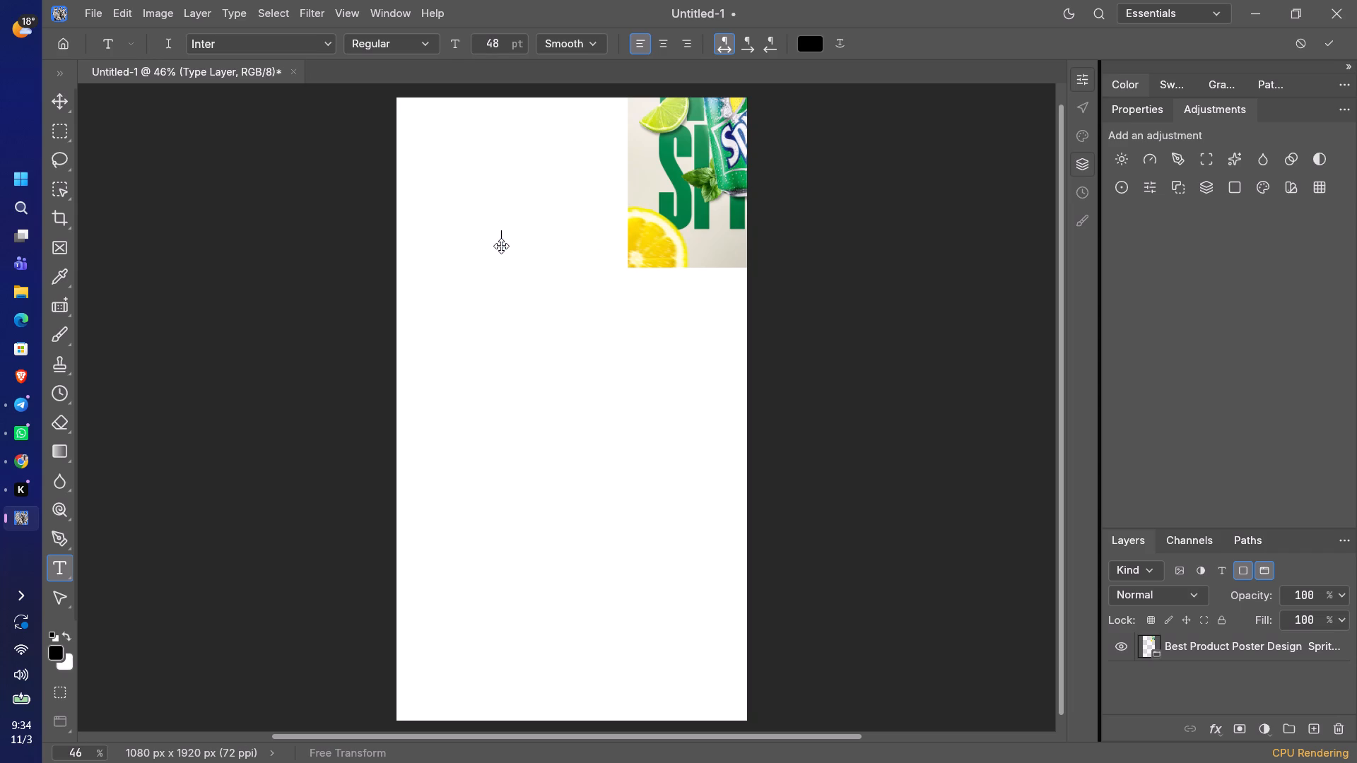
text(FR)
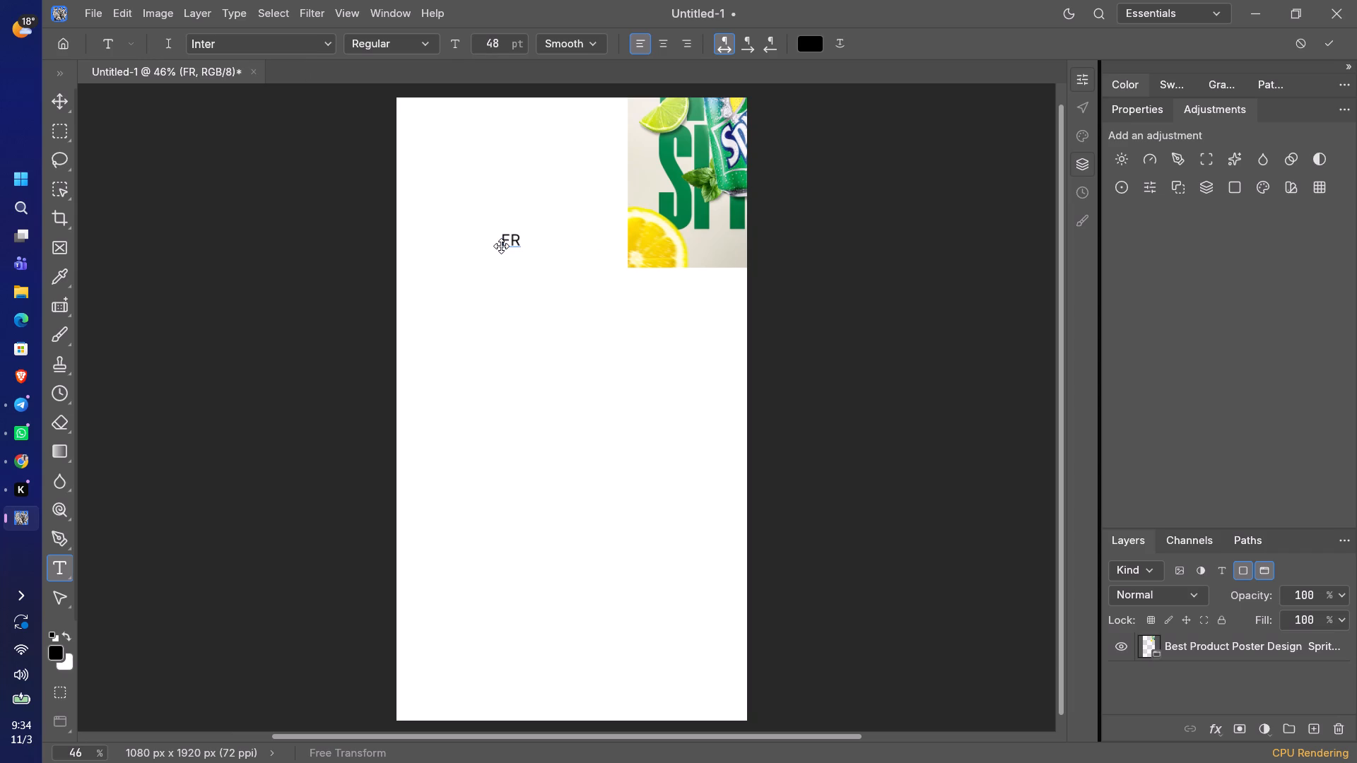
text(ES)
key(h)
key(Return)
text(SPRITE)
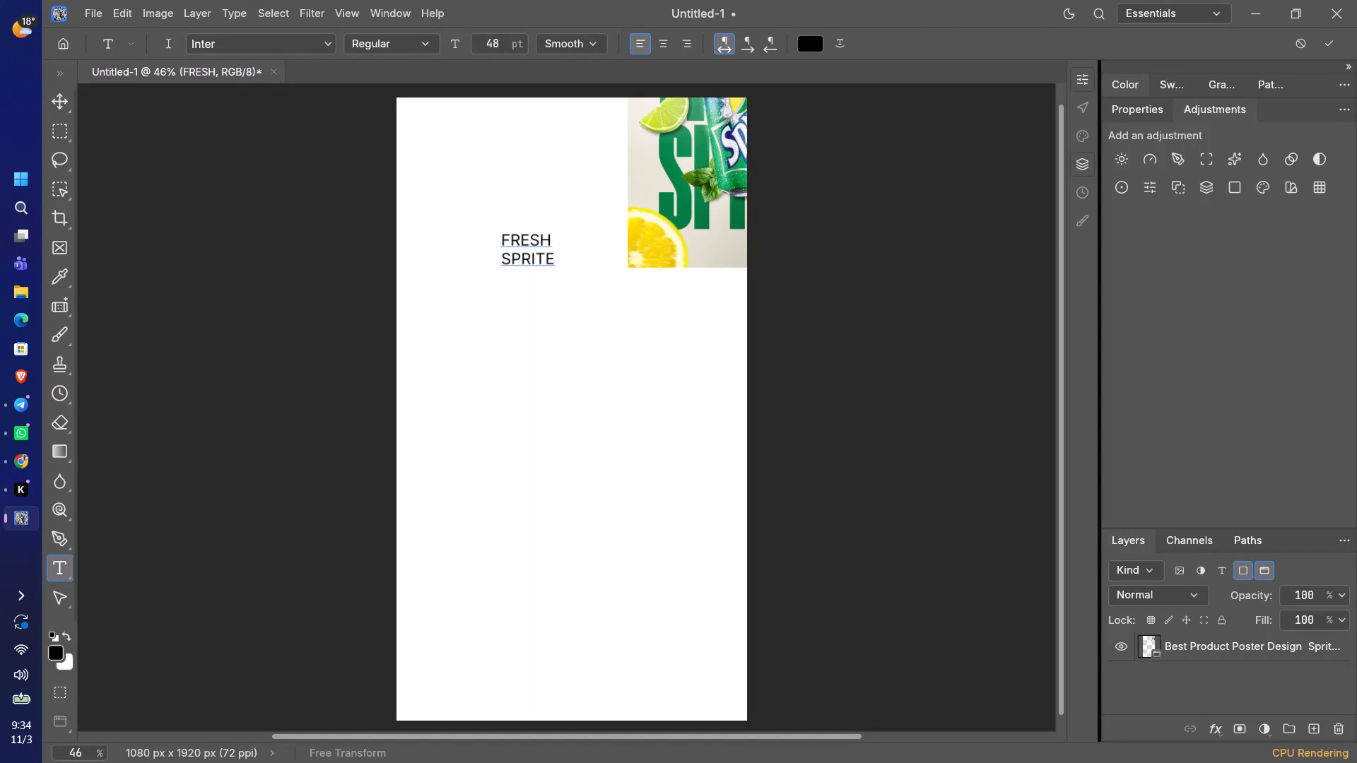
Color both text lines with the green #018146 sampled from the poster's lettering.
drag(503, 238, 559, 261)
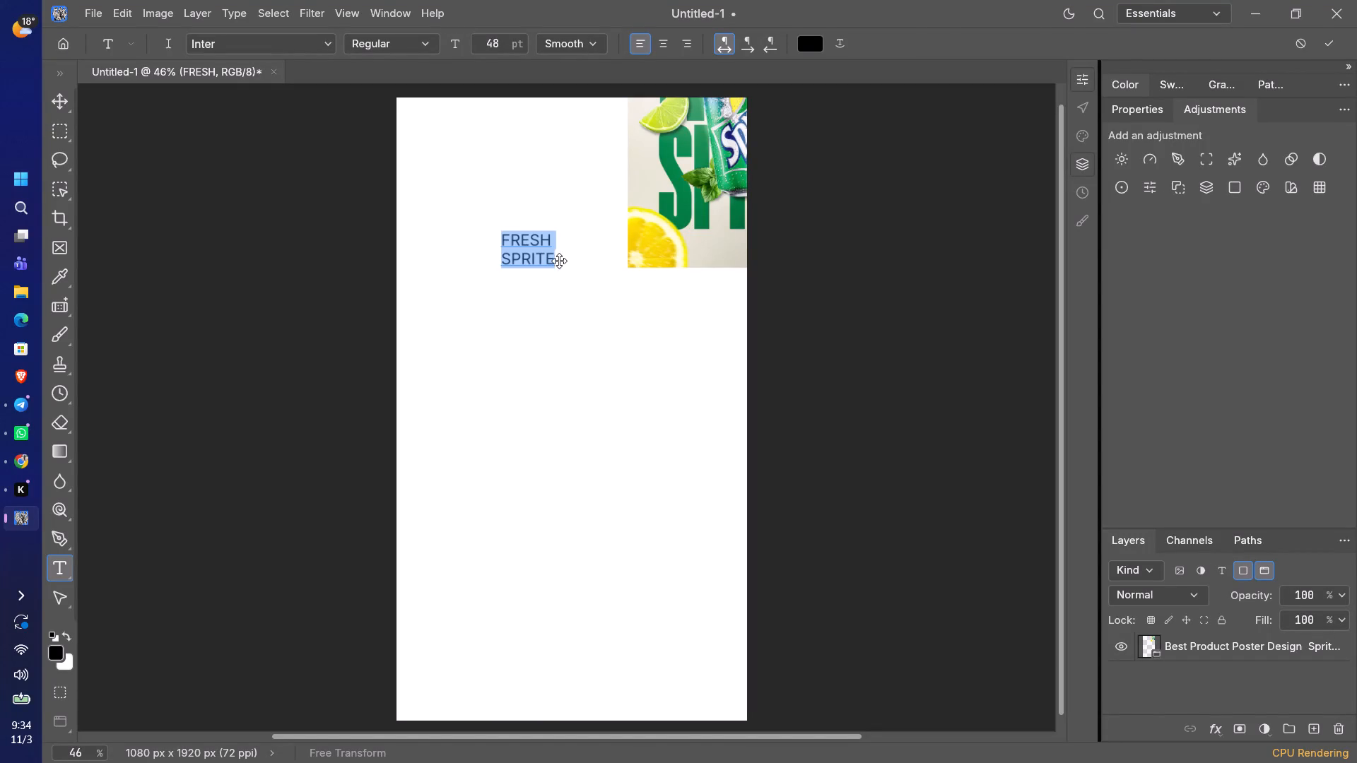
drag(559, 261, 567, 271)
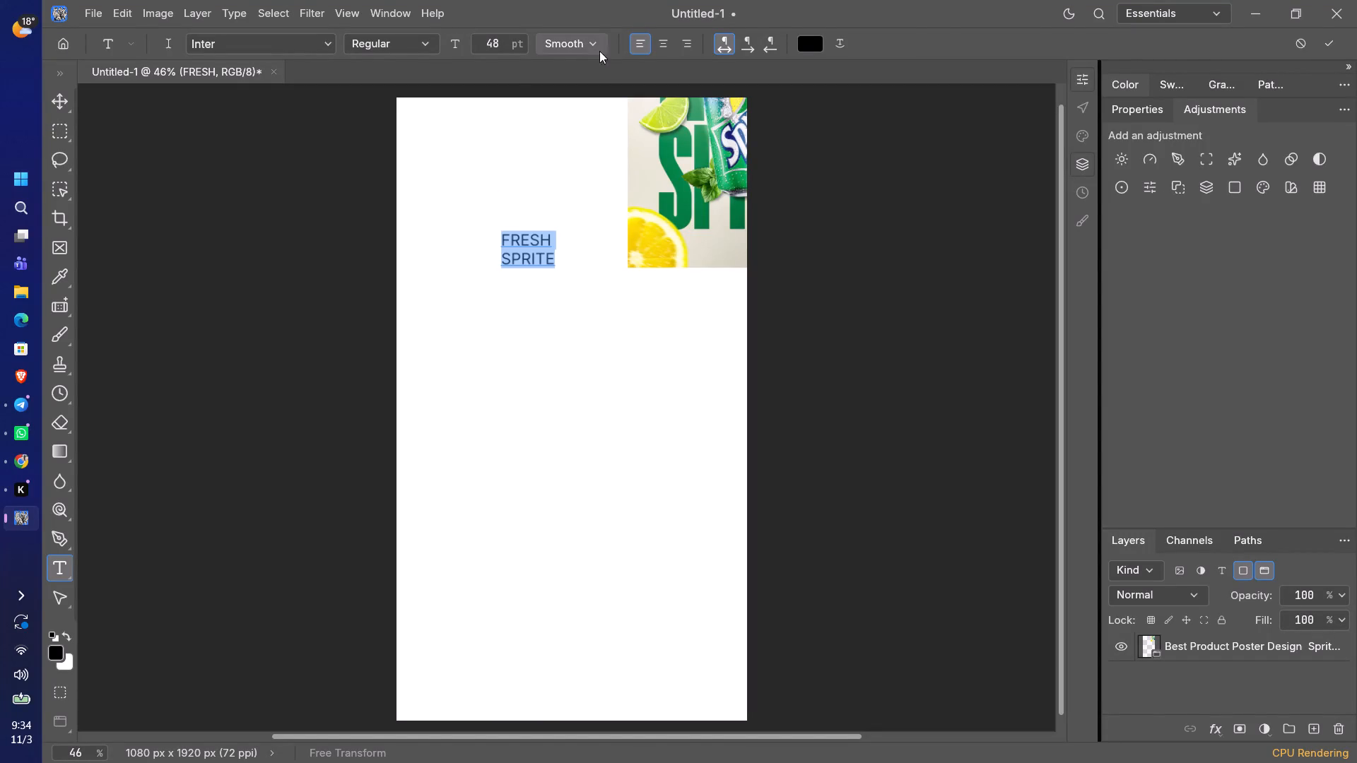
click(806, 43)
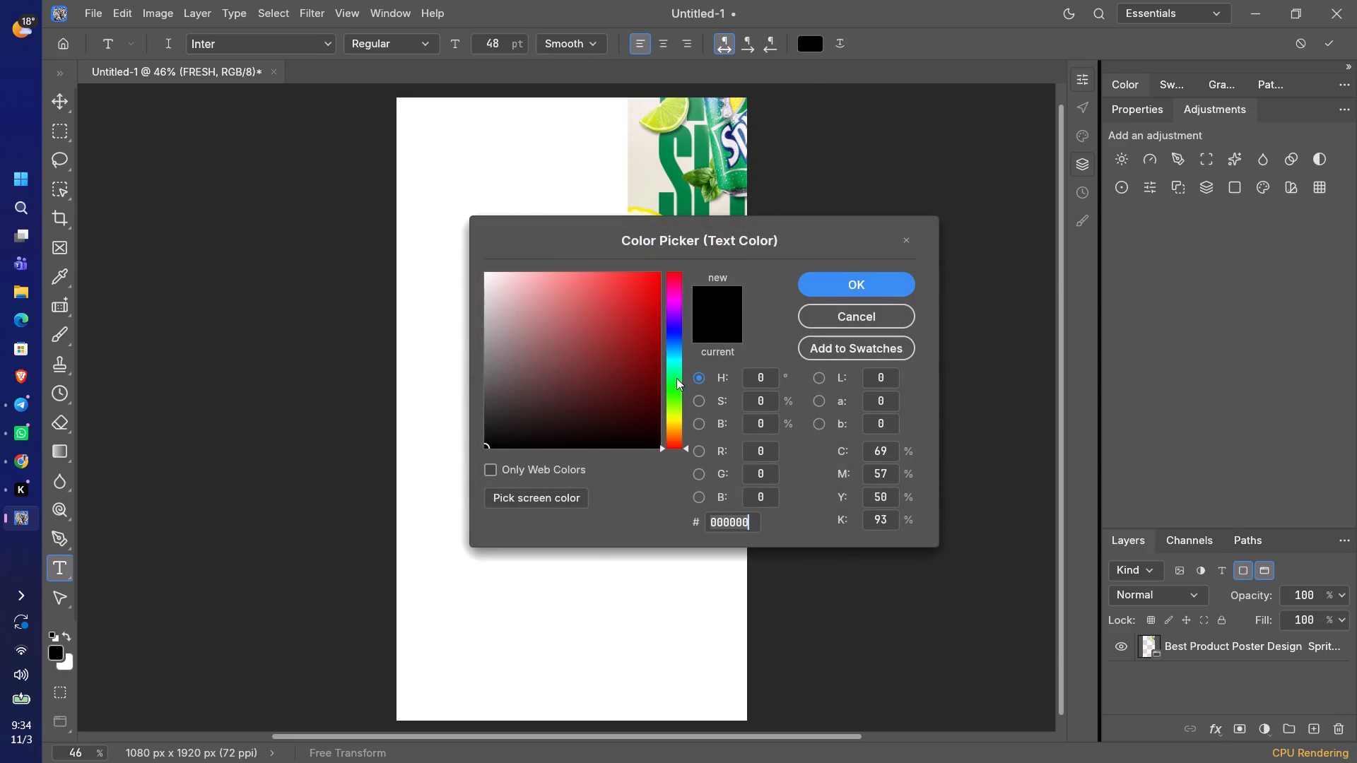
click(515, 497)
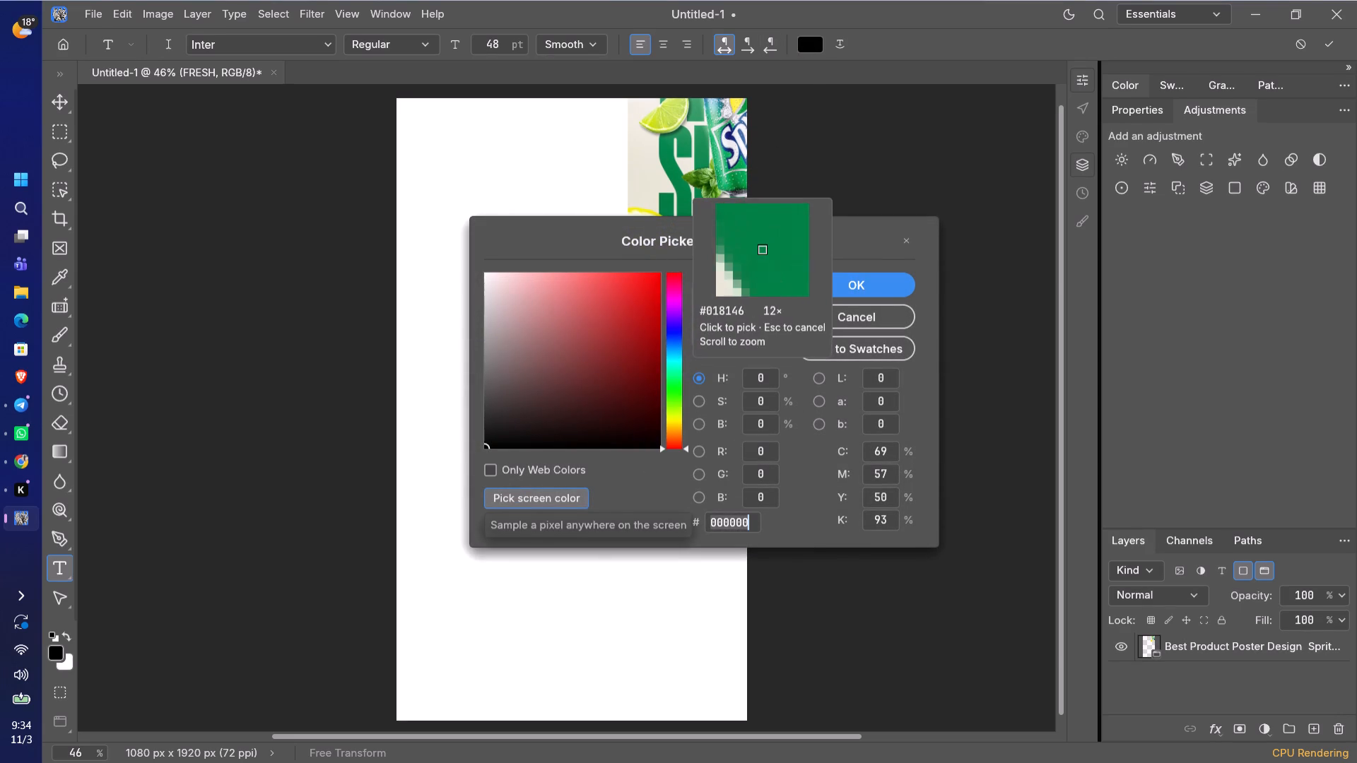
click(673, 172)
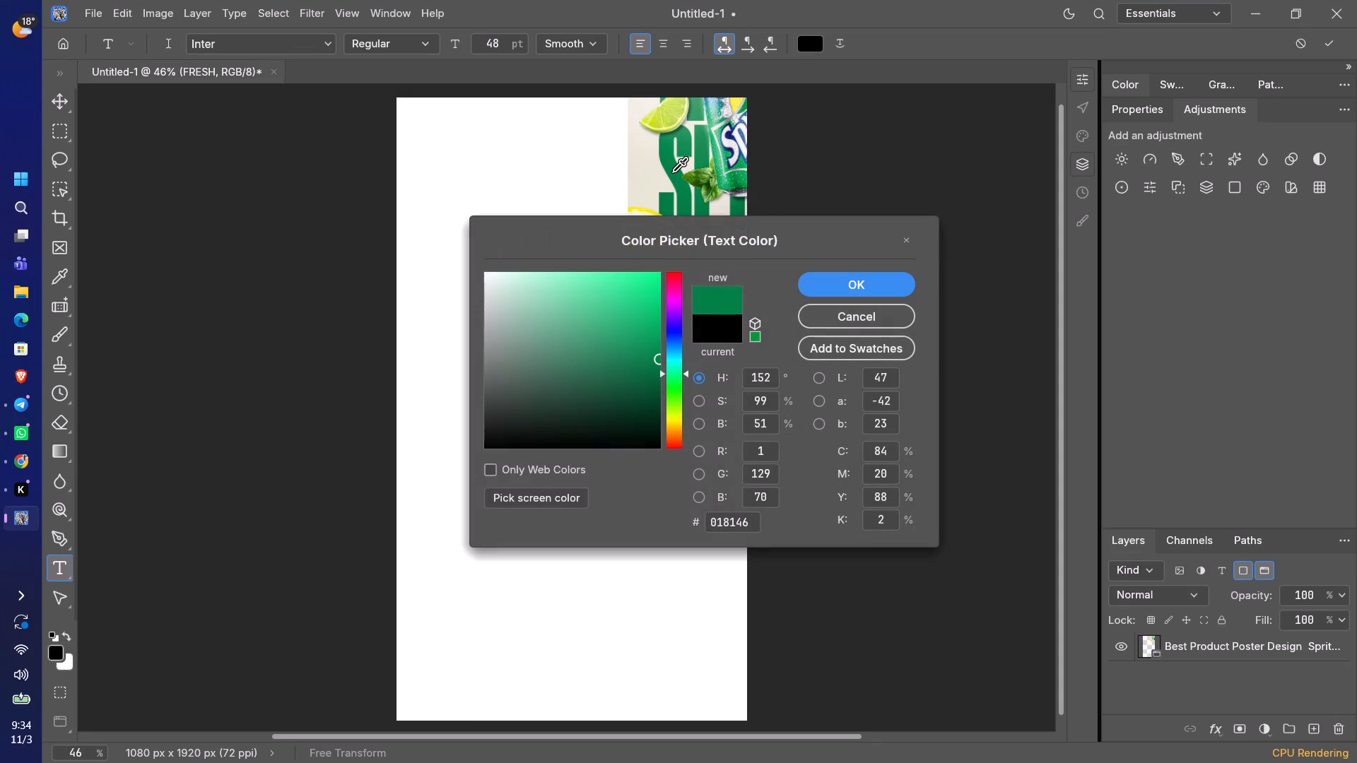
click(819, 283)
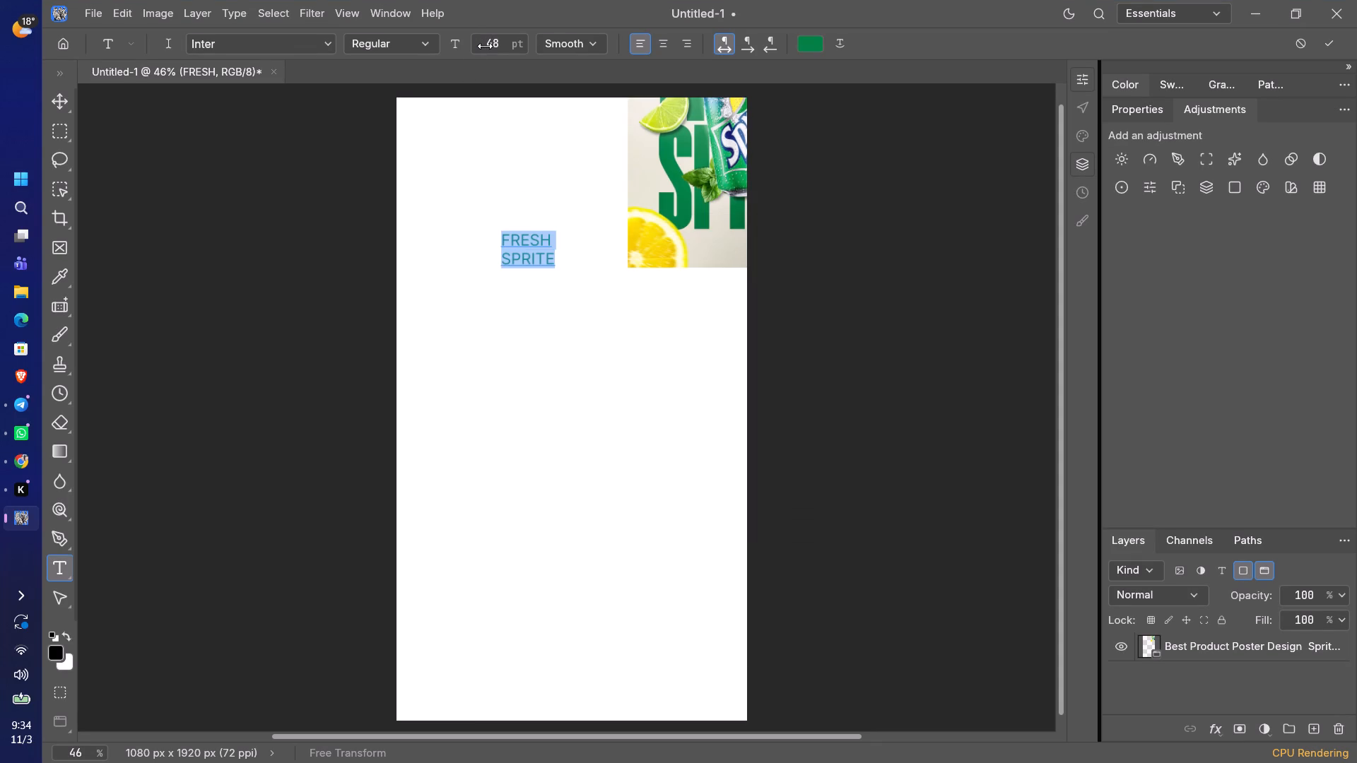
Enlarge the FRESH SPRITE text to 216 pt and finish editing it.
drag(485, 46, 789, 87)
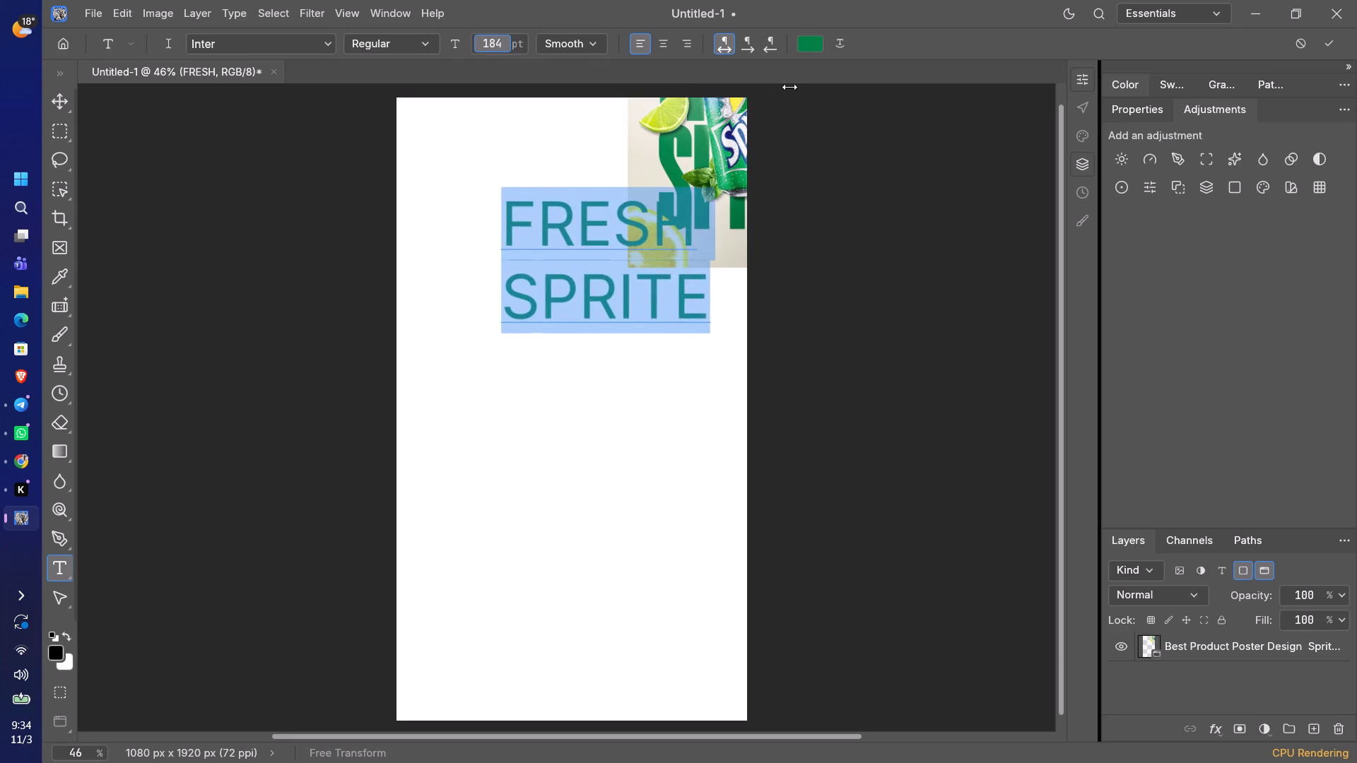
drag(789, 87, 827, 86)
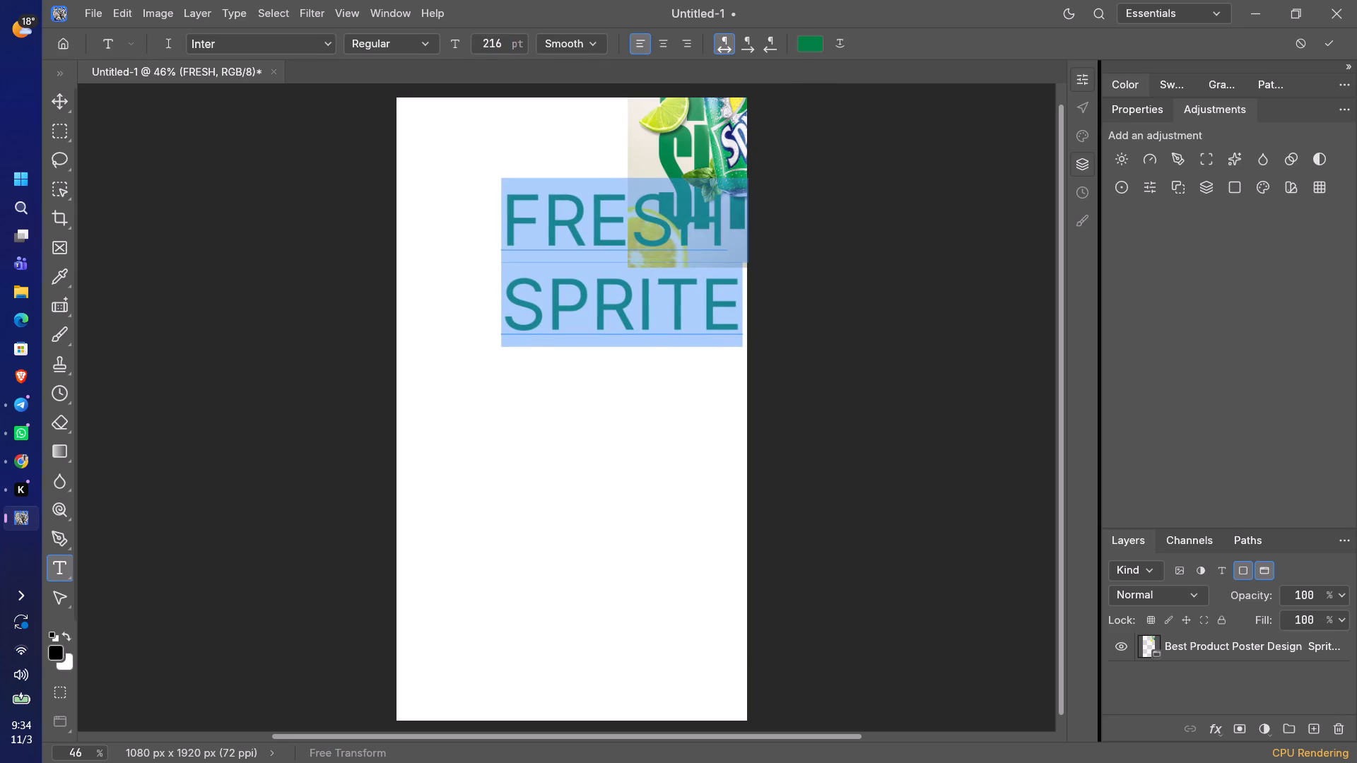
drag(559, 261, 488, 280)
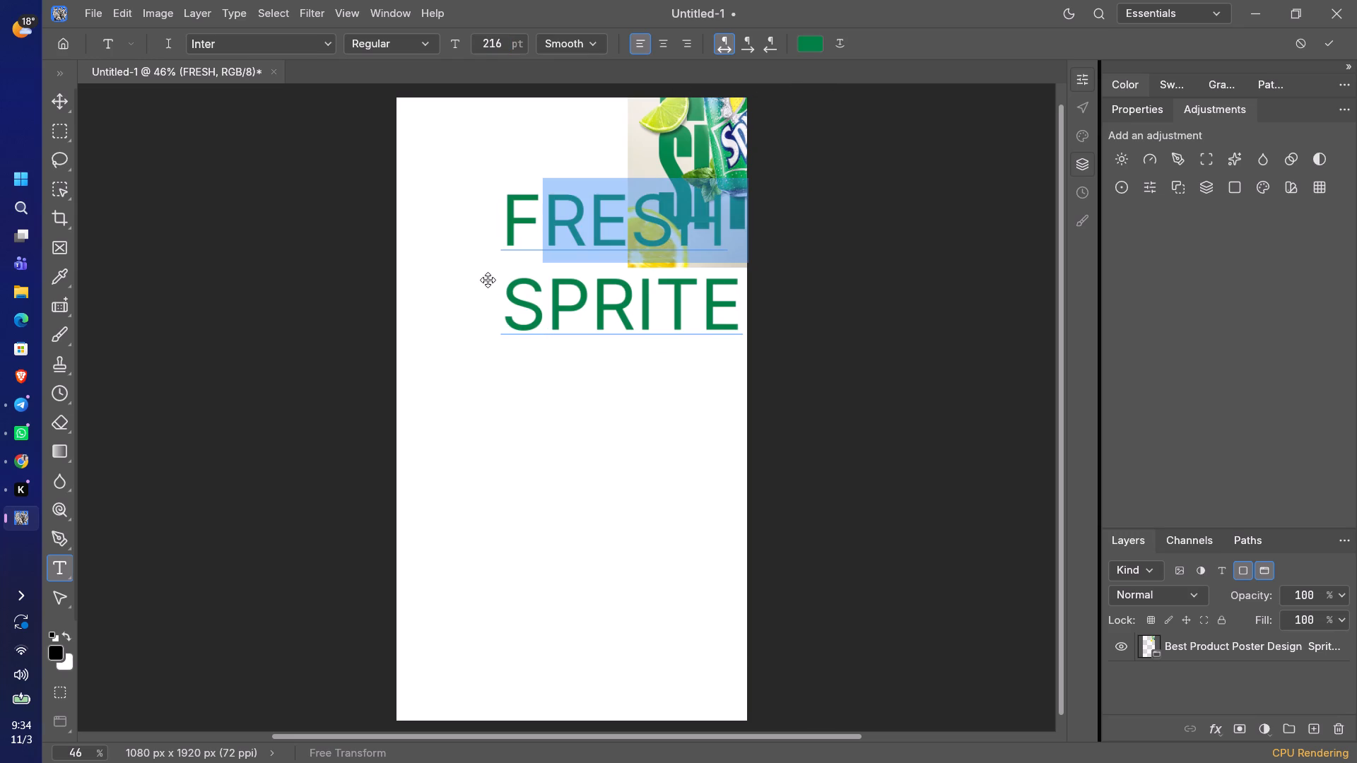
click(488, 280)
double_click(511, 208)
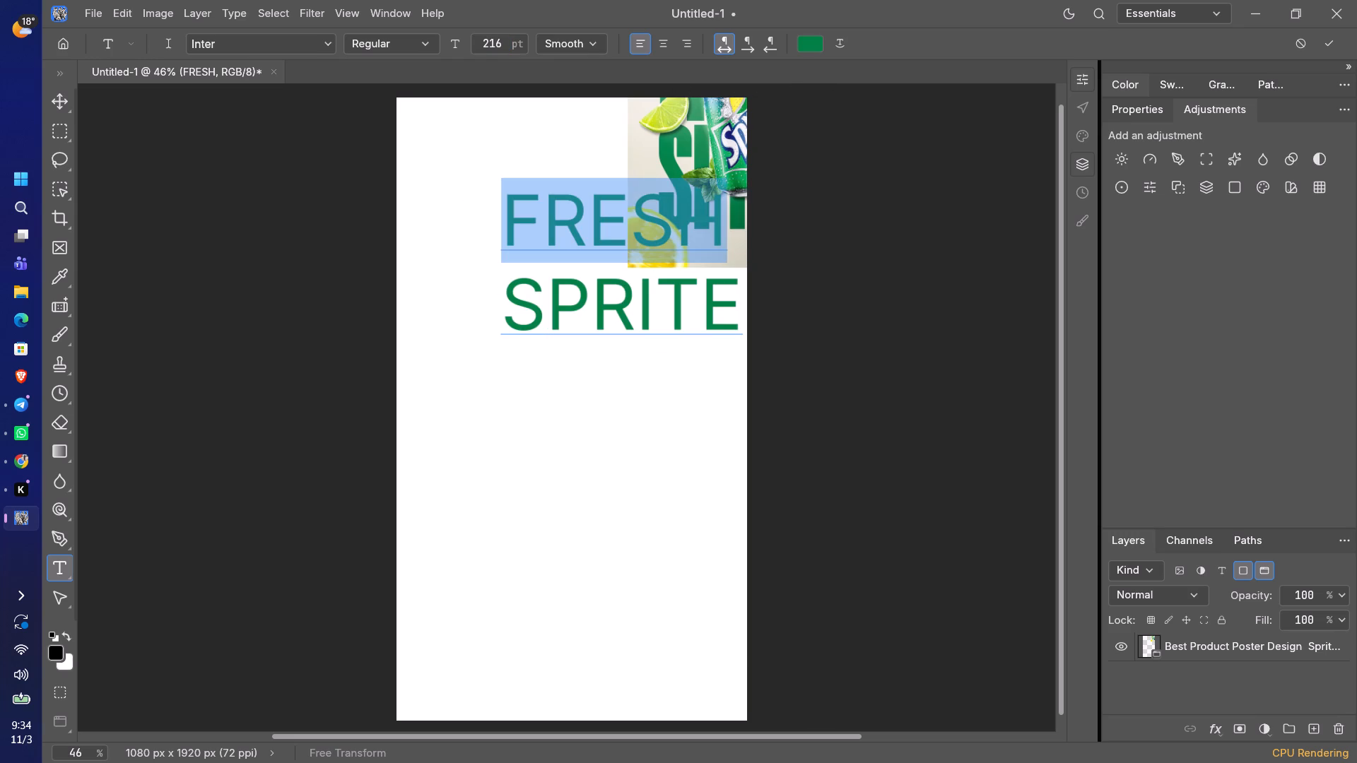
click(457, 306)
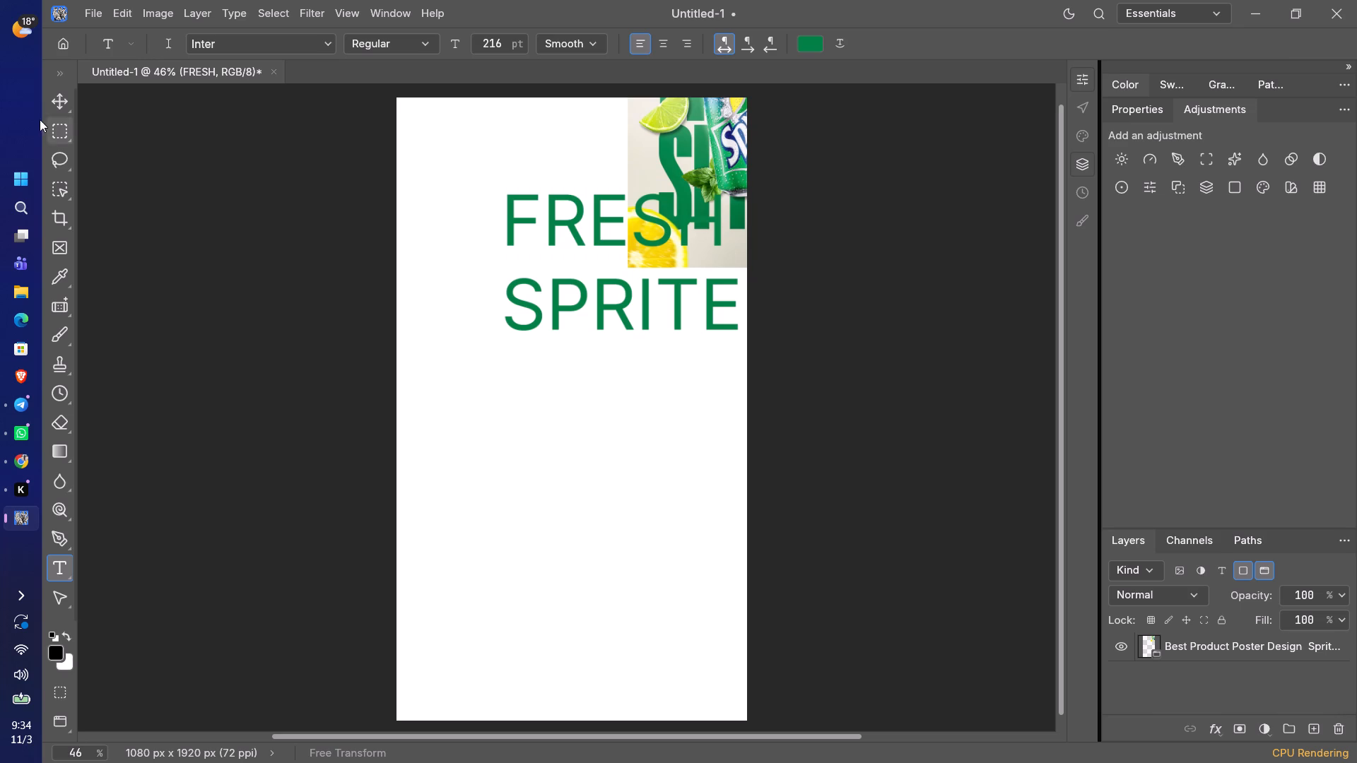
Move the FRESH SPRITE text down below the poster image, centered horizontally on the canvas.
click(55, 99)
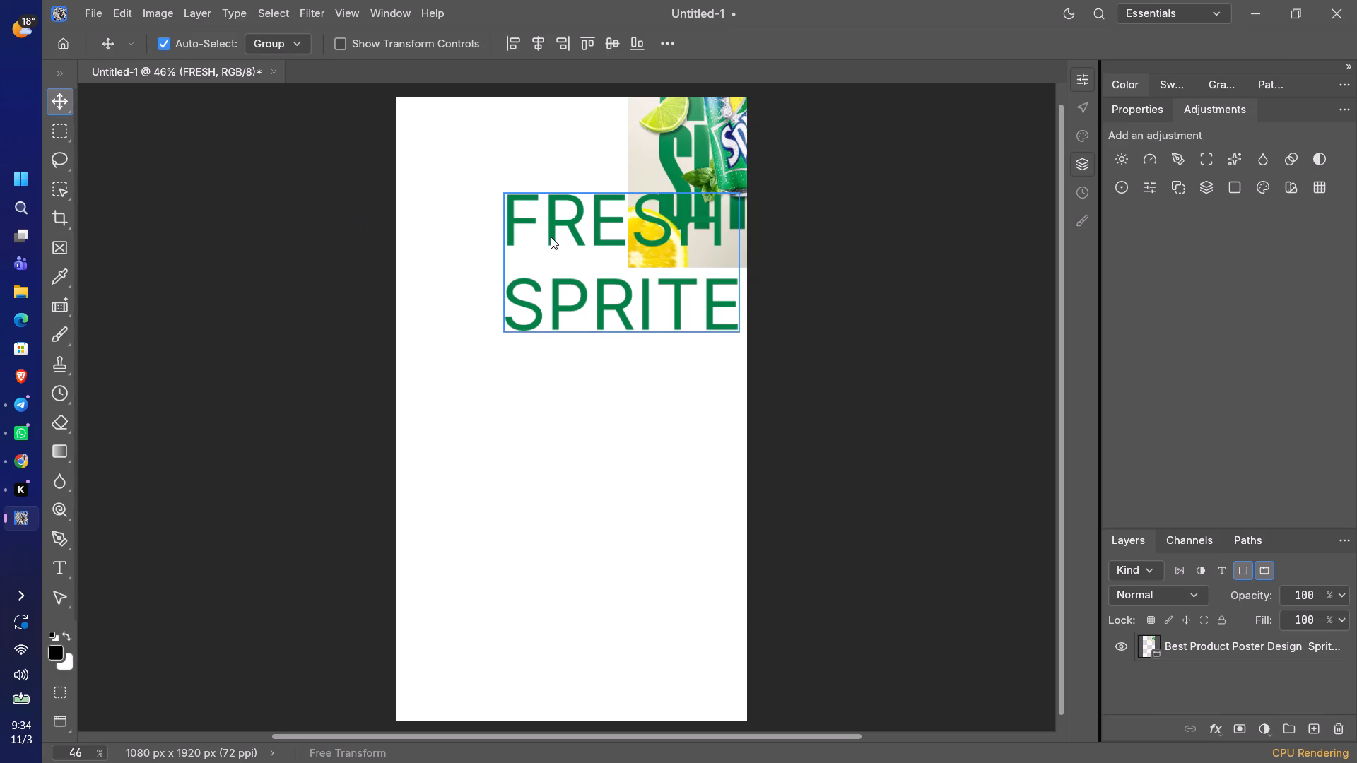
drag(551, 237, 507, 377)
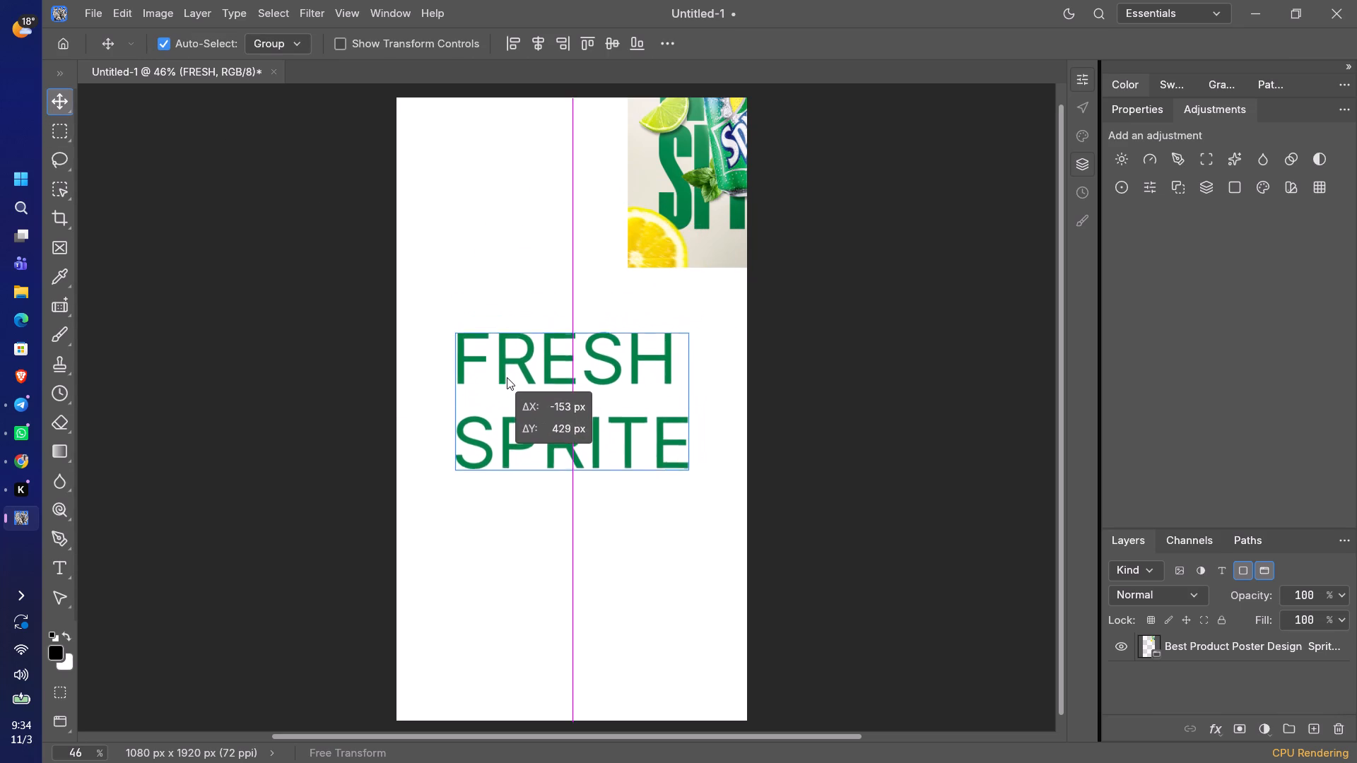
drag(507, 377, 501, 377)
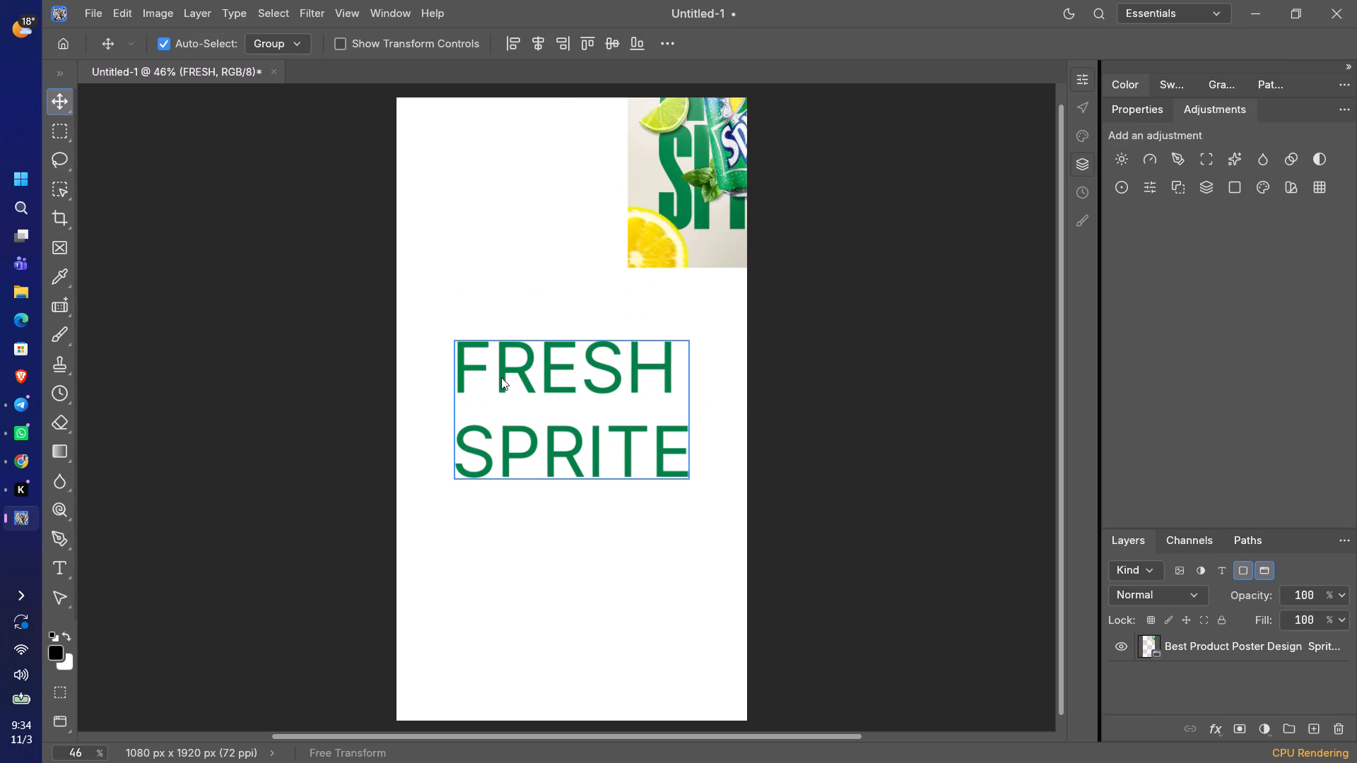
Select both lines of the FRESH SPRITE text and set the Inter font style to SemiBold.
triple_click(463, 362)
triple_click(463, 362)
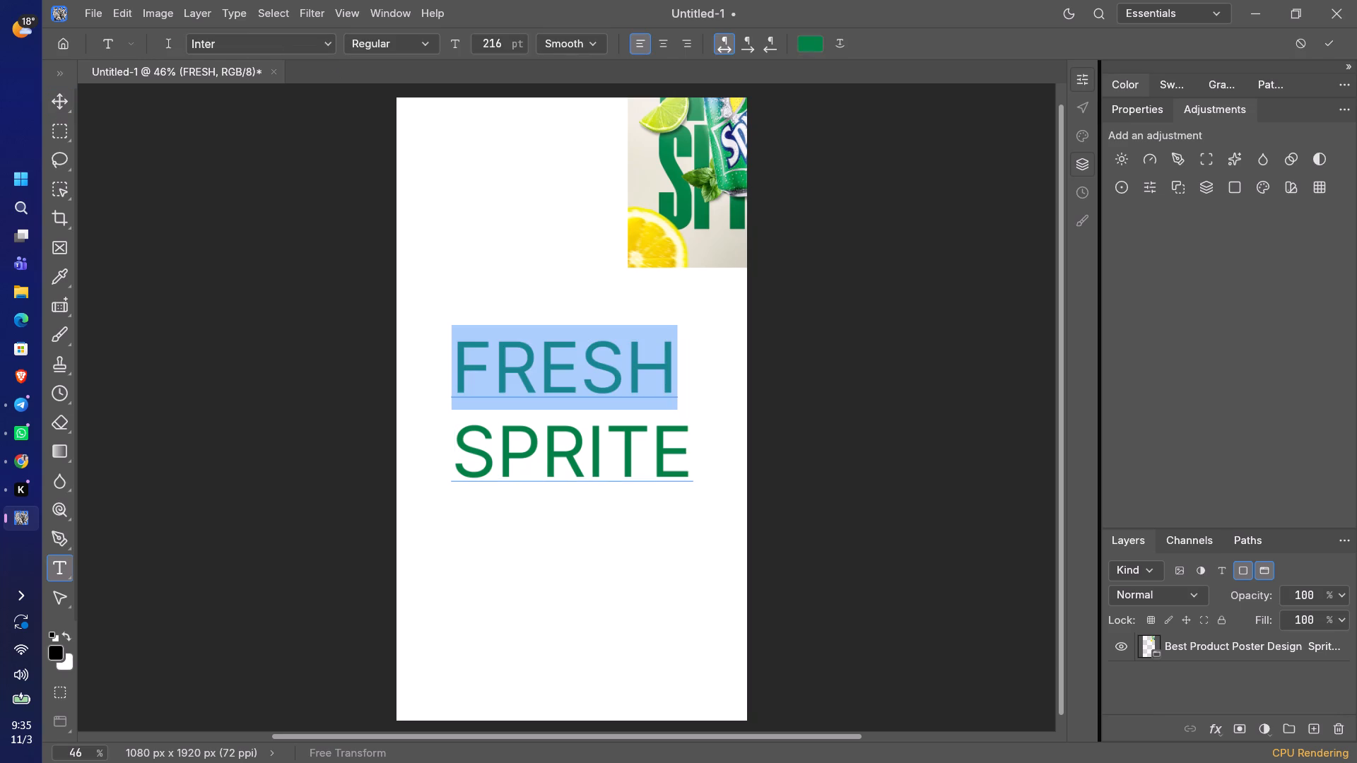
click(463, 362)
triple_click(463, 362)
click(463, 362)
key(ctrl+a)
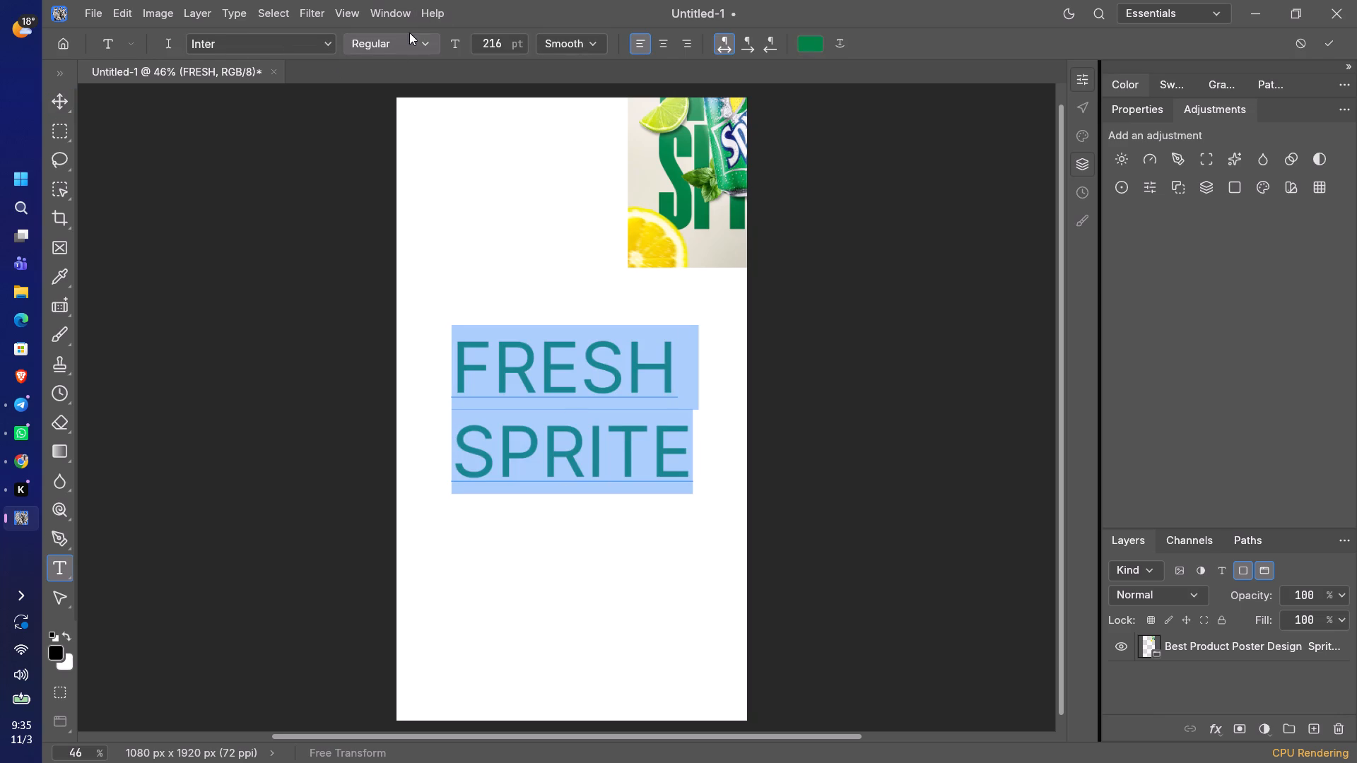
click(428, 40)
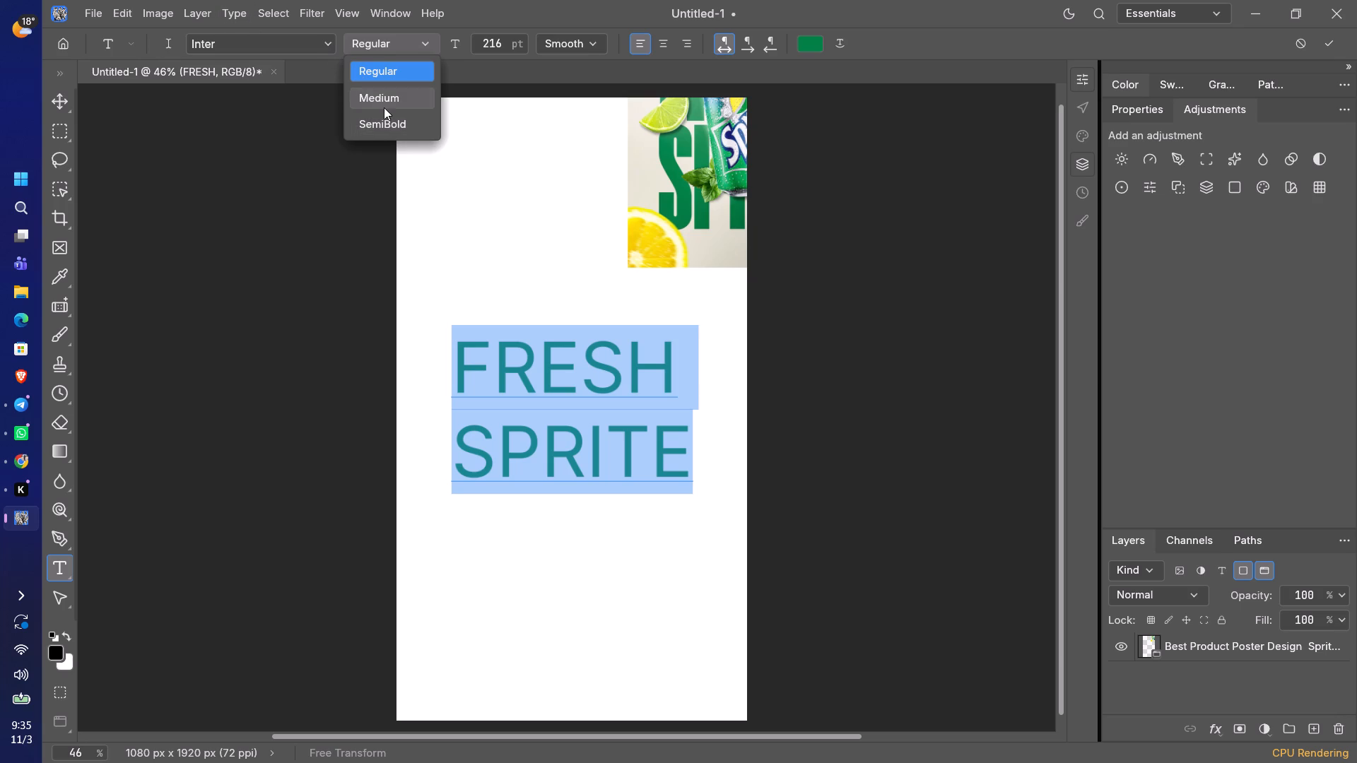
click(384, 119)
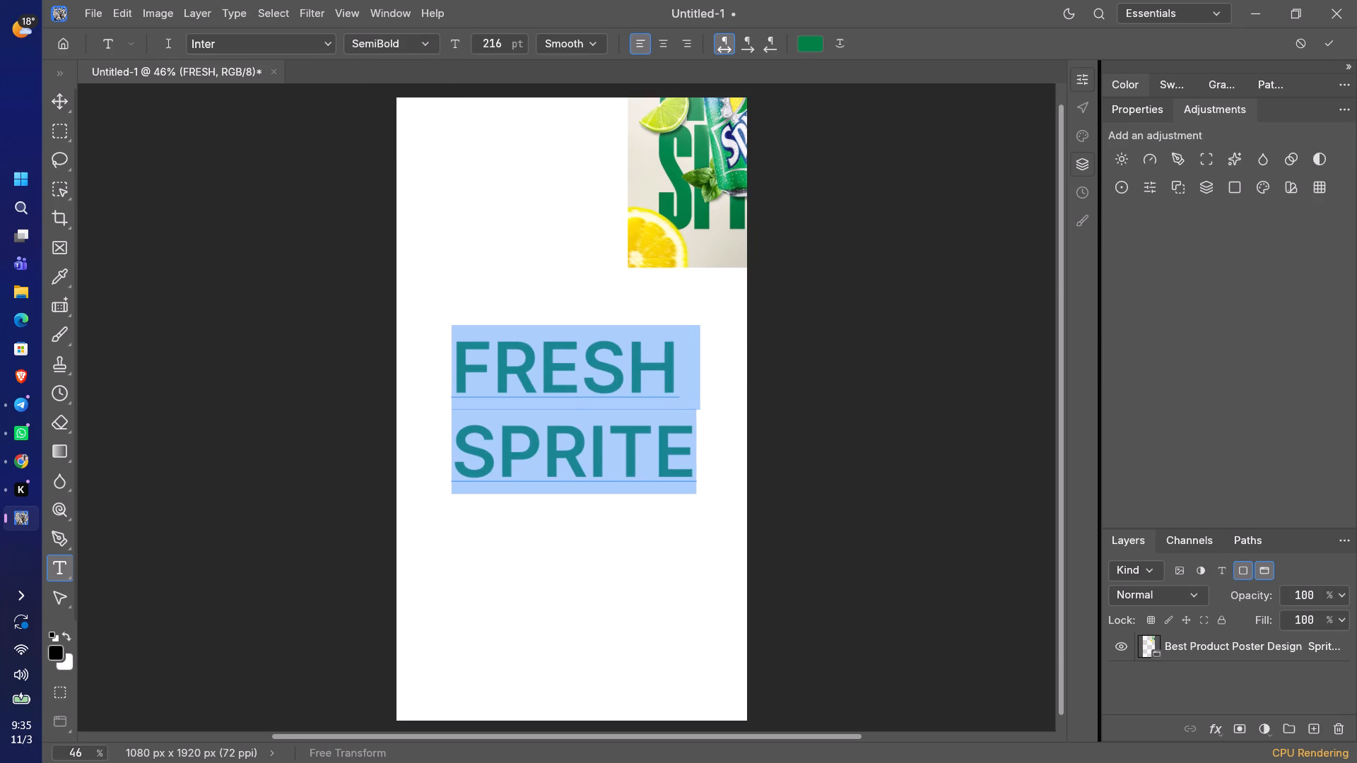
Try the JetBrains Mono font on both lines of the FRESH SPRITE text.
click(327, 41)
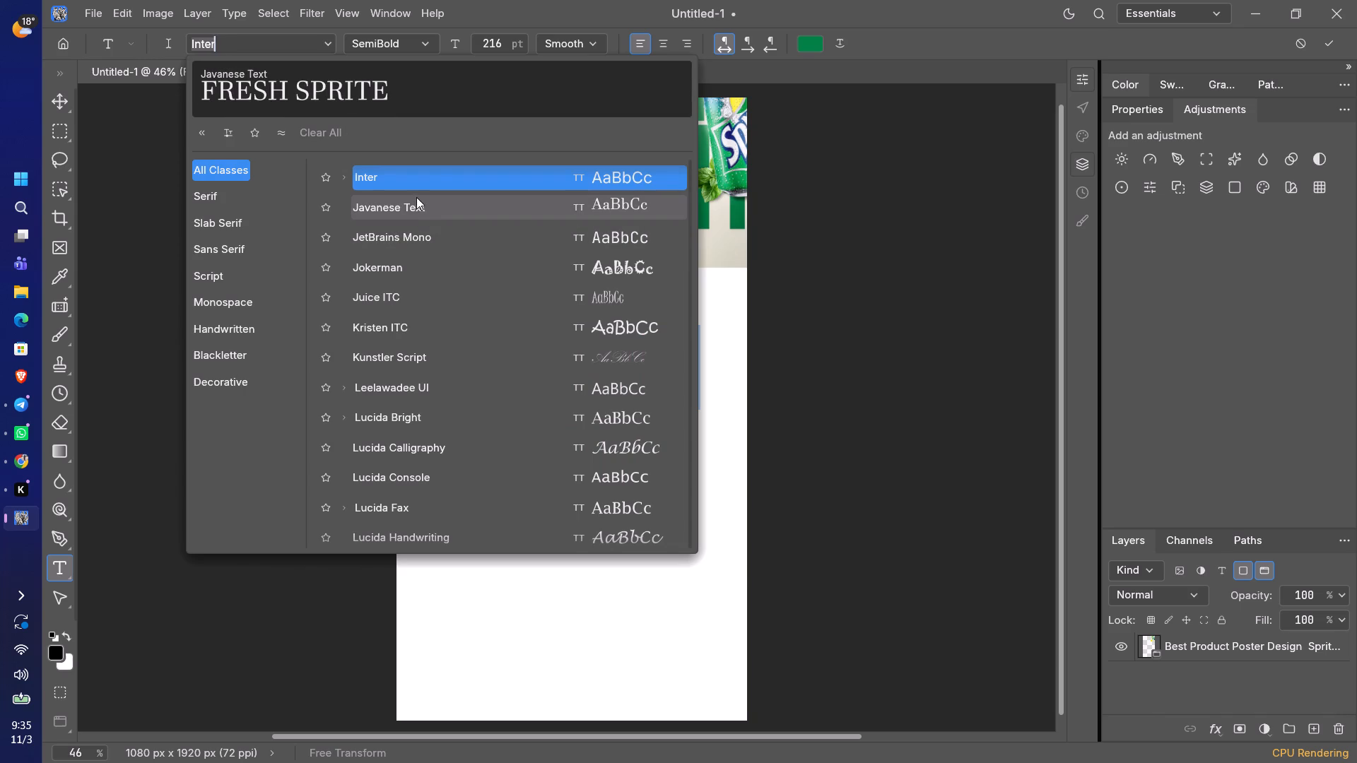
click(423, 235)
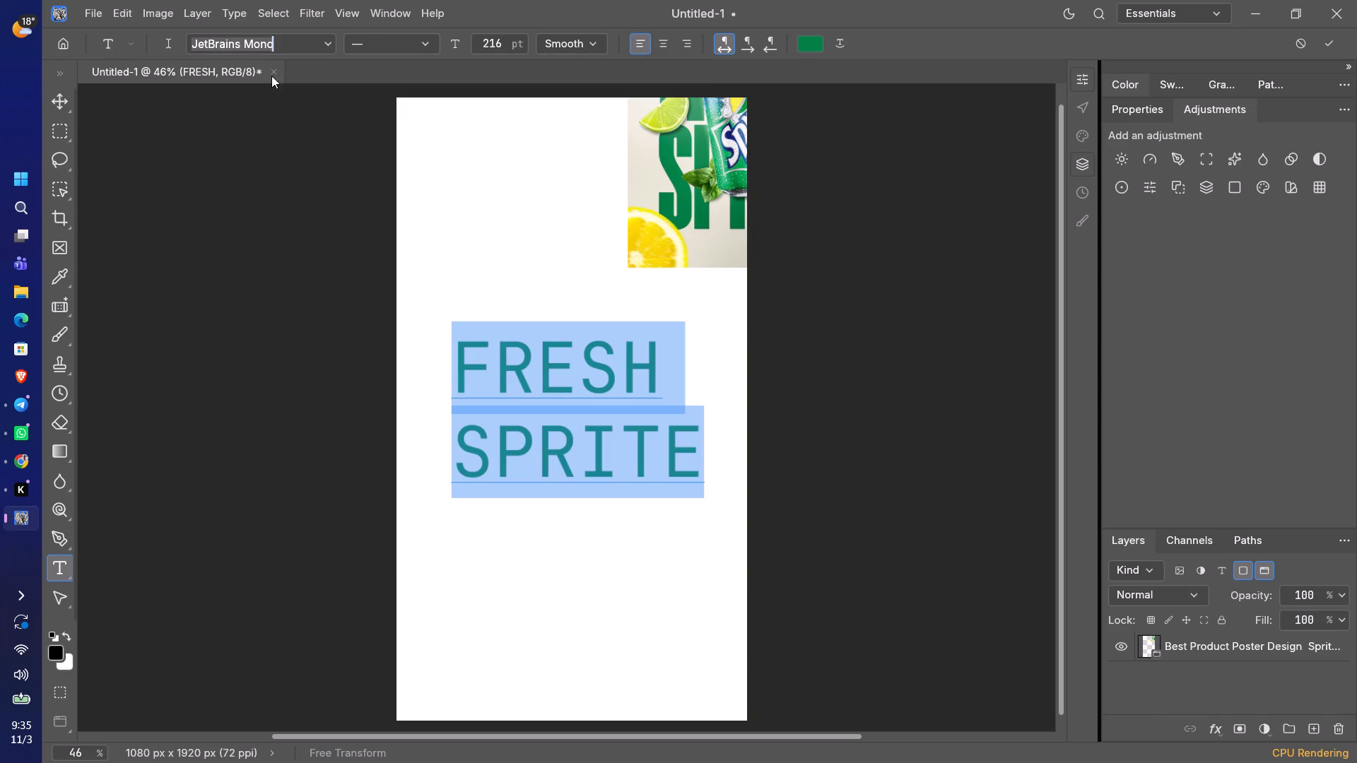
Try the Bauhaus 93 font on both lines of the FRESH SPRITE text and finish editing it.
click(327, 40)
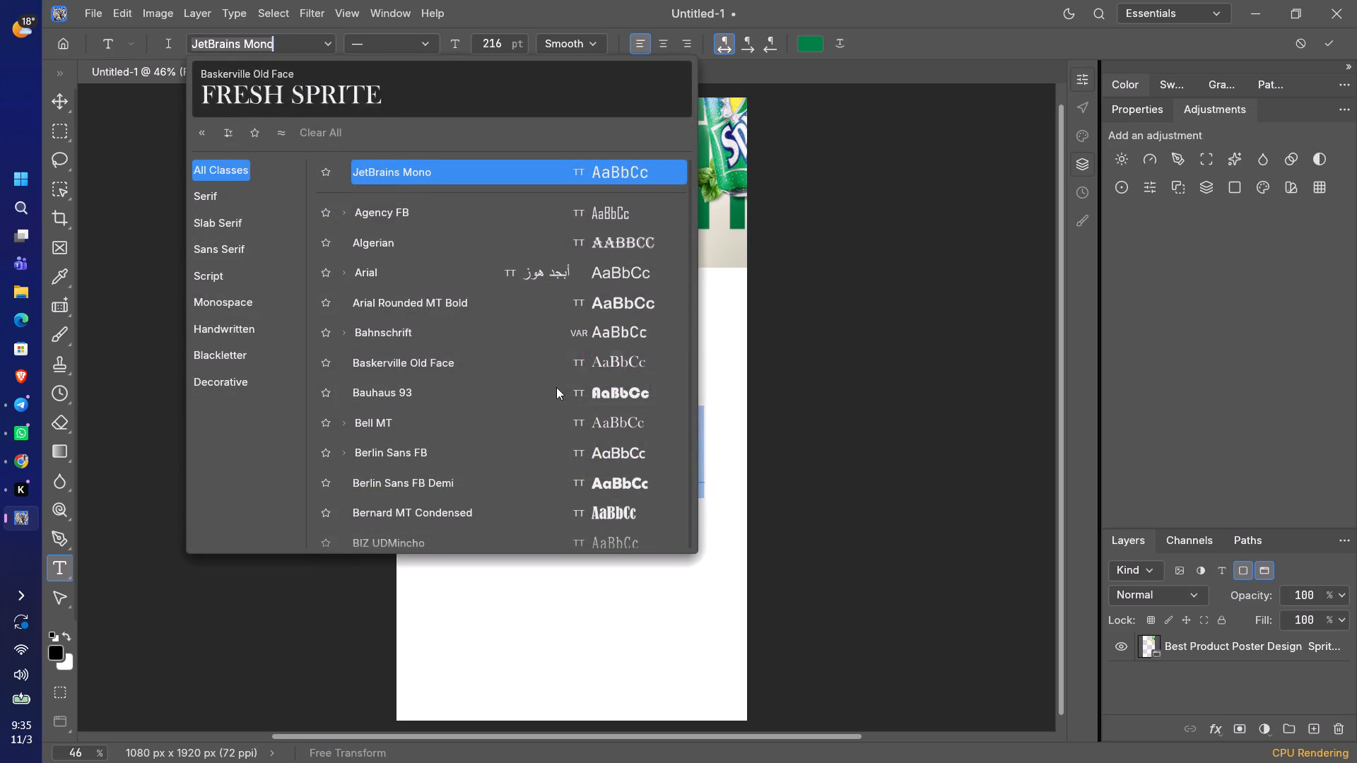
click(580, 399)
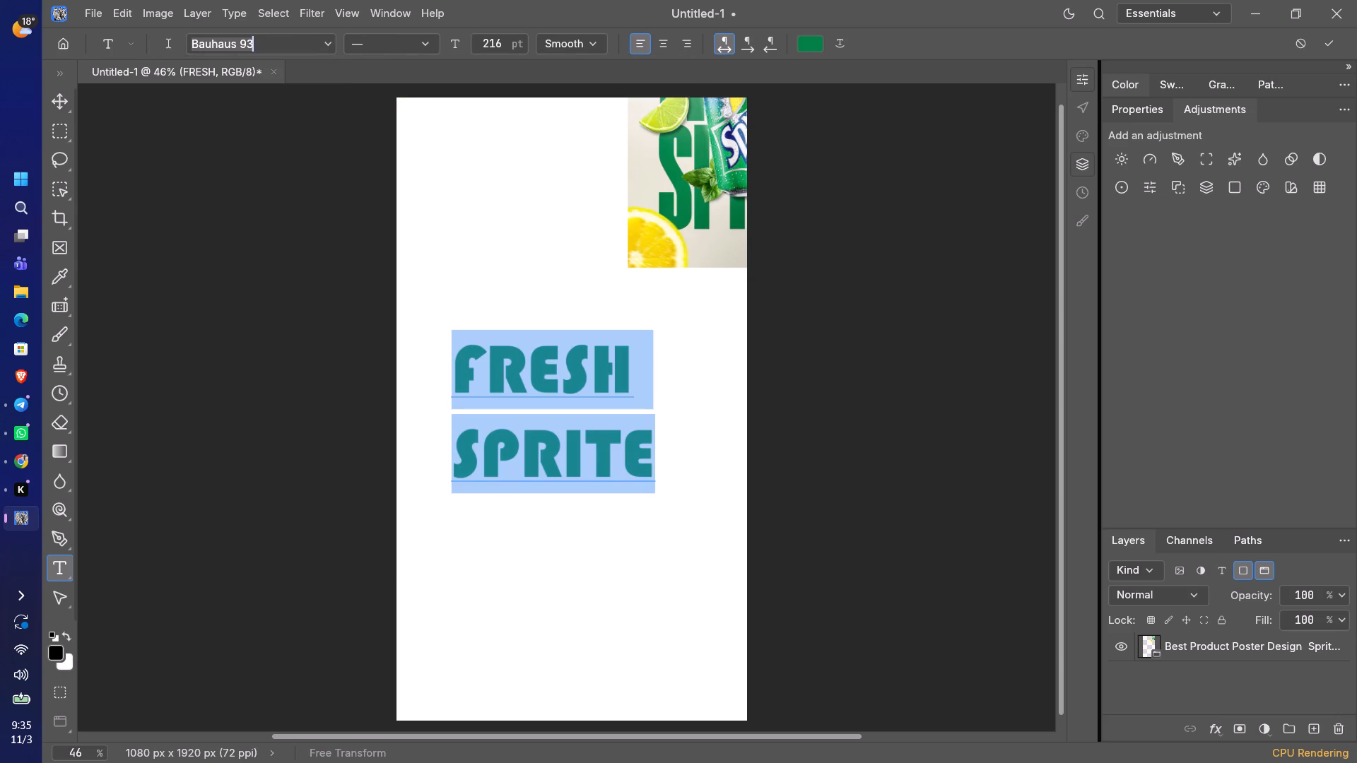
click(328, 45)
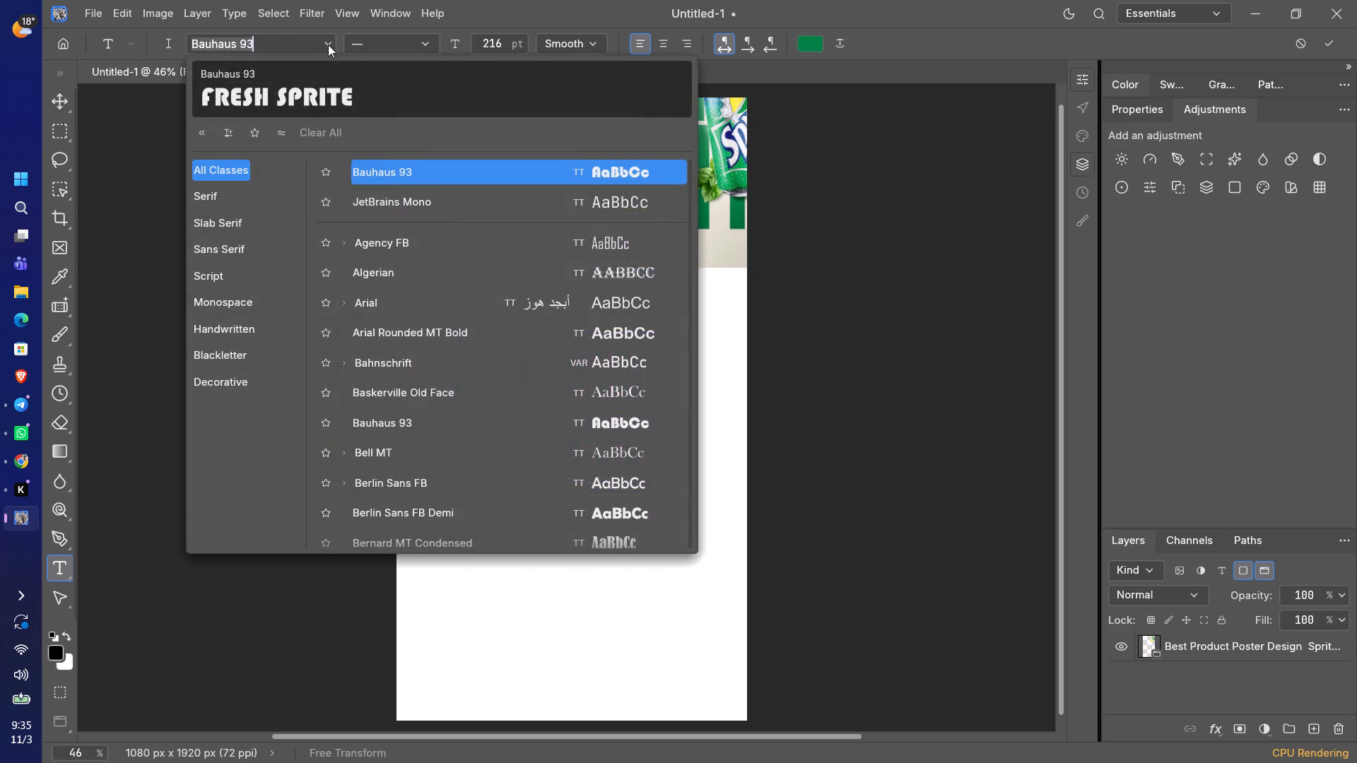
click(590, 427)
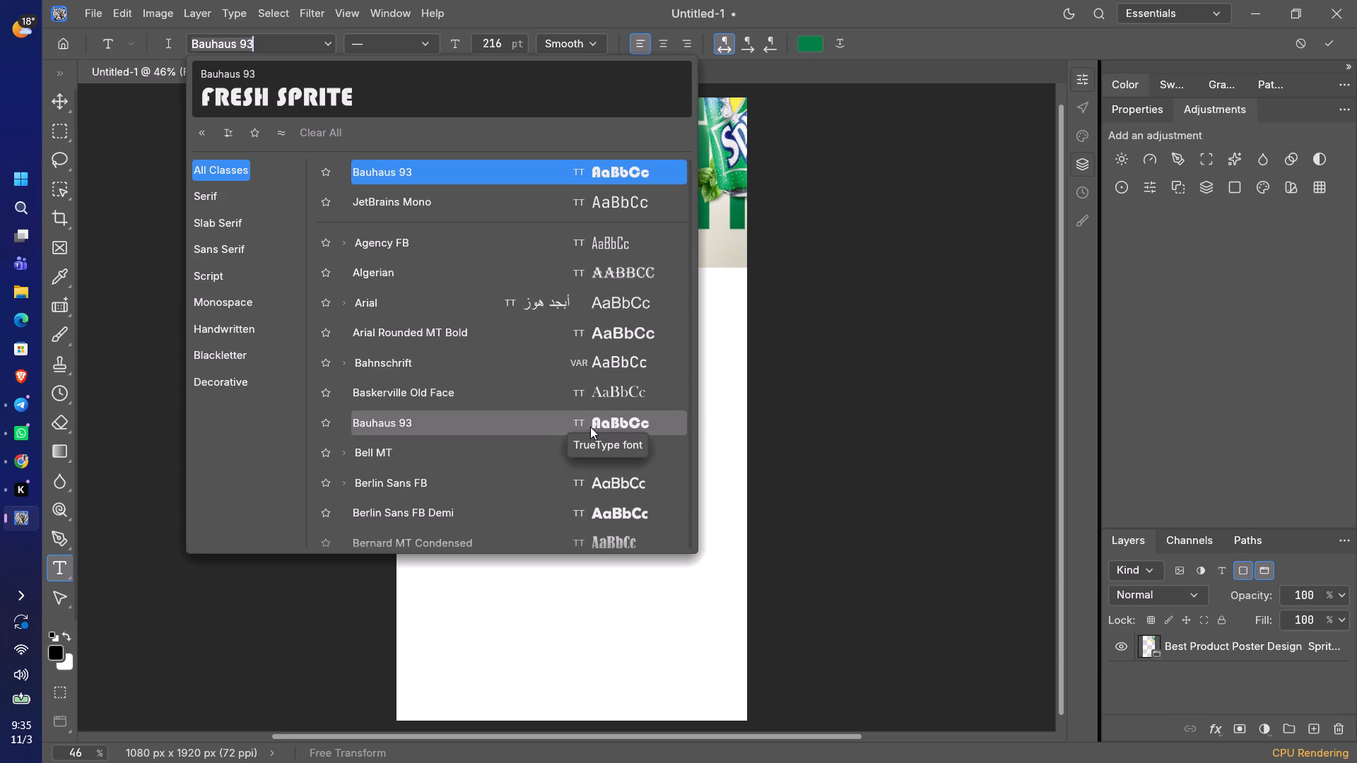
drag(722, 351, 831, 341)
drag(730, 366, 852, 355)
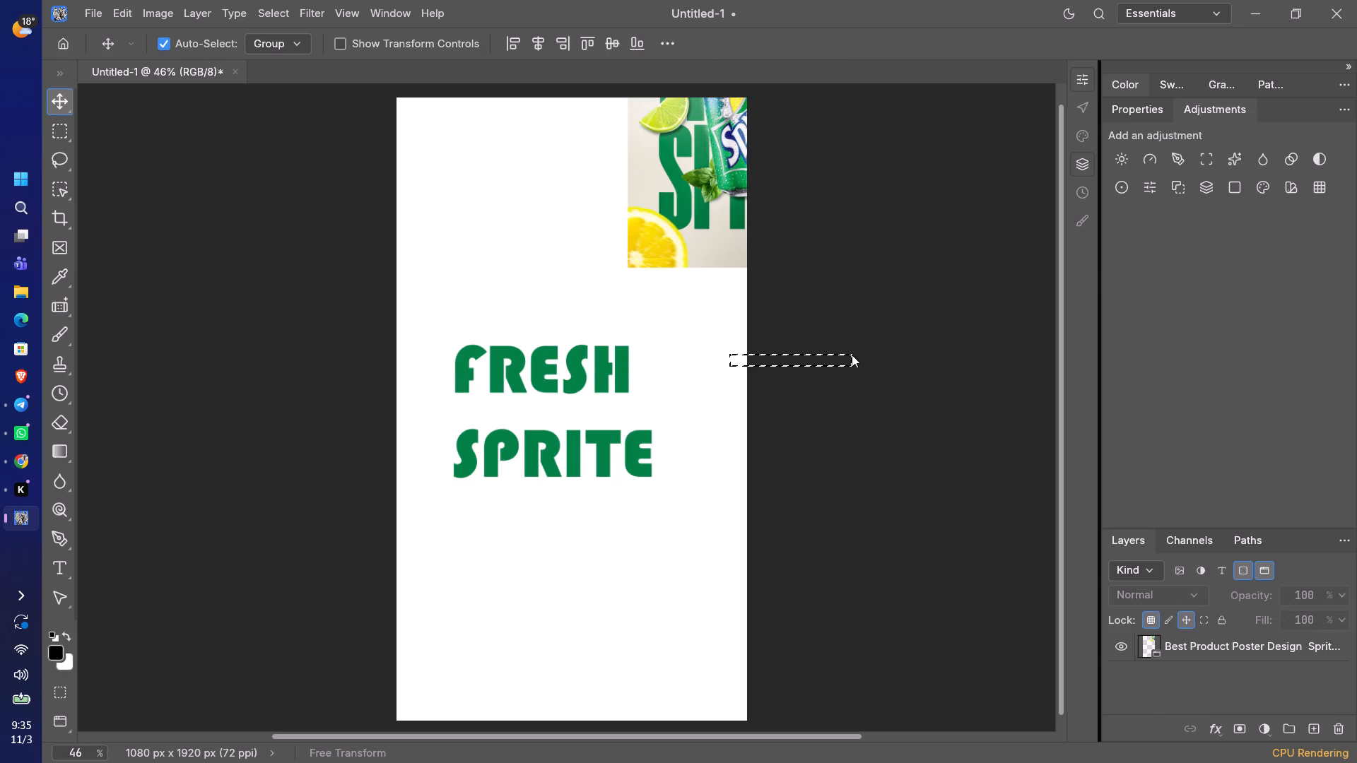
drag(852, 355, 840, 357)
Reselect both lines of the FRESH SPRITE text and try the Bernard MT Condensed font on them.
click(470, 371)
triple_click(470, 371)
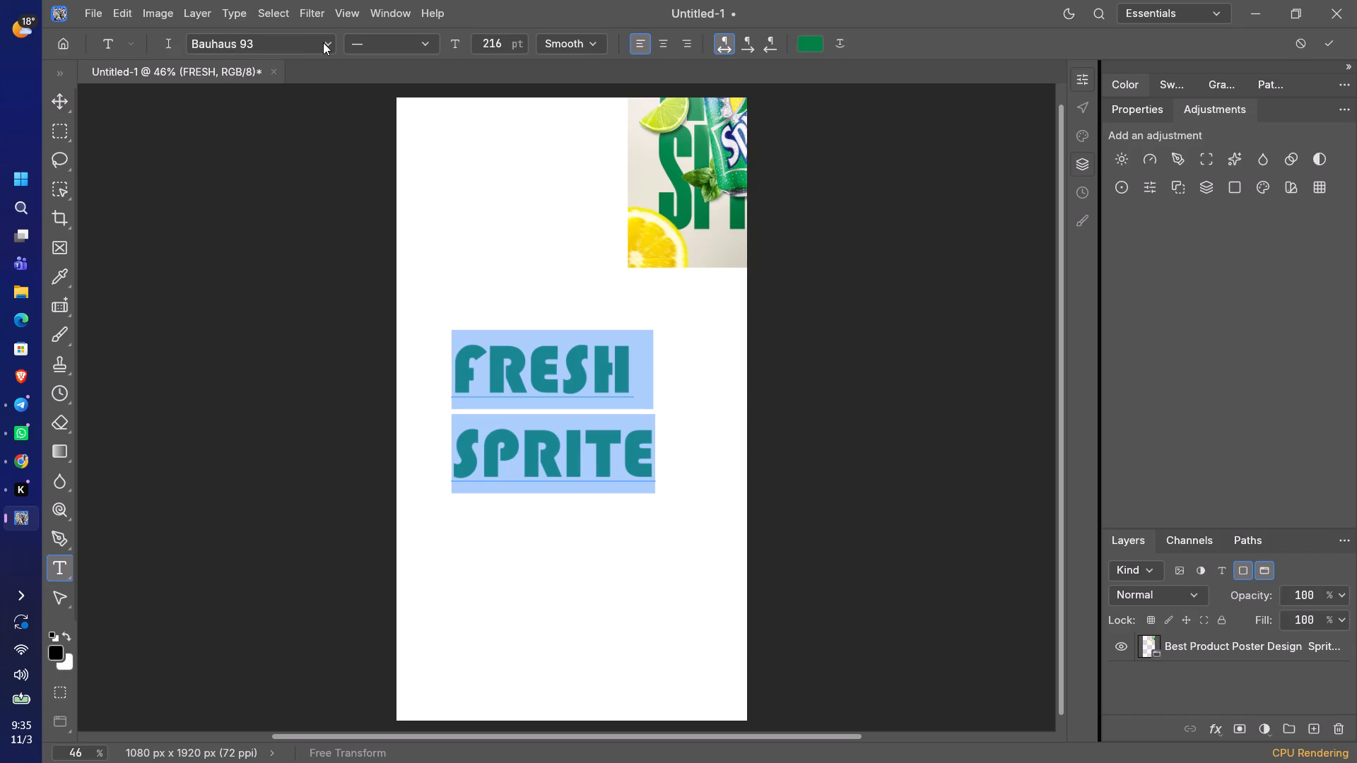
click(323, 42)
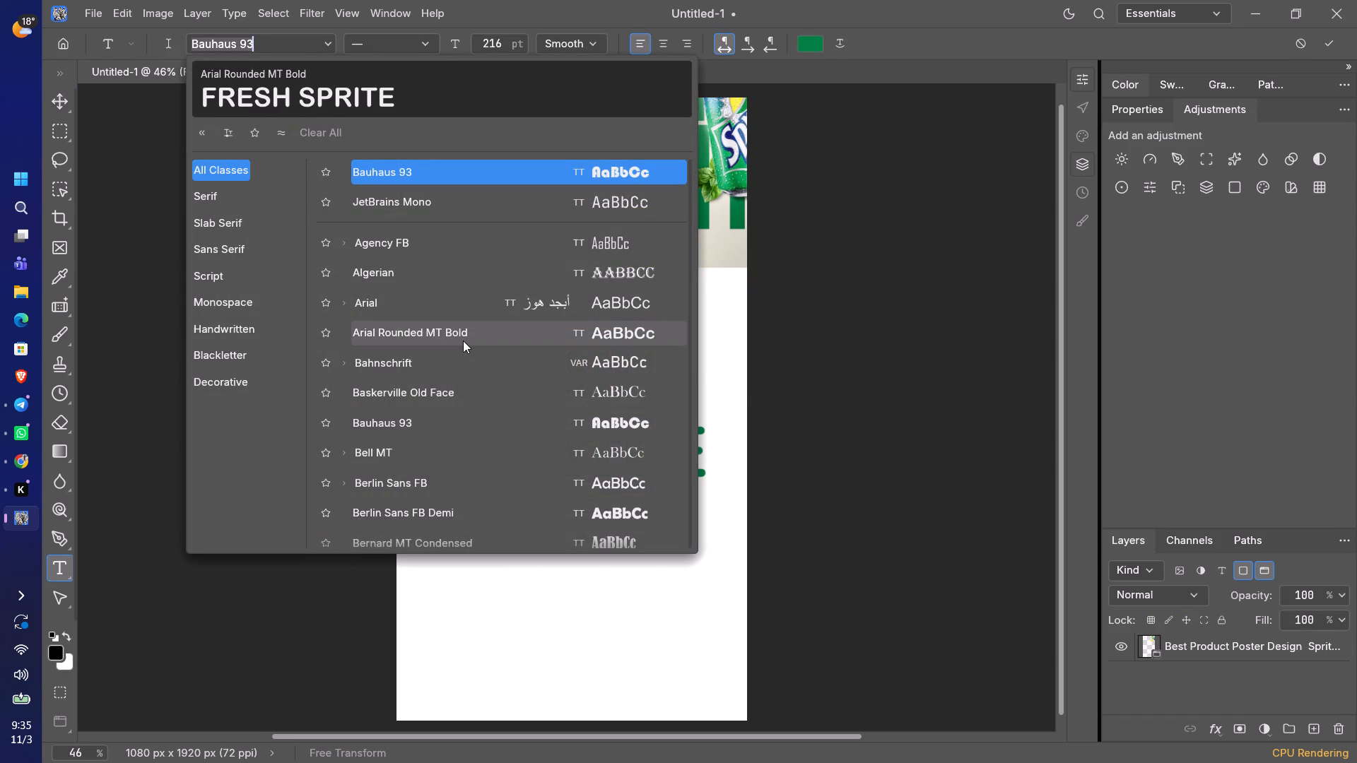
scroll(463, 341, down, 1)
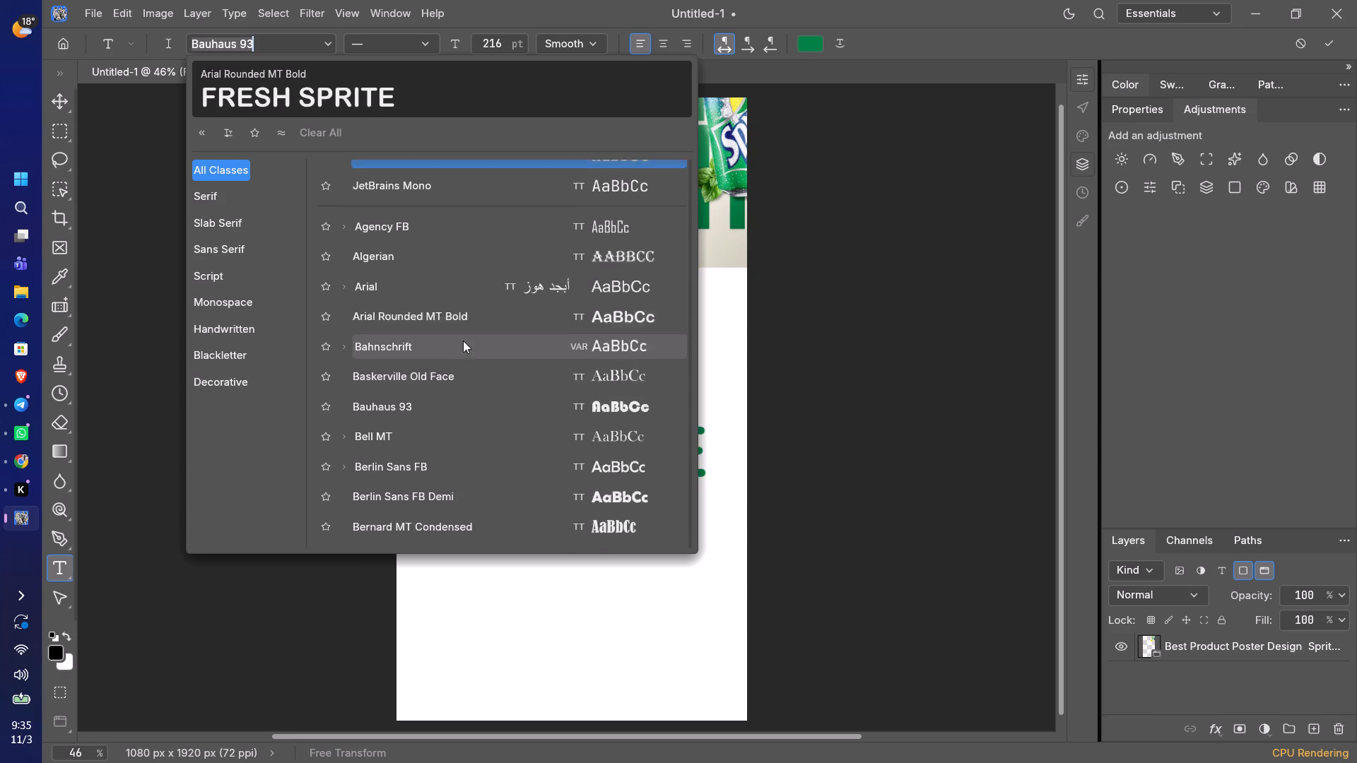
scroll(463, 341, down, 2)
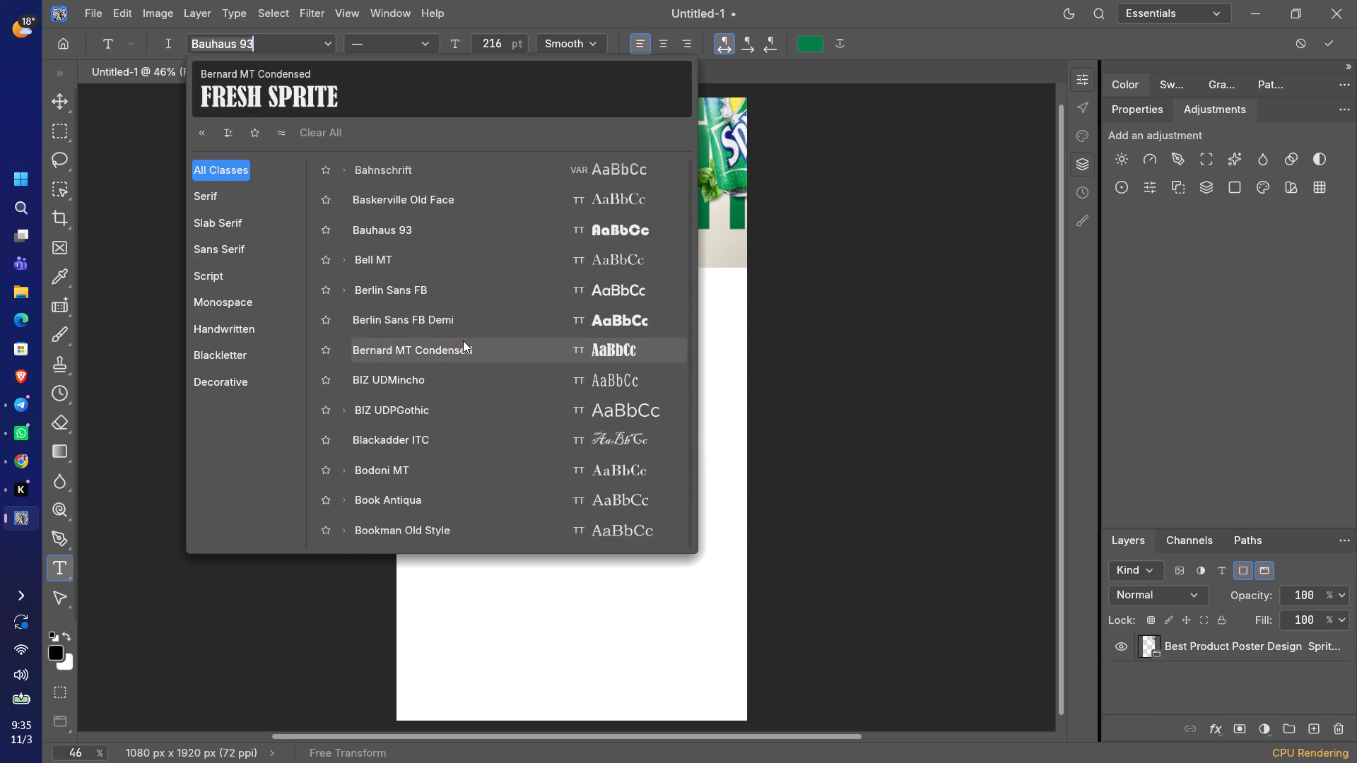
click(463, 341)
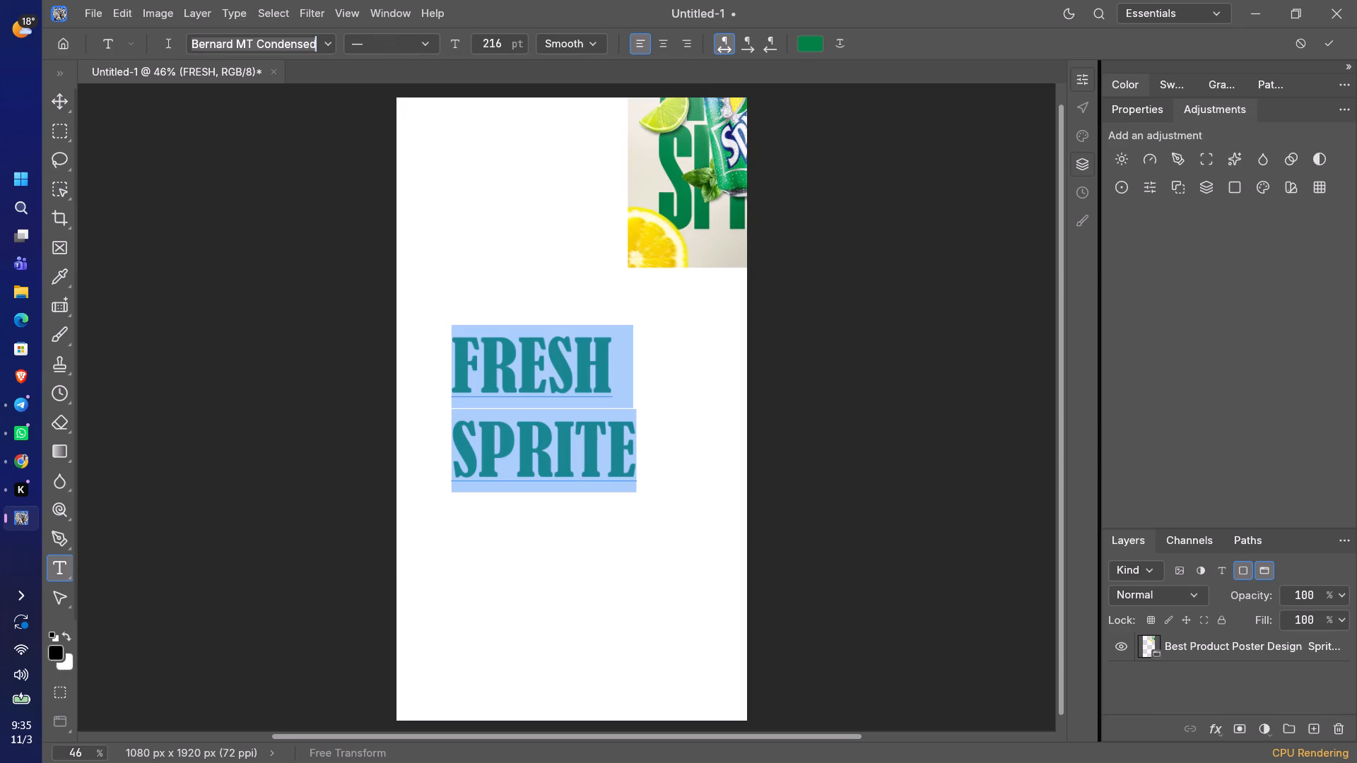
Change the font of the FRESH SPRITE text to Berlin Sans FB Demi.
click(327, 37)
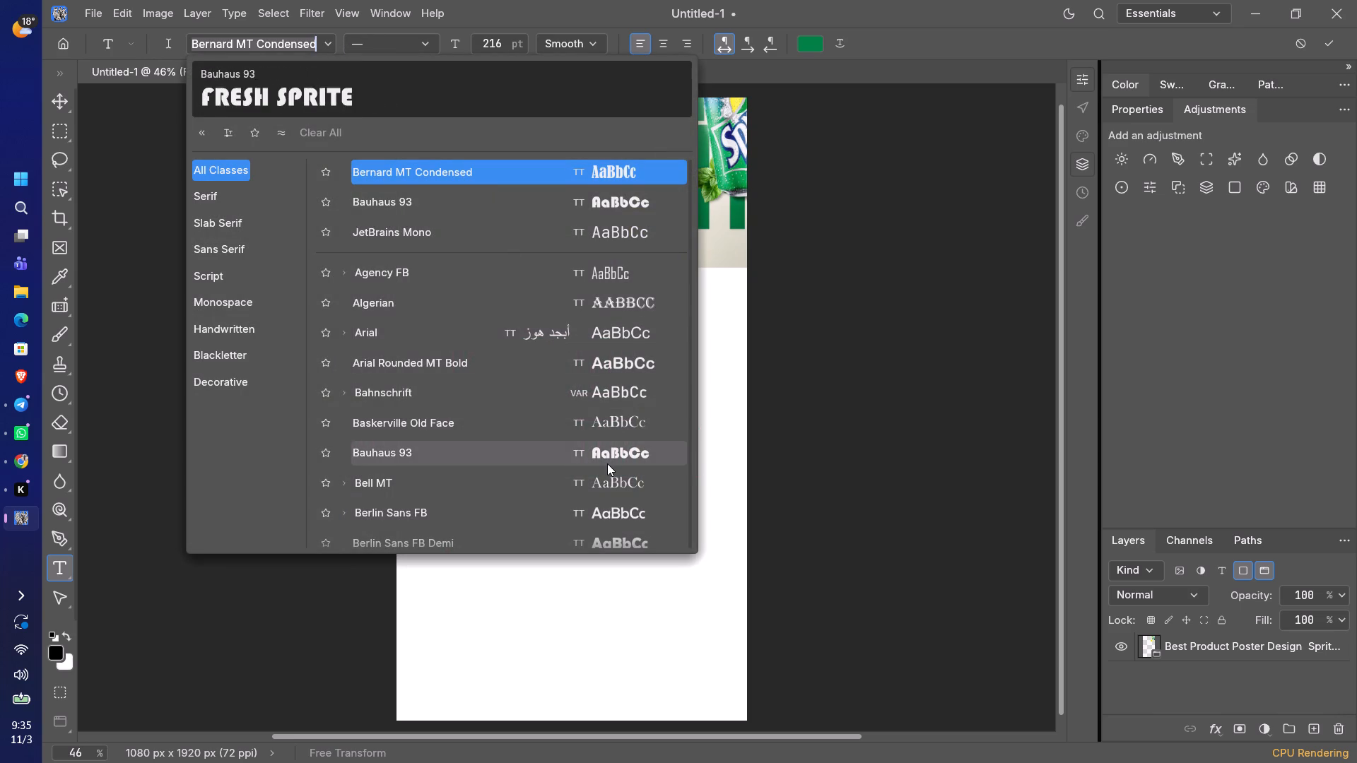
scroll(607, 463, down, 1)
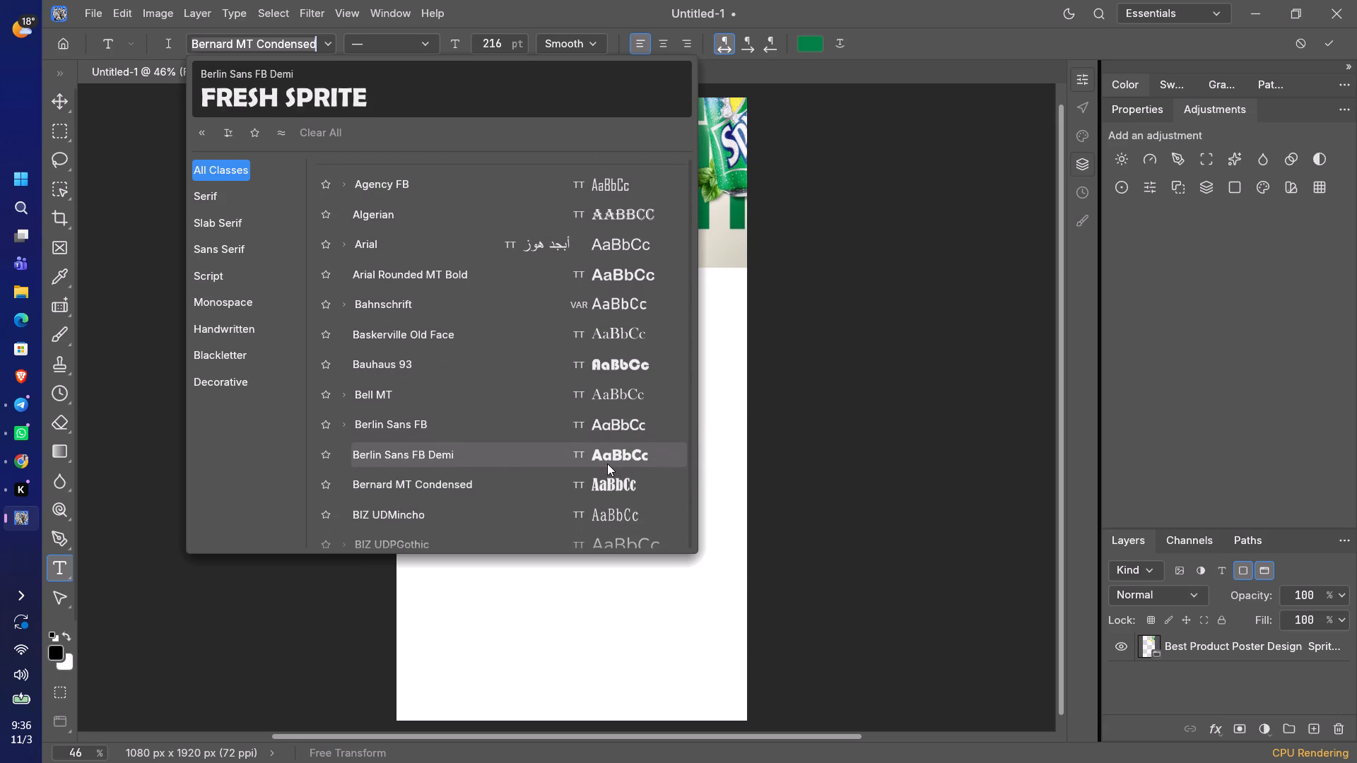
click(607, 463)
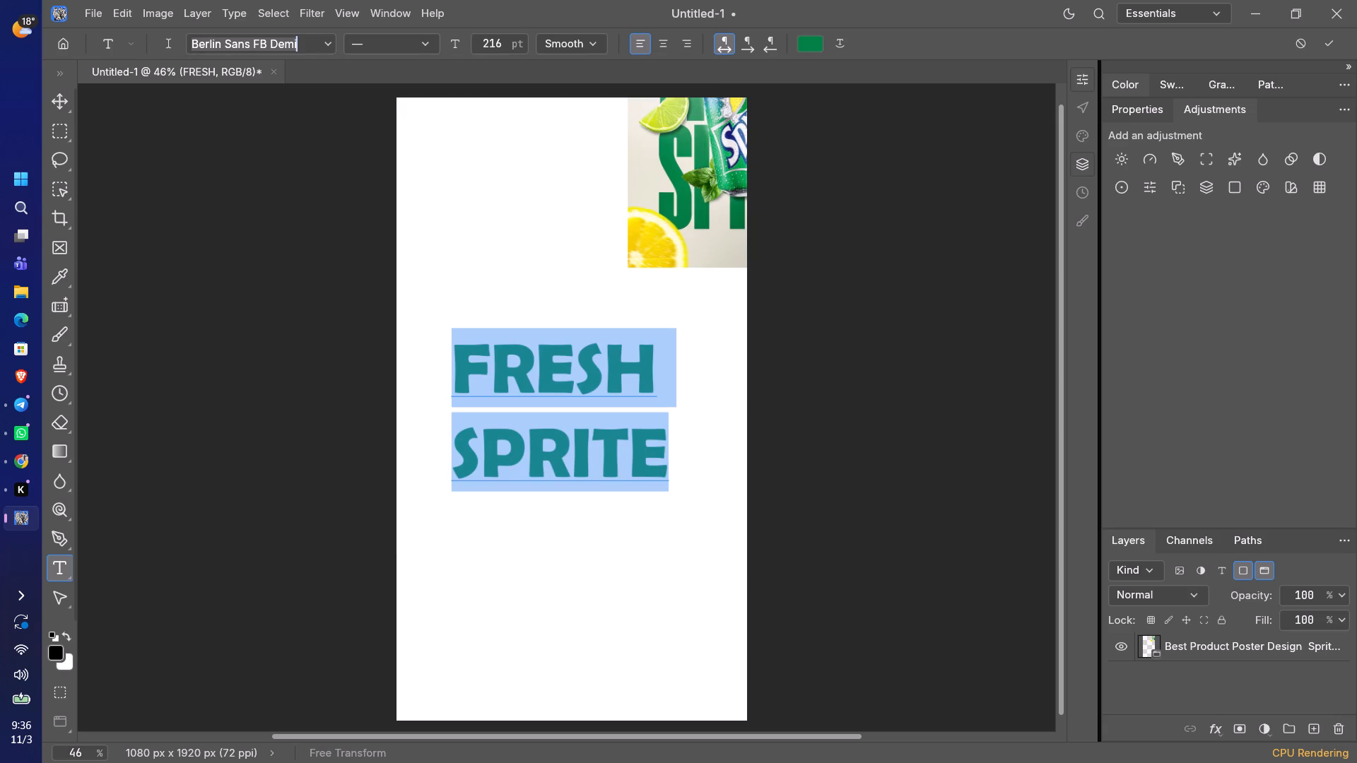
Change the font of the FRESH SPRITE text to Copperplate Gothic Bold and finish editing it.
click(327, 45)
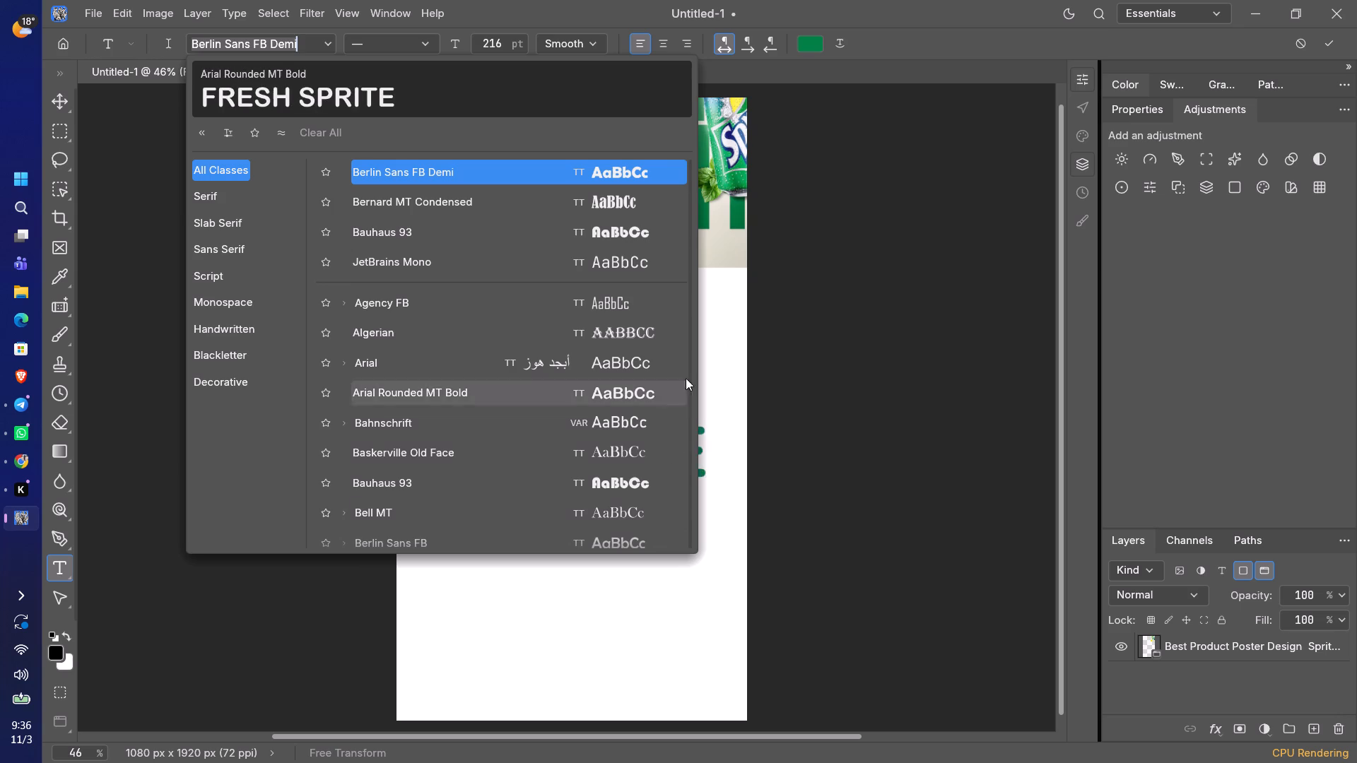
drag(695, 350, 672, 354)
drag(672, 354, 573, 365)
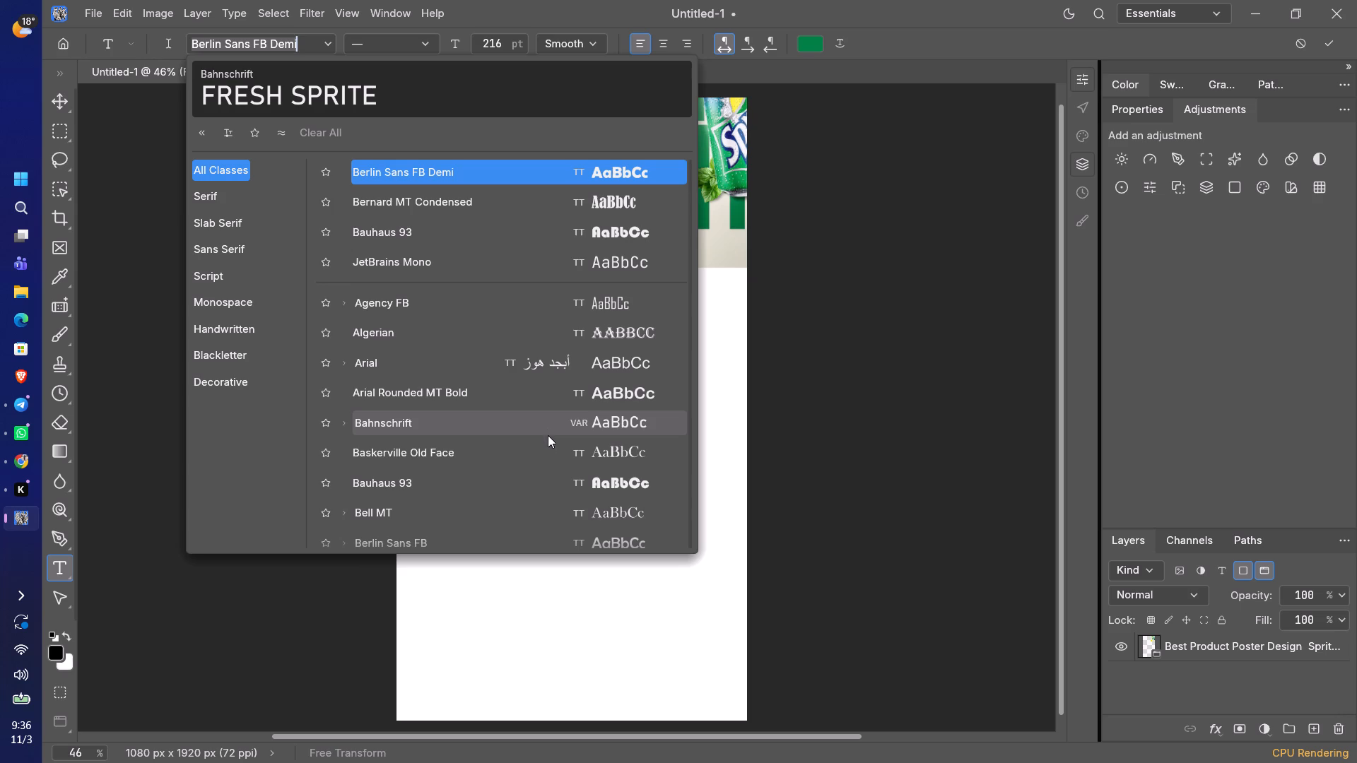
scroll(548, 454, down, 1)
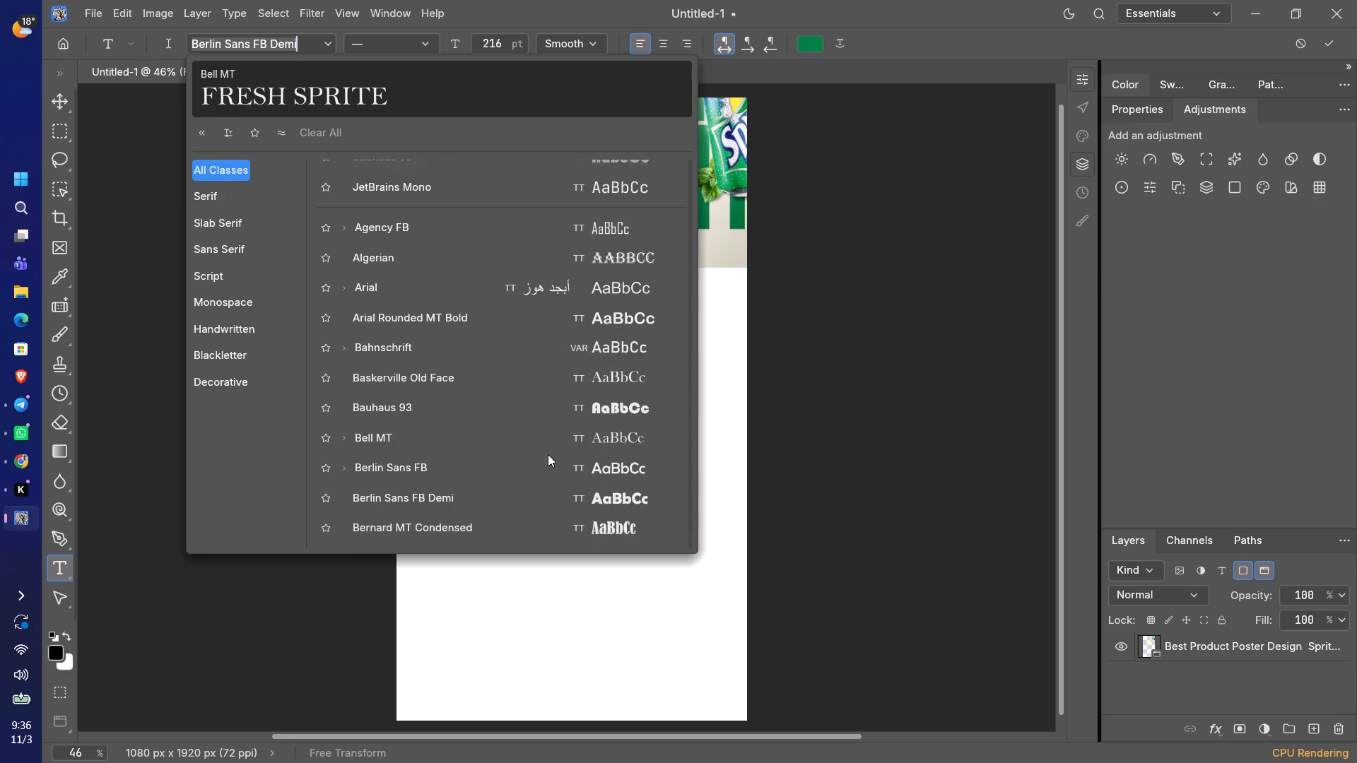
scroll(548, 454, down, 2)
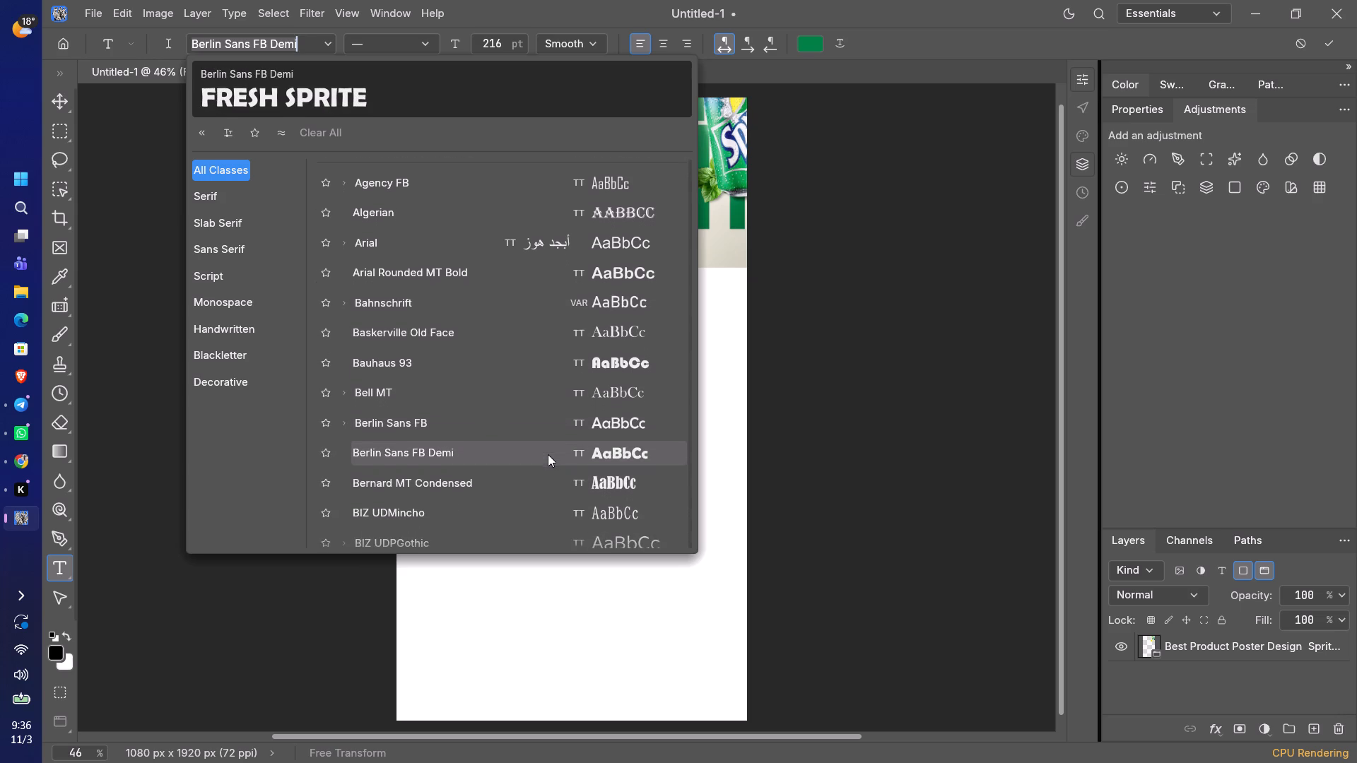
scroll(548, 454, down, 3)
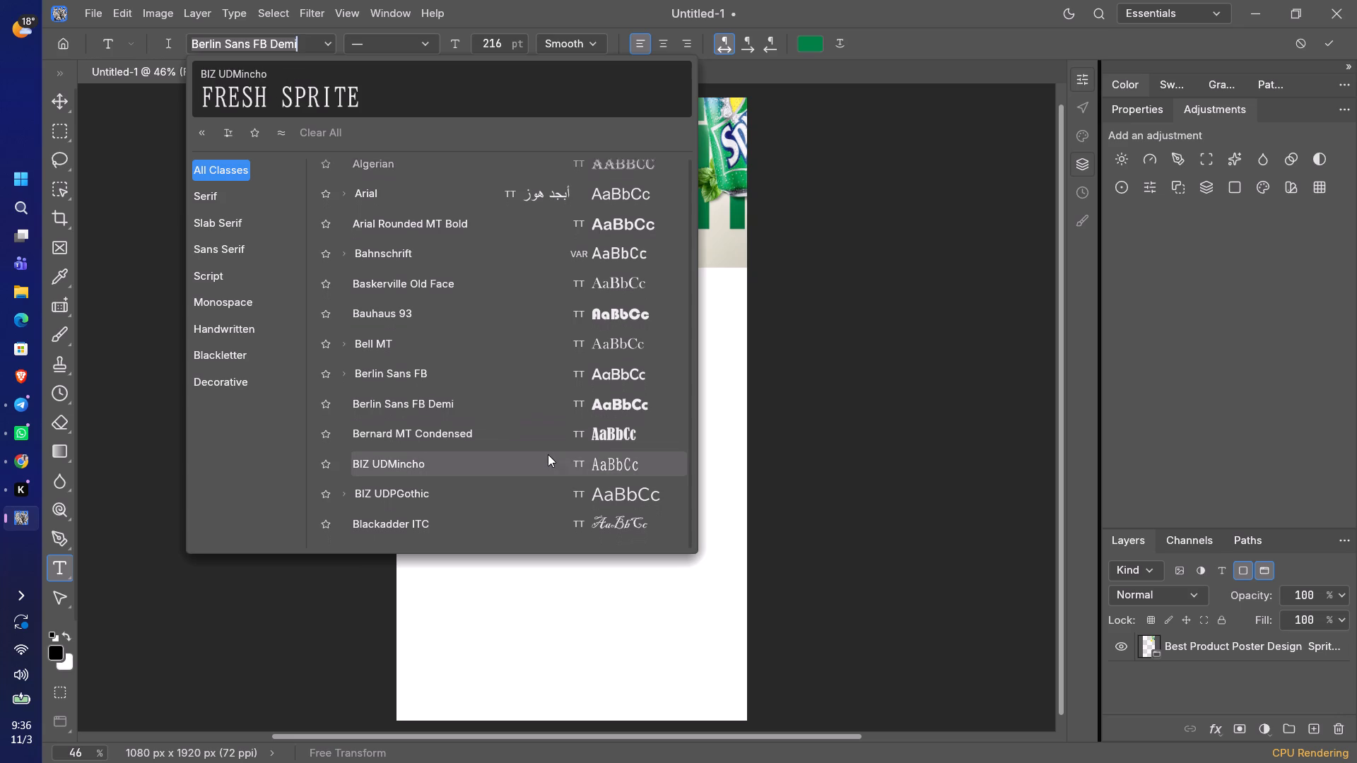
scroll(548, 454, down, 2)
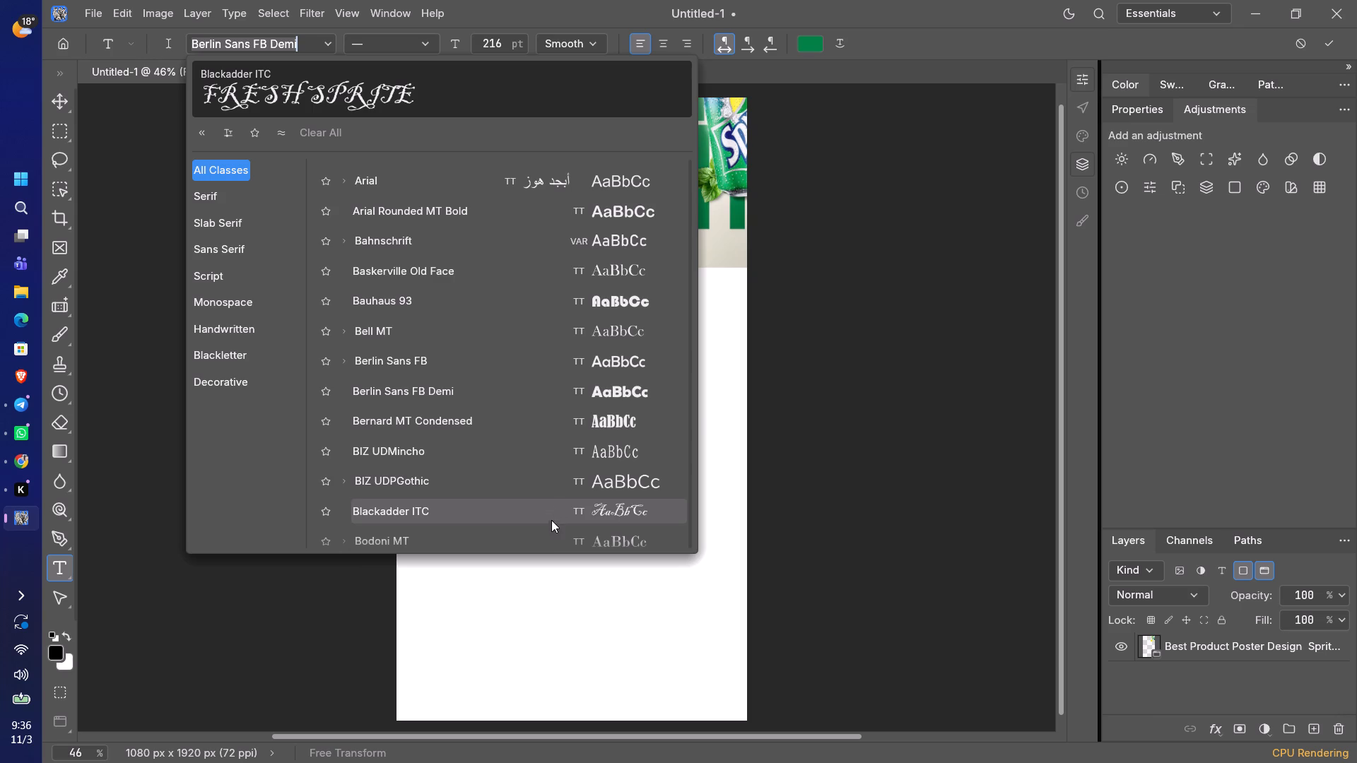
scroll(549, 525, down, 3)
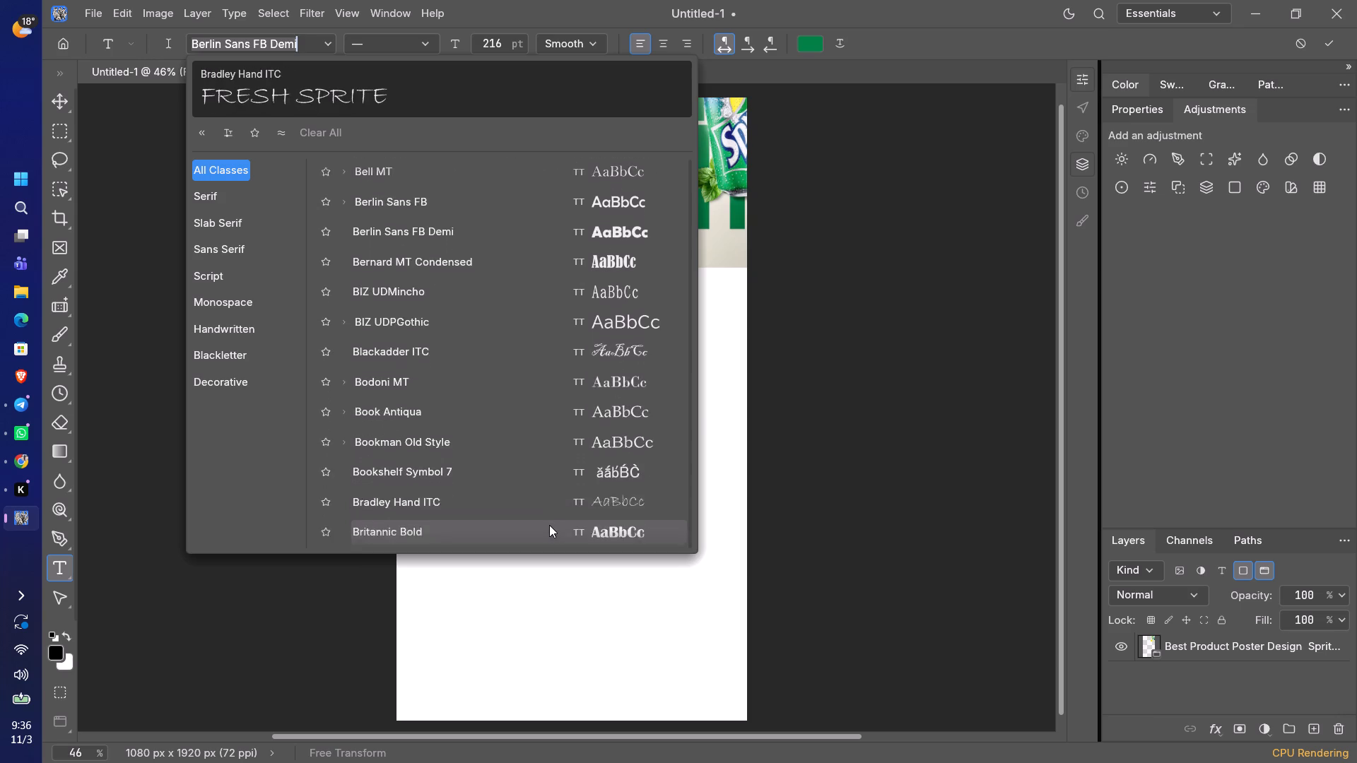
scroll(549, 525, down, 1)
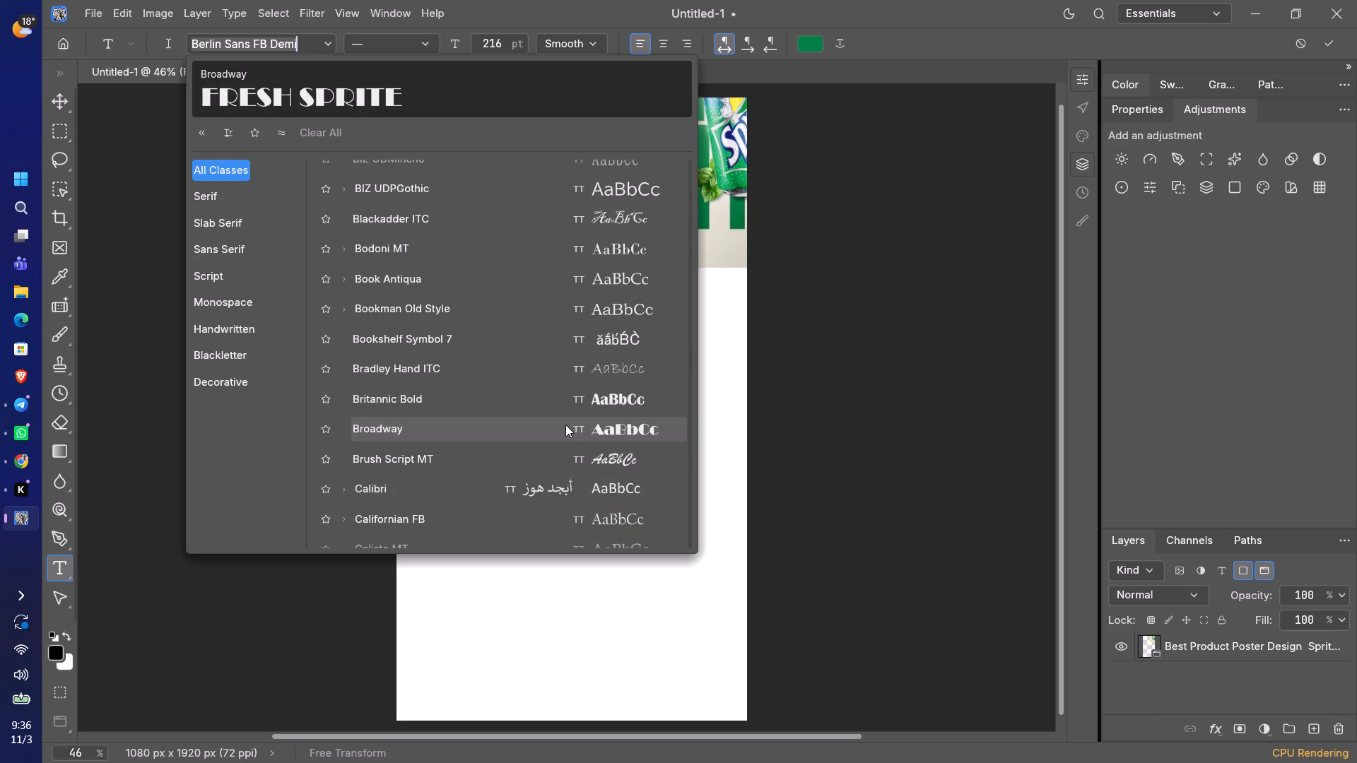
scroll(562, 497, down, 1)
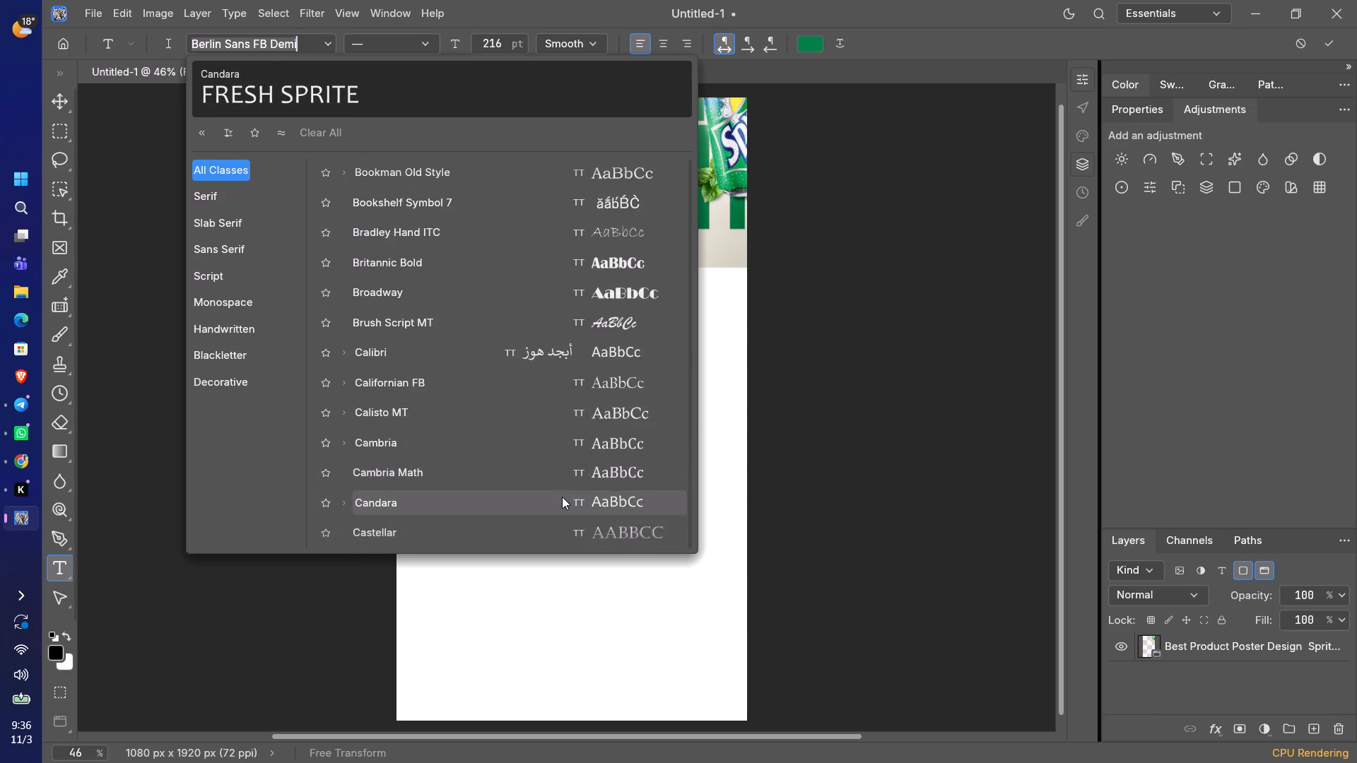
scroll(562, 497, down, 3)
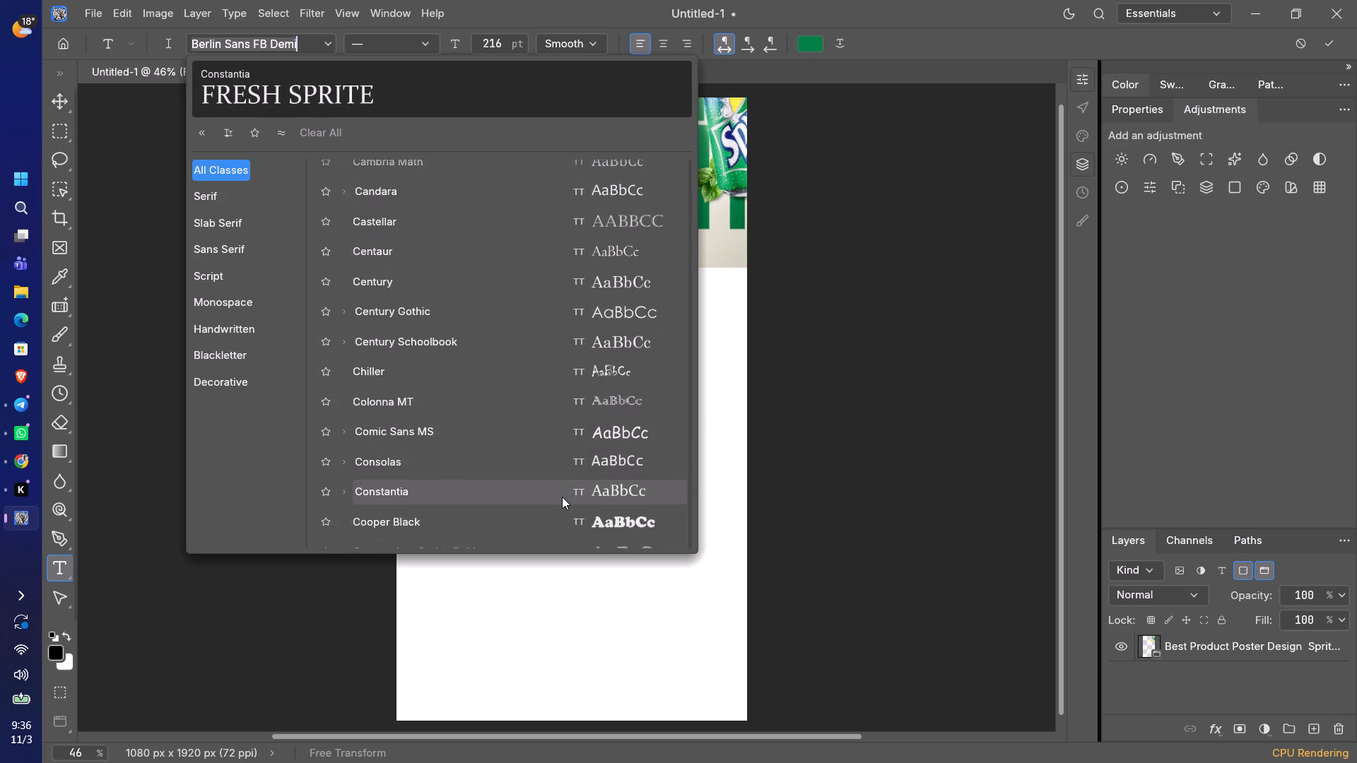
scroll(562, 497, down, 1)
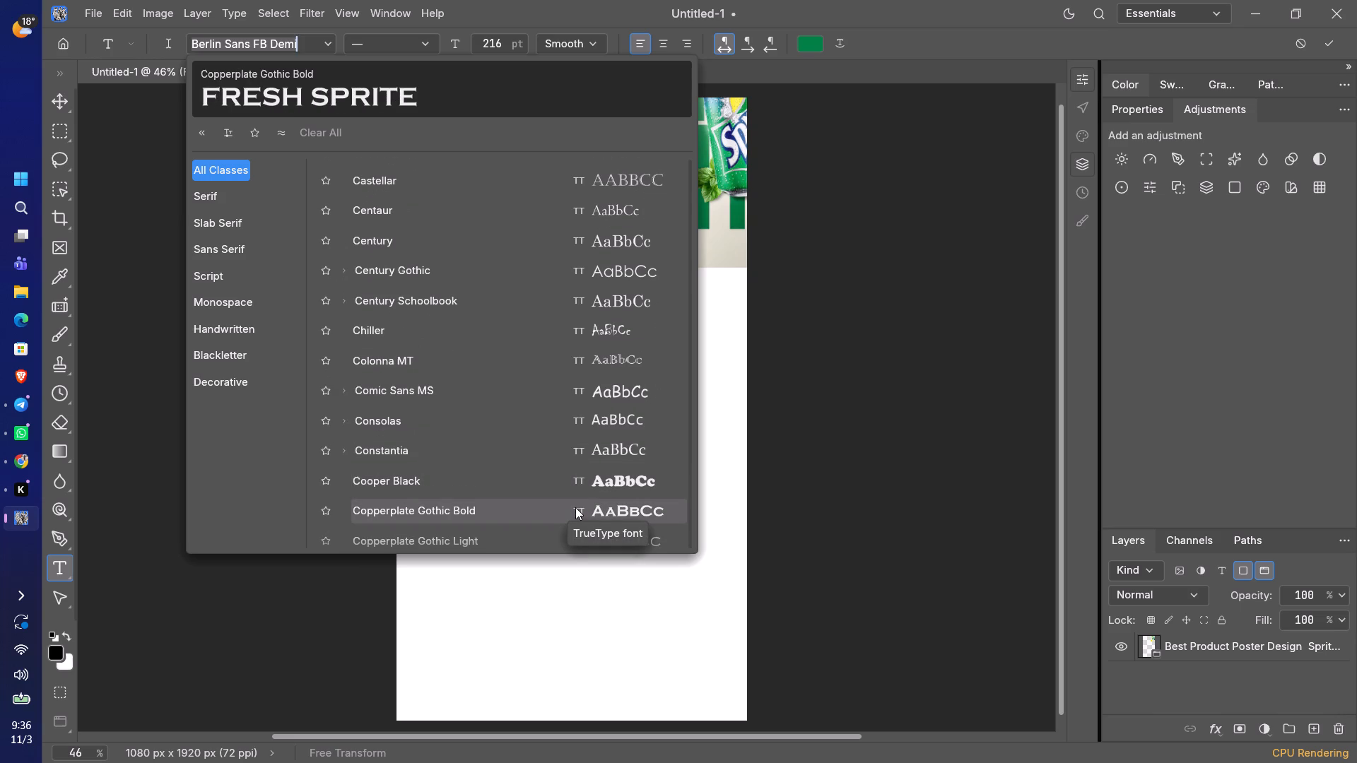
click(575, 507)
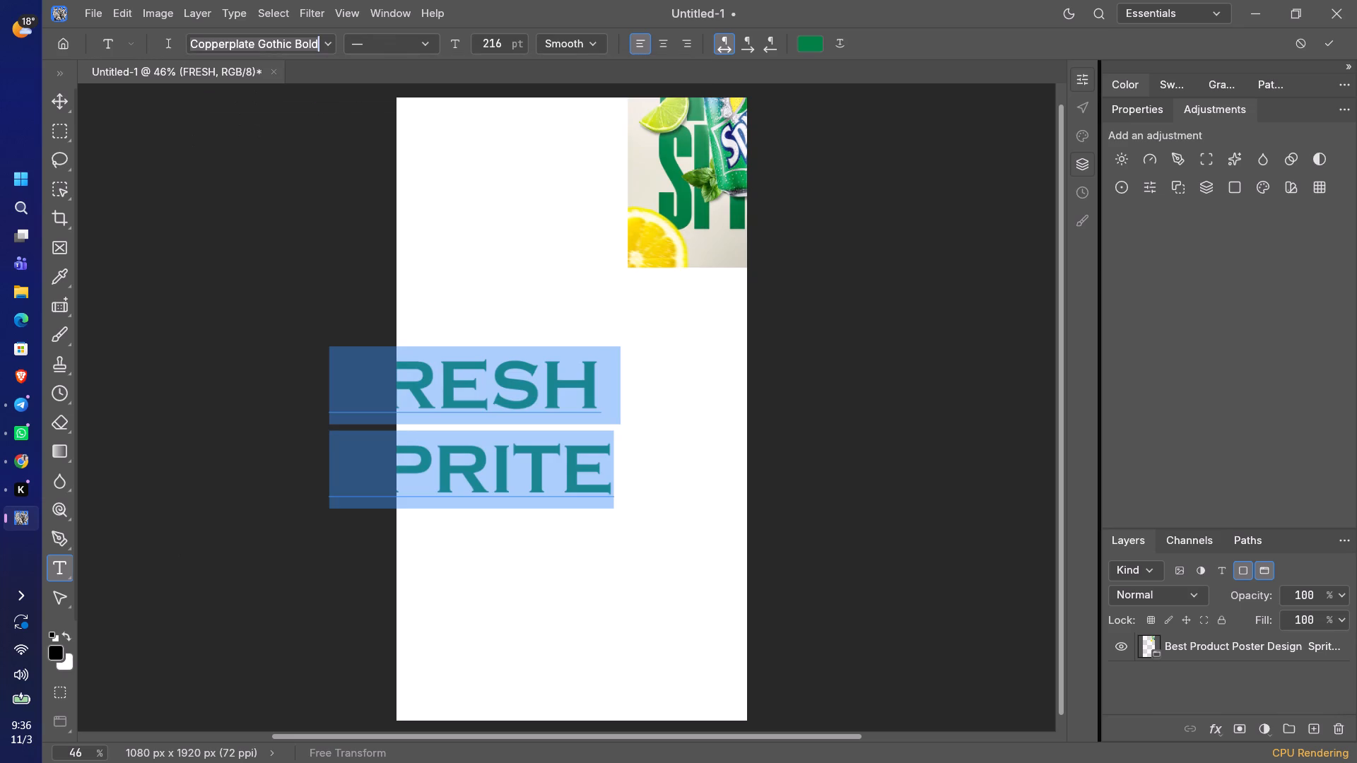
click(676, 480)
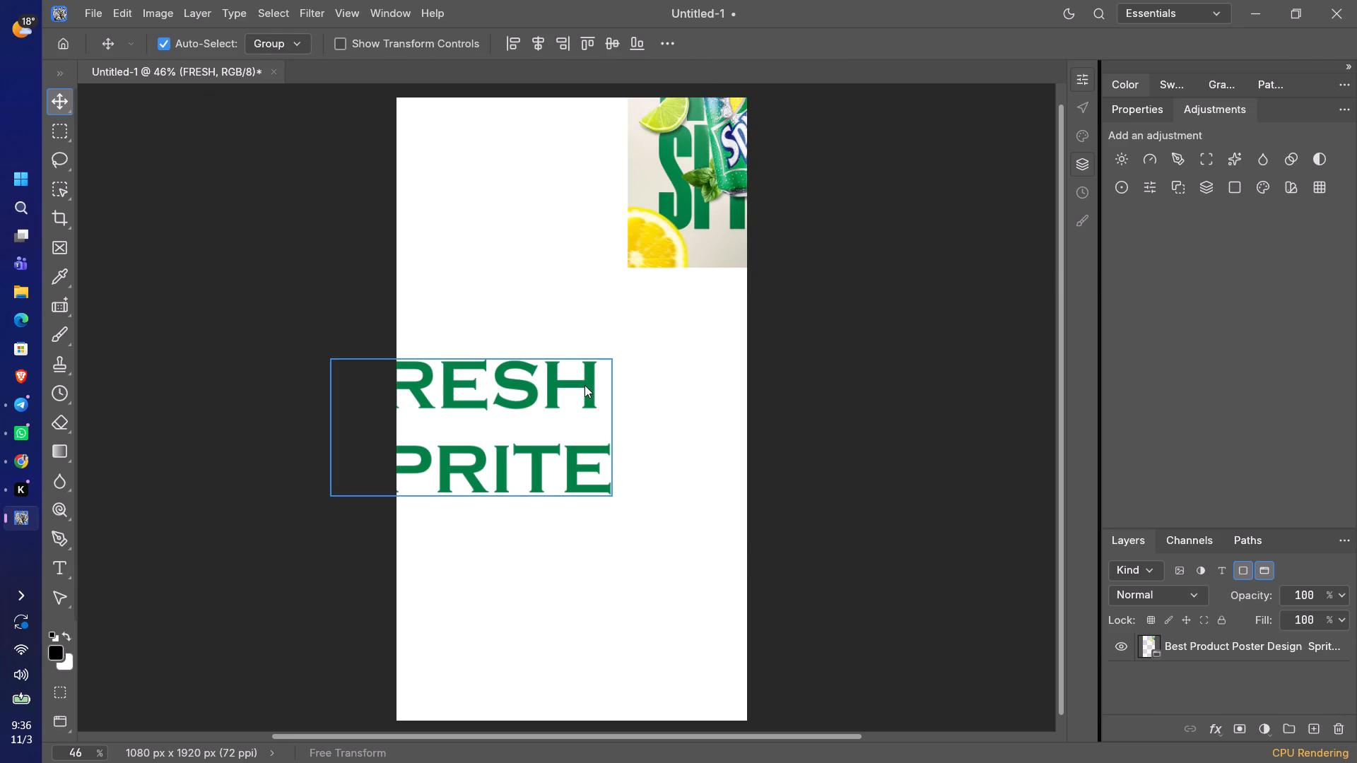
Move the FRESH SPRITE text about 310 px to the right and slightly up, centring it horizontally on the canvas below the reference image.
drag(584, 385, 685, 377)
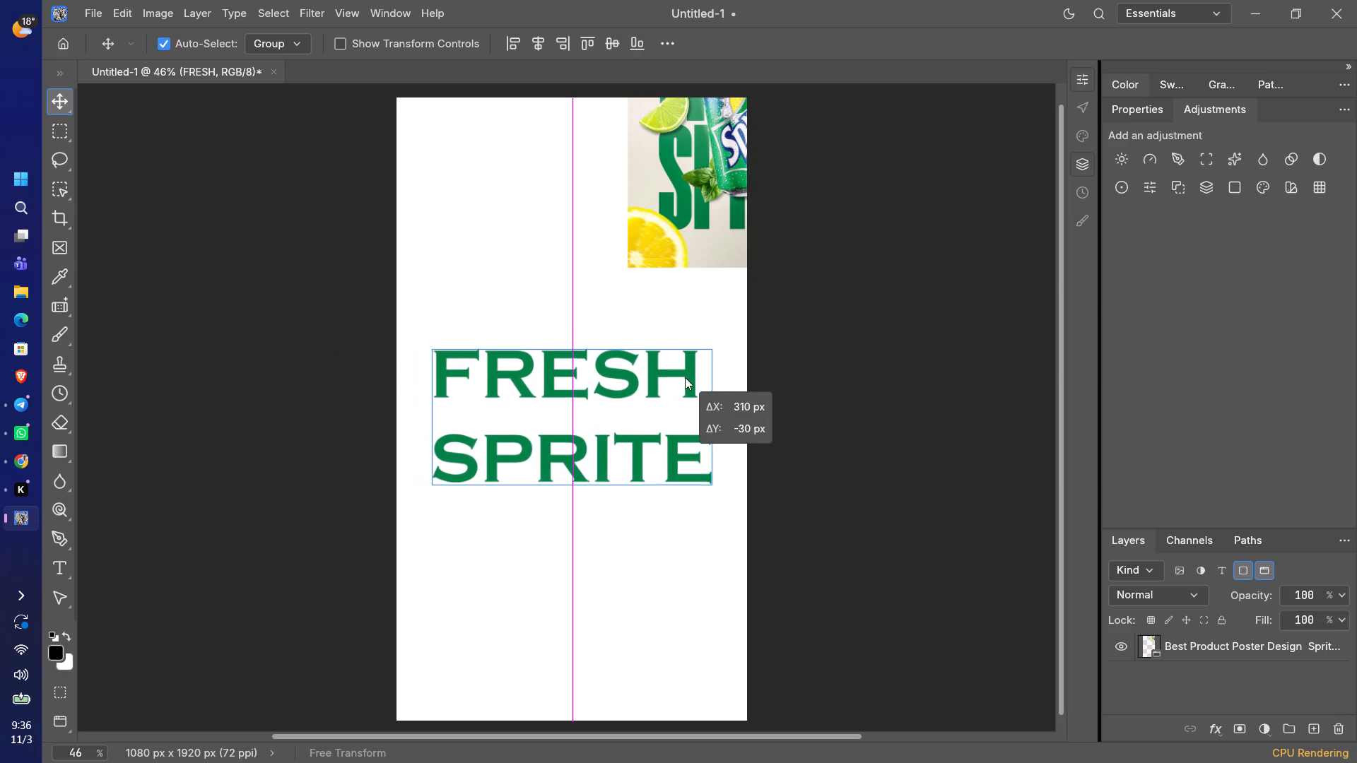
drag(685, 377, 681, 301)
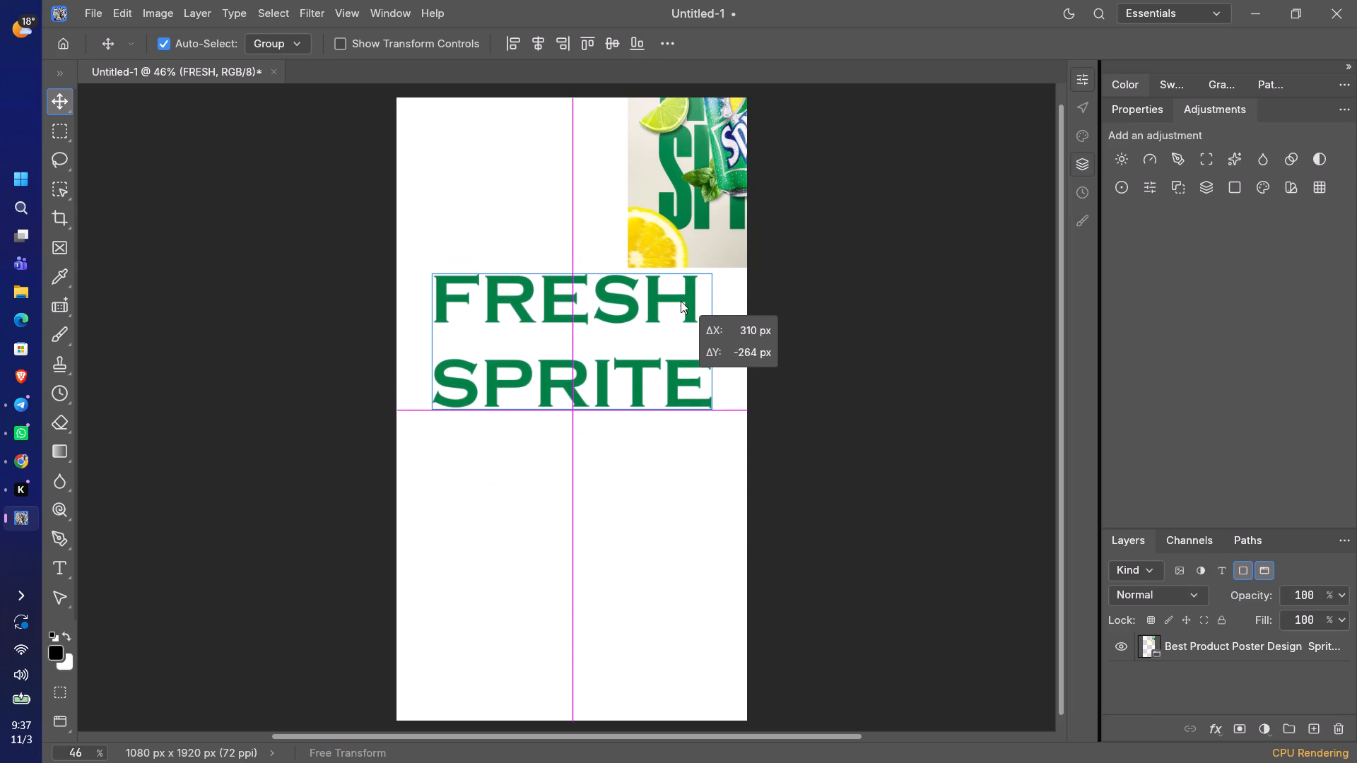
drag(681, 301, 693, 345)
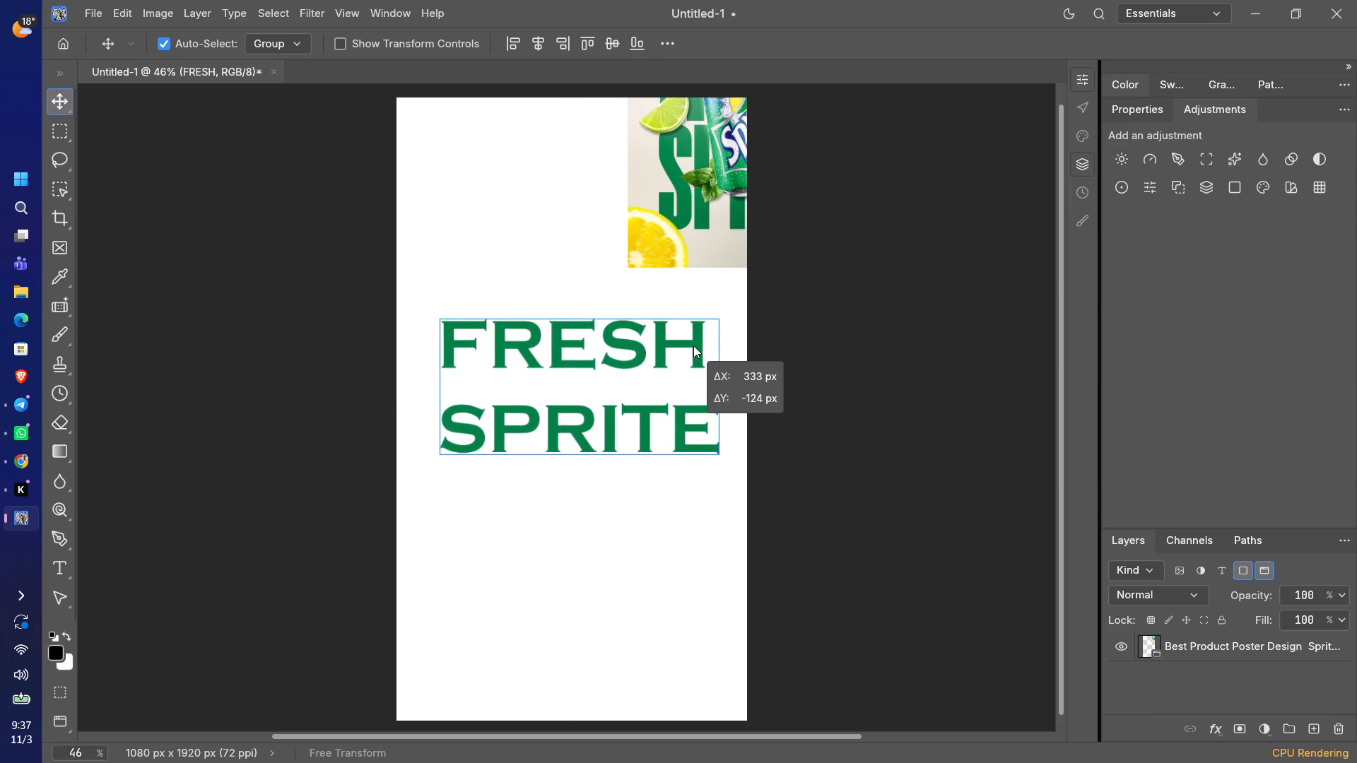
drag(693, 345, 678, 360)
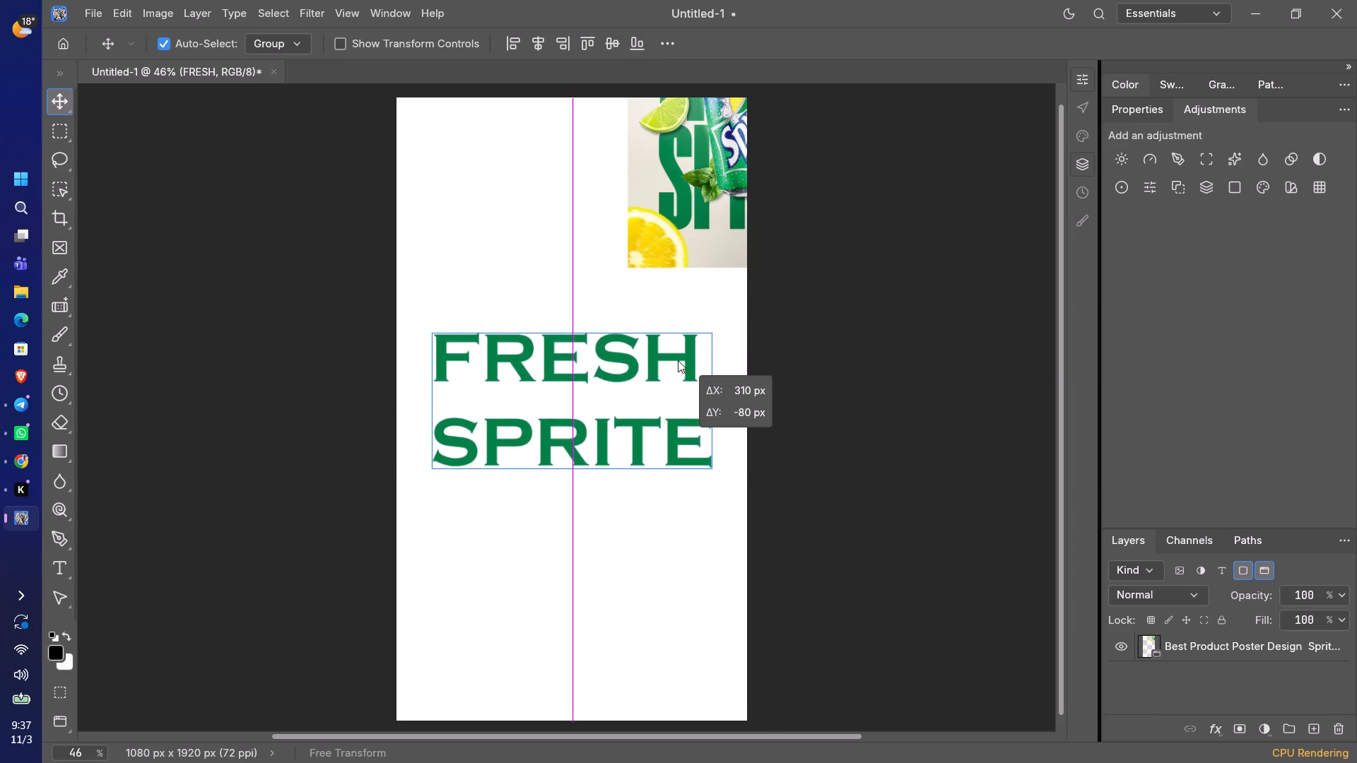
drag(678, 360, 681, 357)
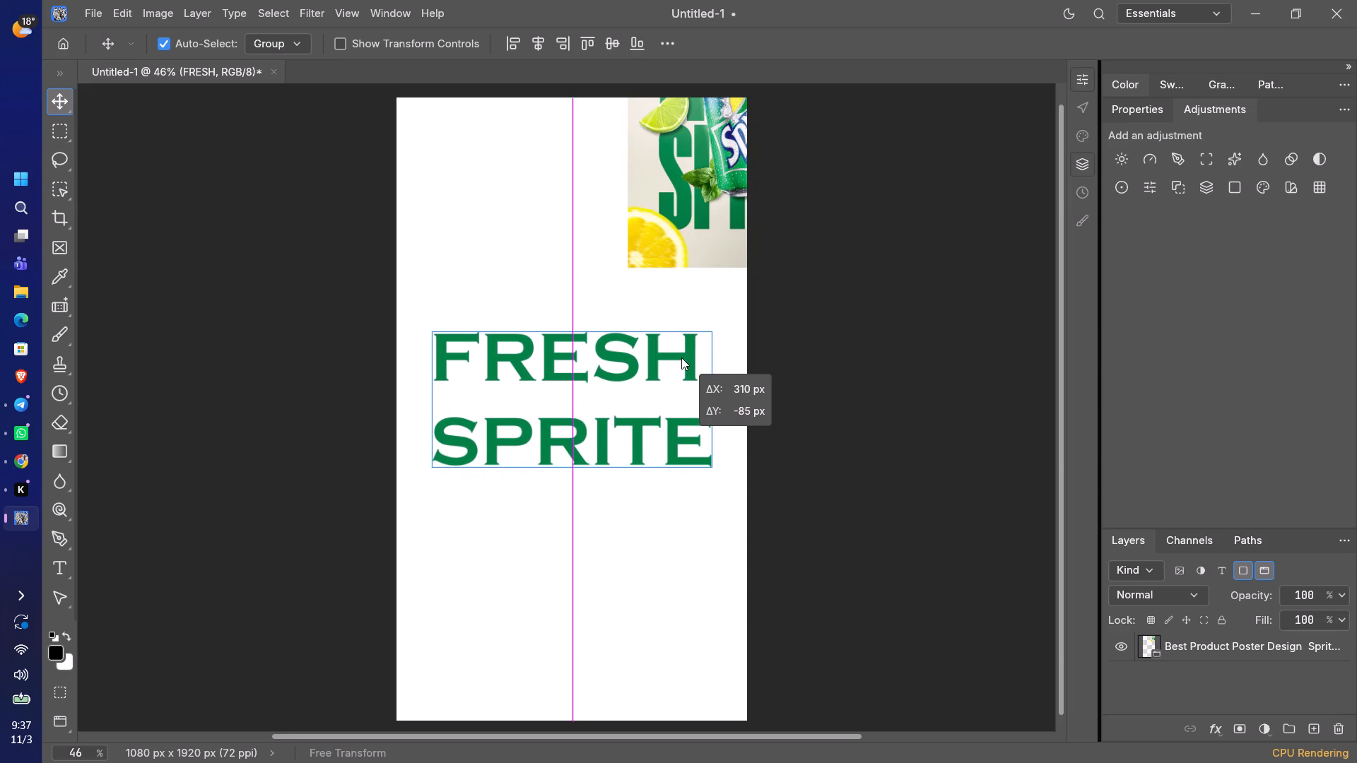
drag(681, 357, 681, 365)
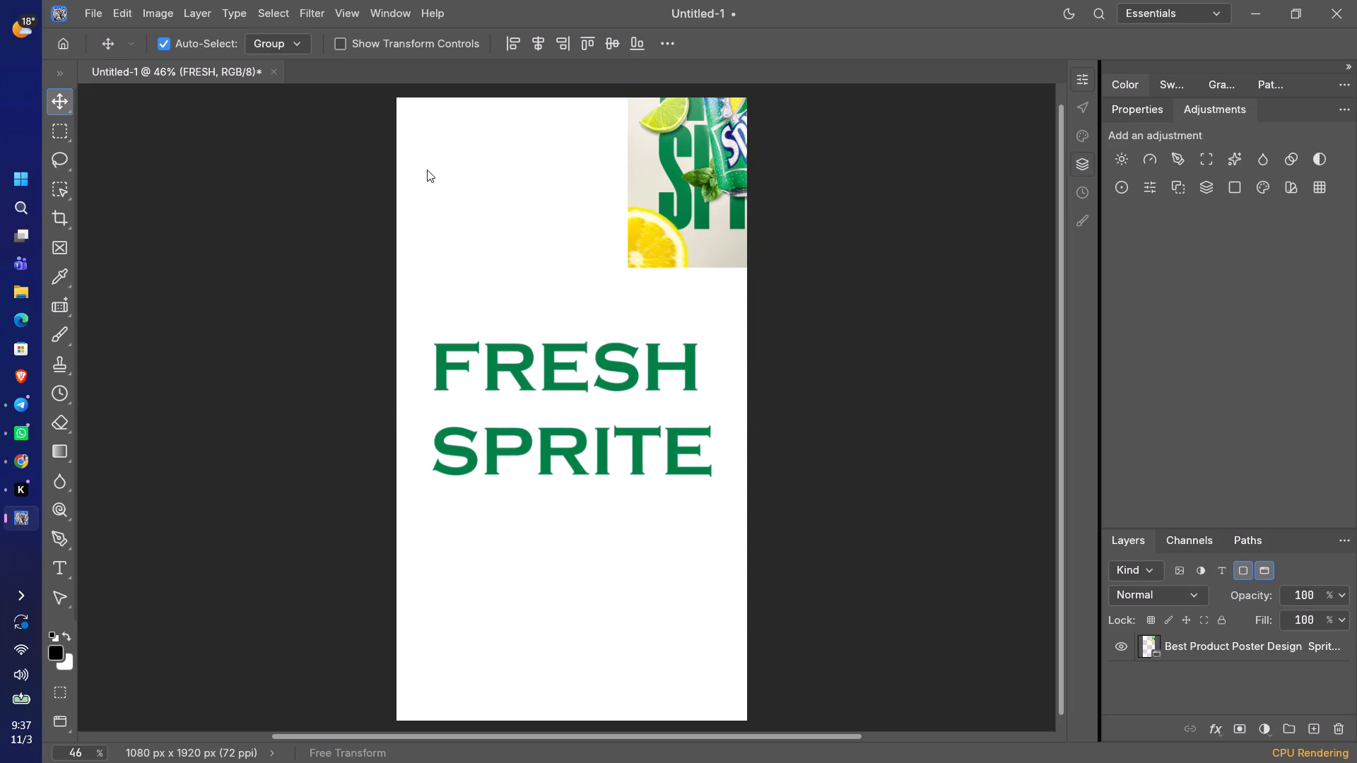
Show the rulers and place a vertical guide at the left edge of the FRESH SPRITE text.
key(ctrl+r)
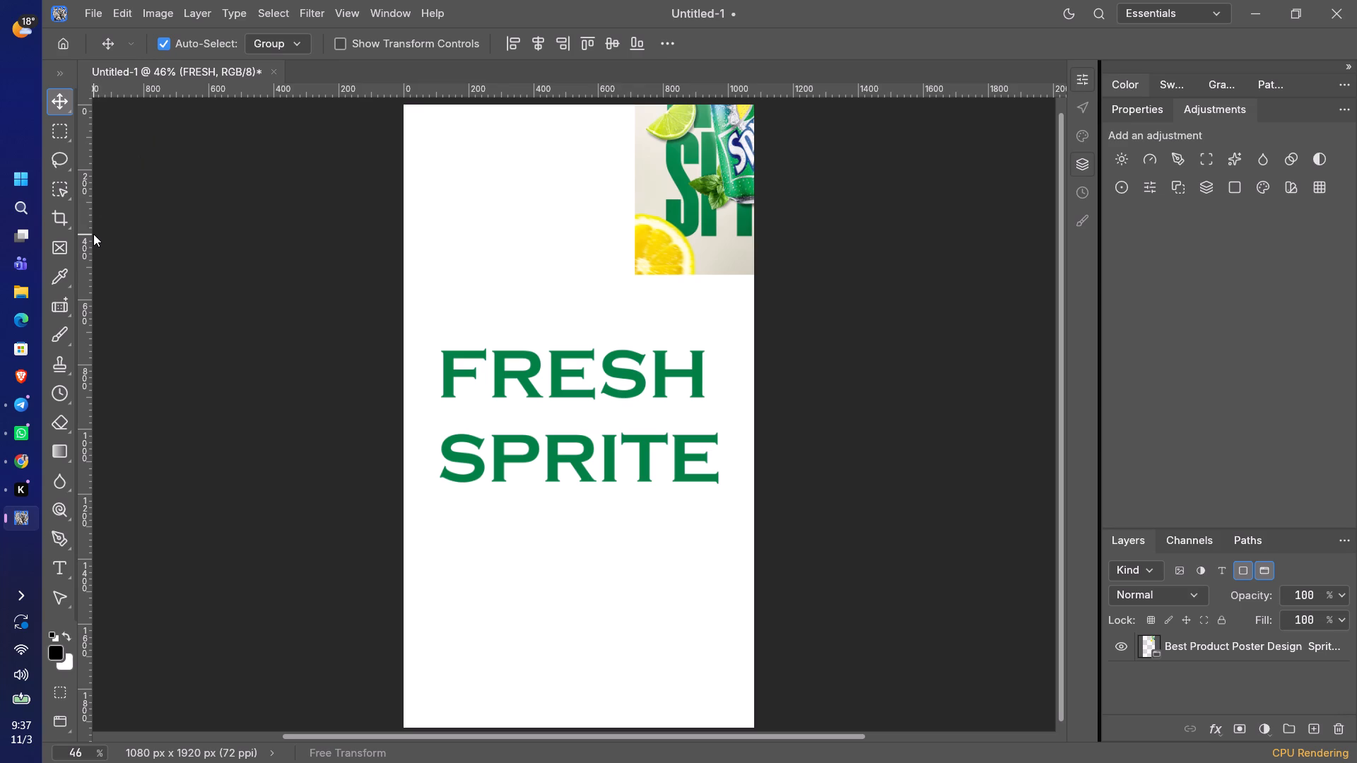
drag(93, 234, 386, 336)
drag(87, 297, 447, 316)
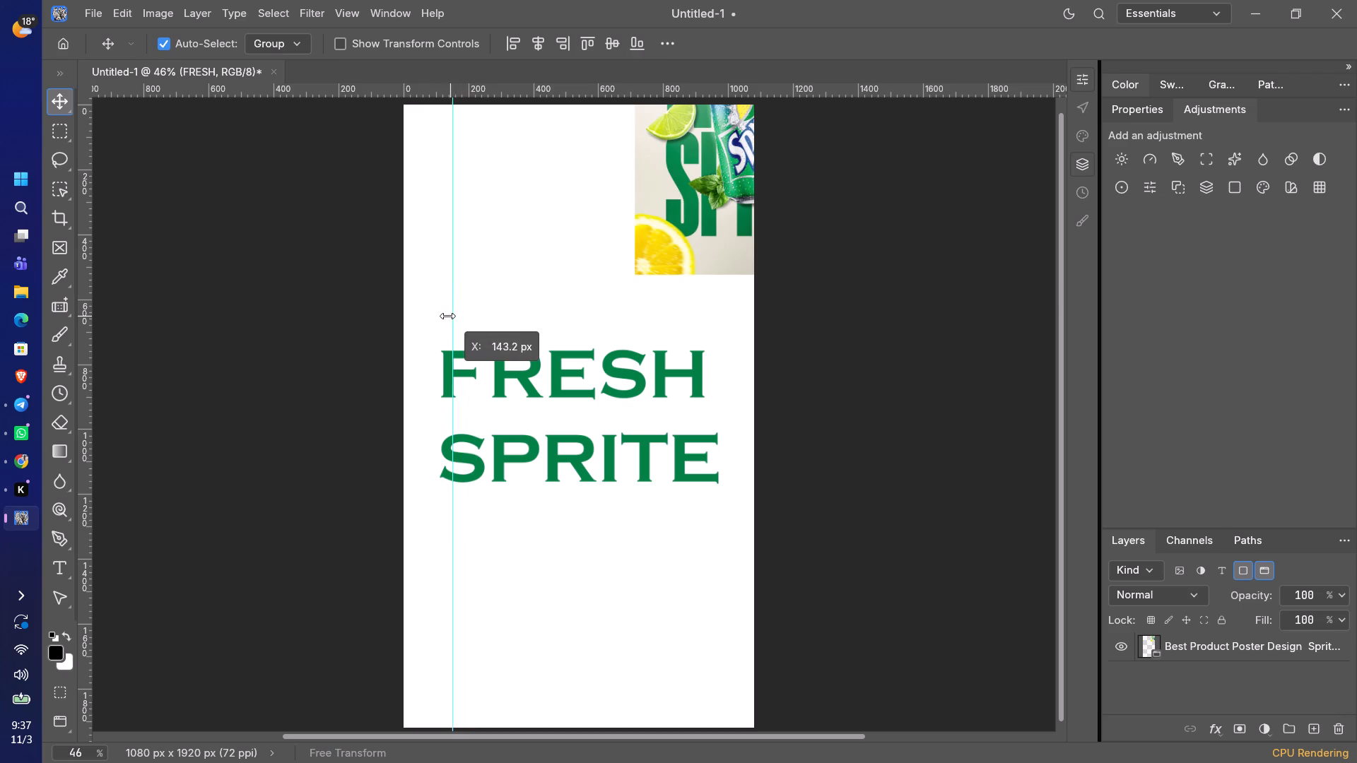
drag(447, 316, 441, 316)
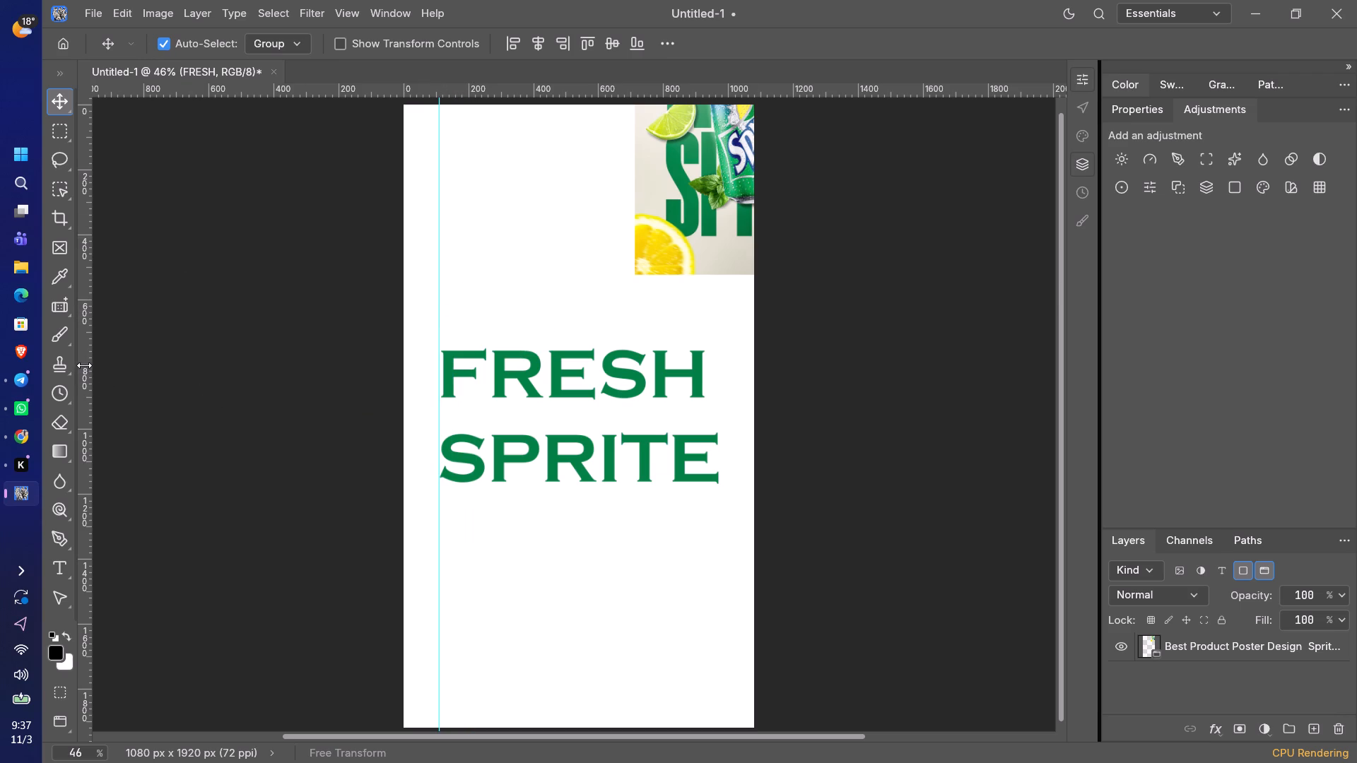
Place a second vertical guide at the right edge of the word SPRITE.
drag(85, 365, 640, 347)
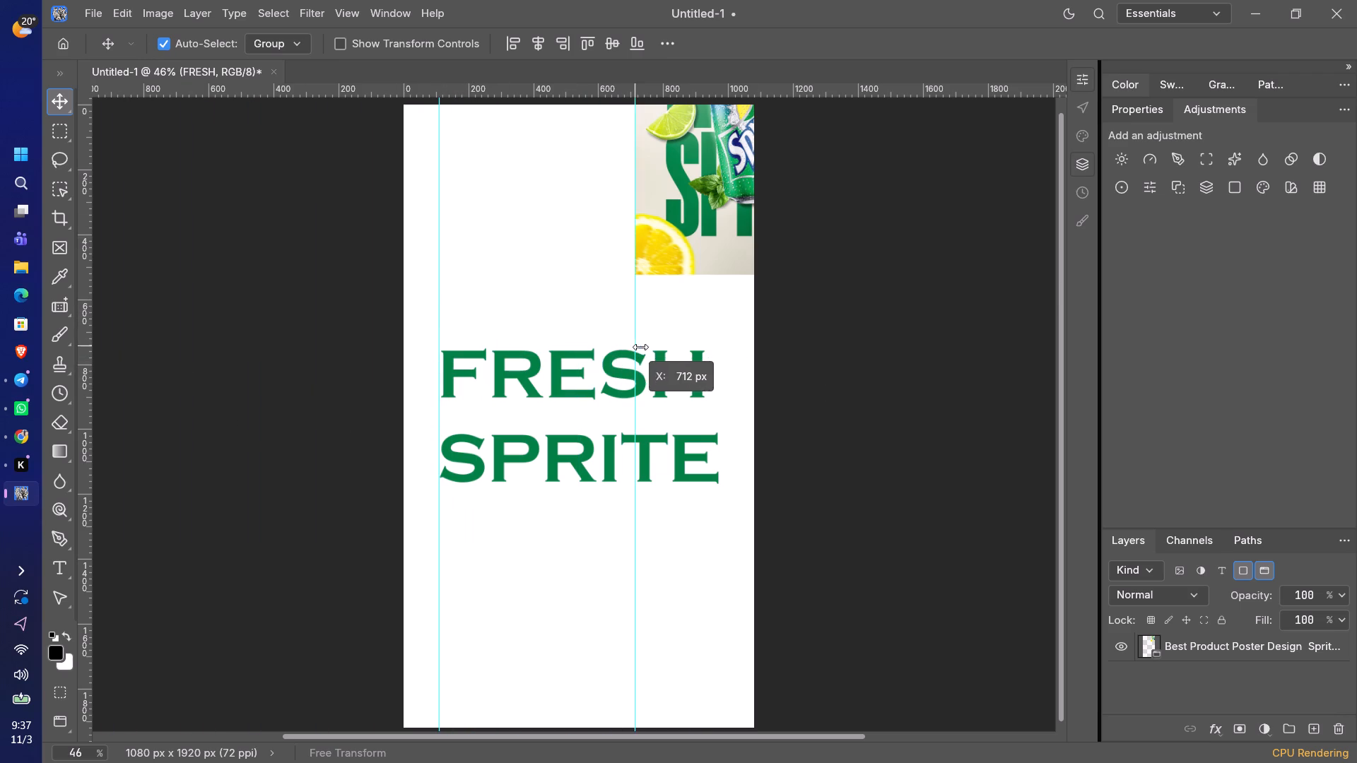
drag(640, 347, 720, 337)
drag(720, 337, 707, 344)
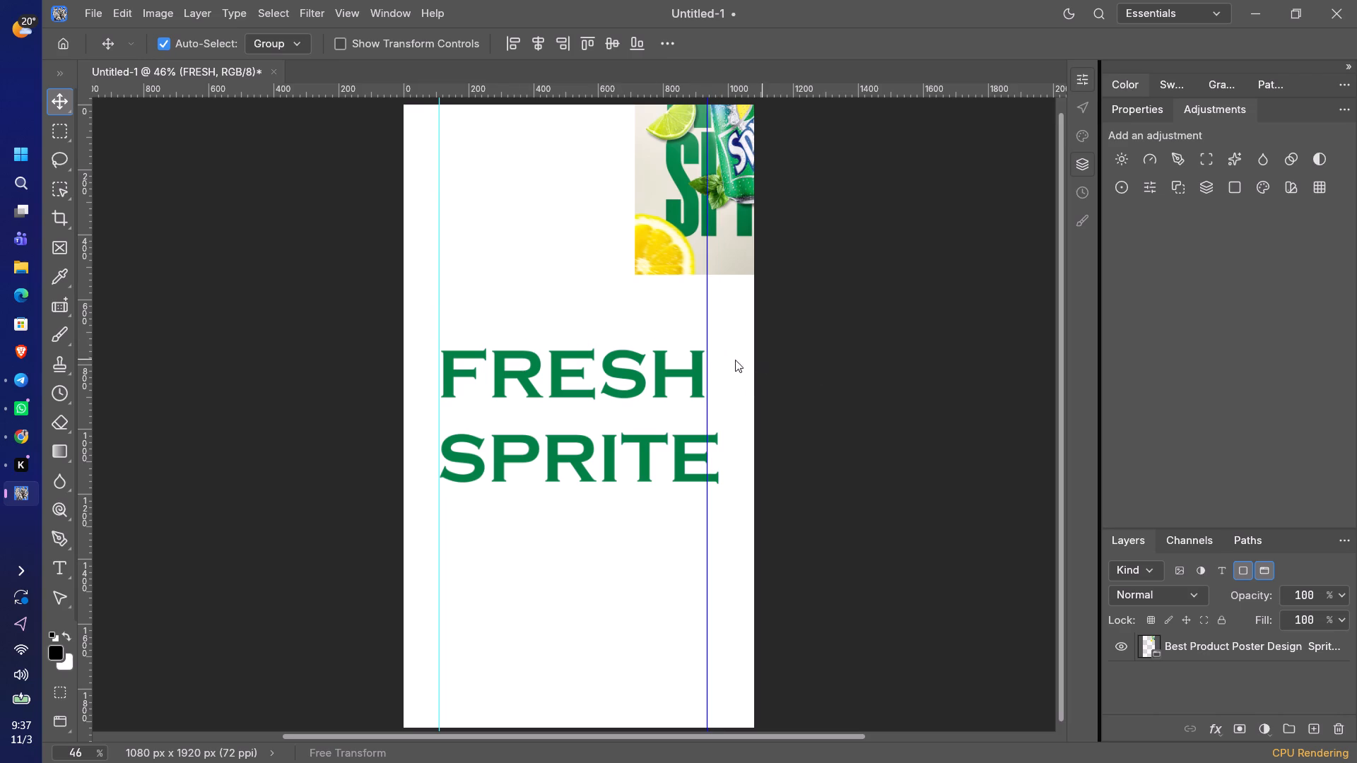
drag(707, 343, 726, 347)
Select all of the FRESH SPRITE text and rasterize its layer.
double_click(571, 387)
triple_click(571, 387)
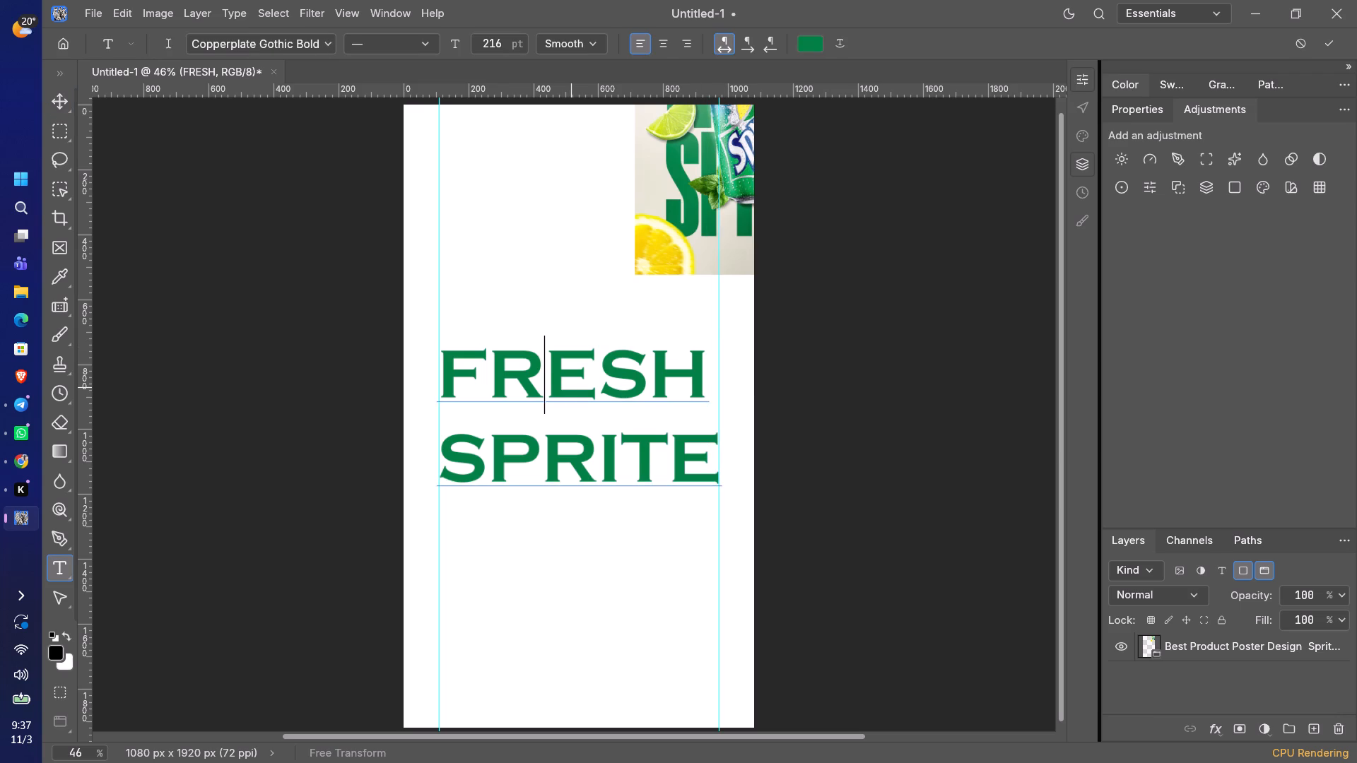
click(571, 387)
triple_click(571, 387)
triple_click(571, 387)
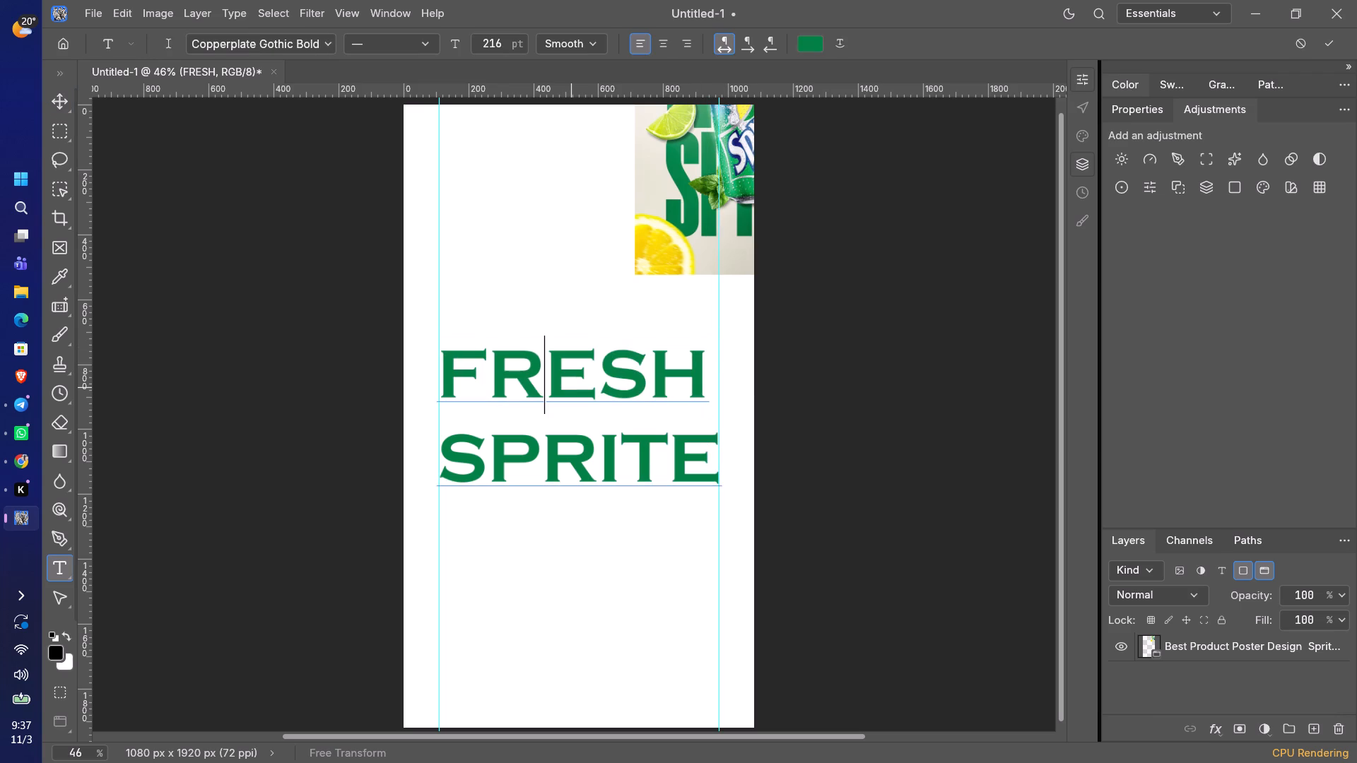
click(571, 387)
triple_click(571, 387)
click(571, 387)
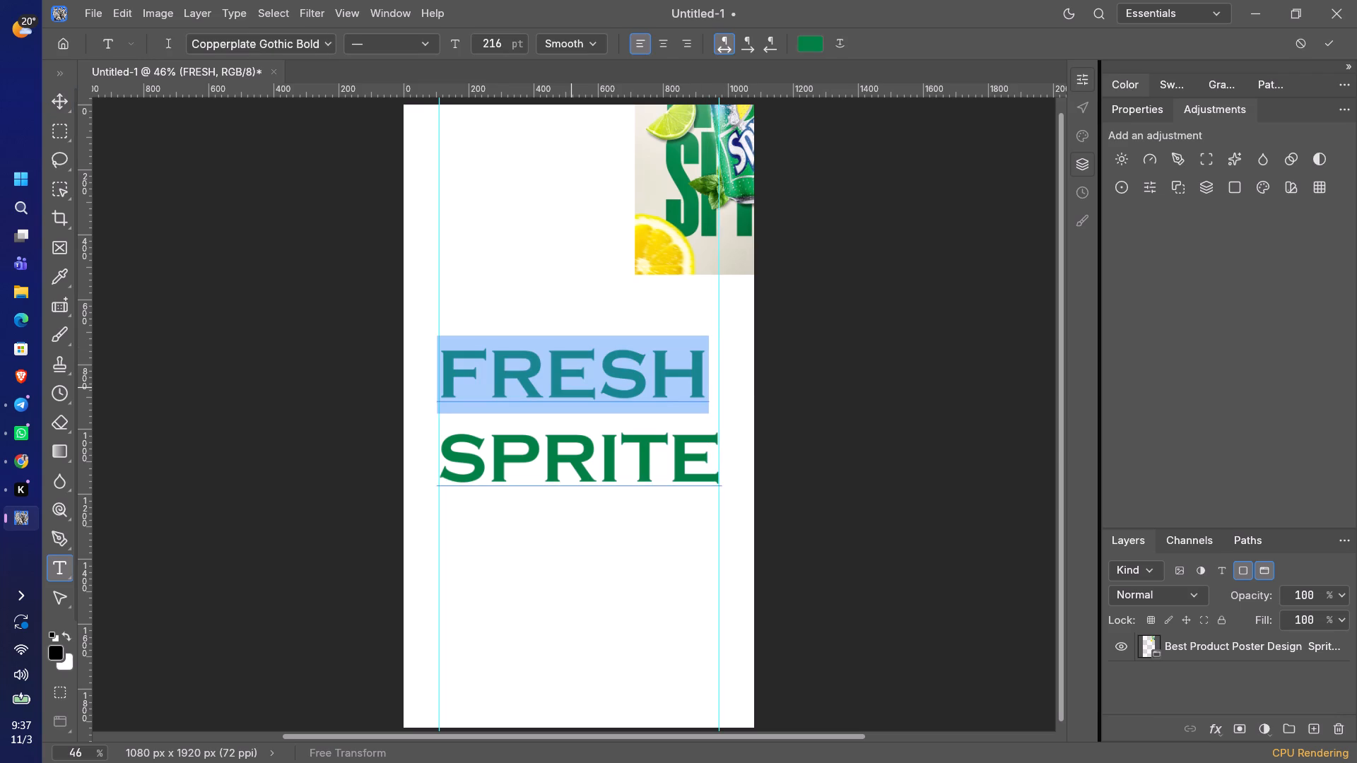
key(ctrl+a)
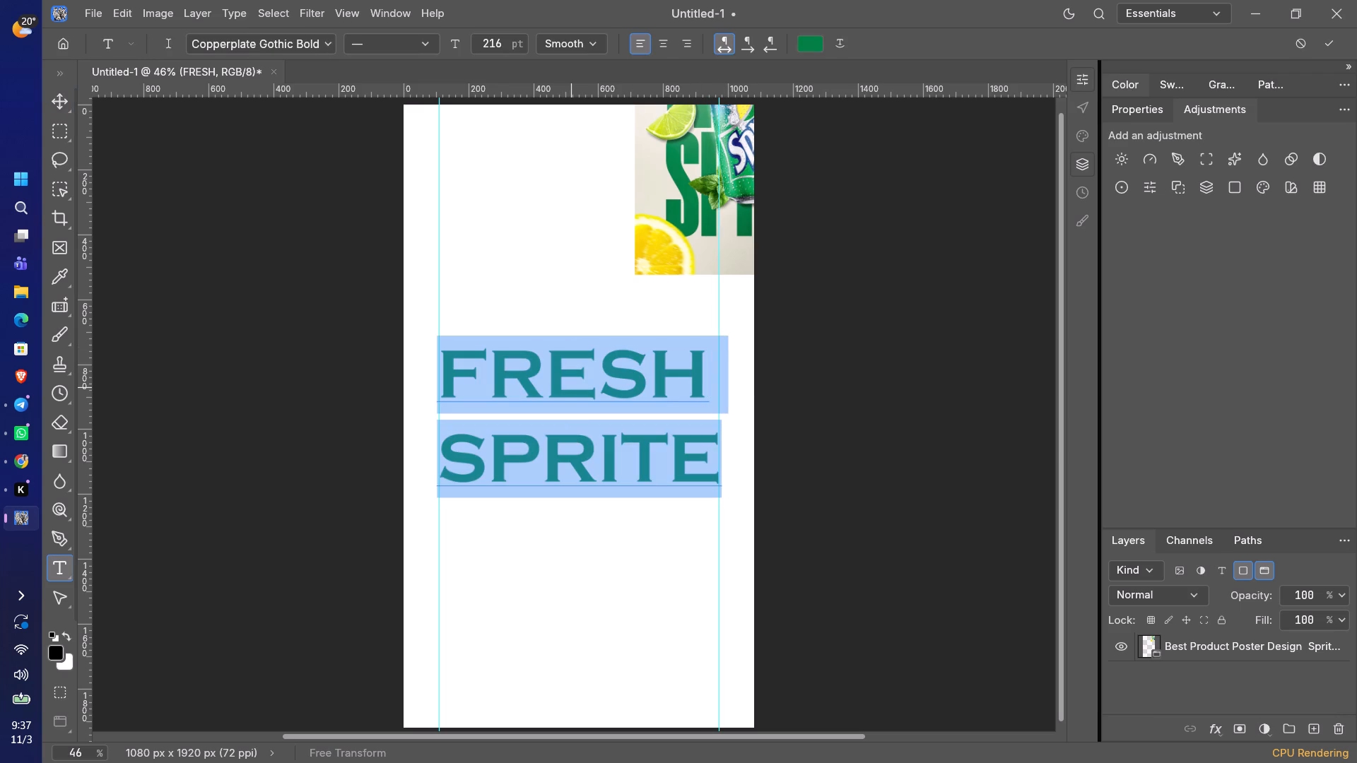
click(575, 491)
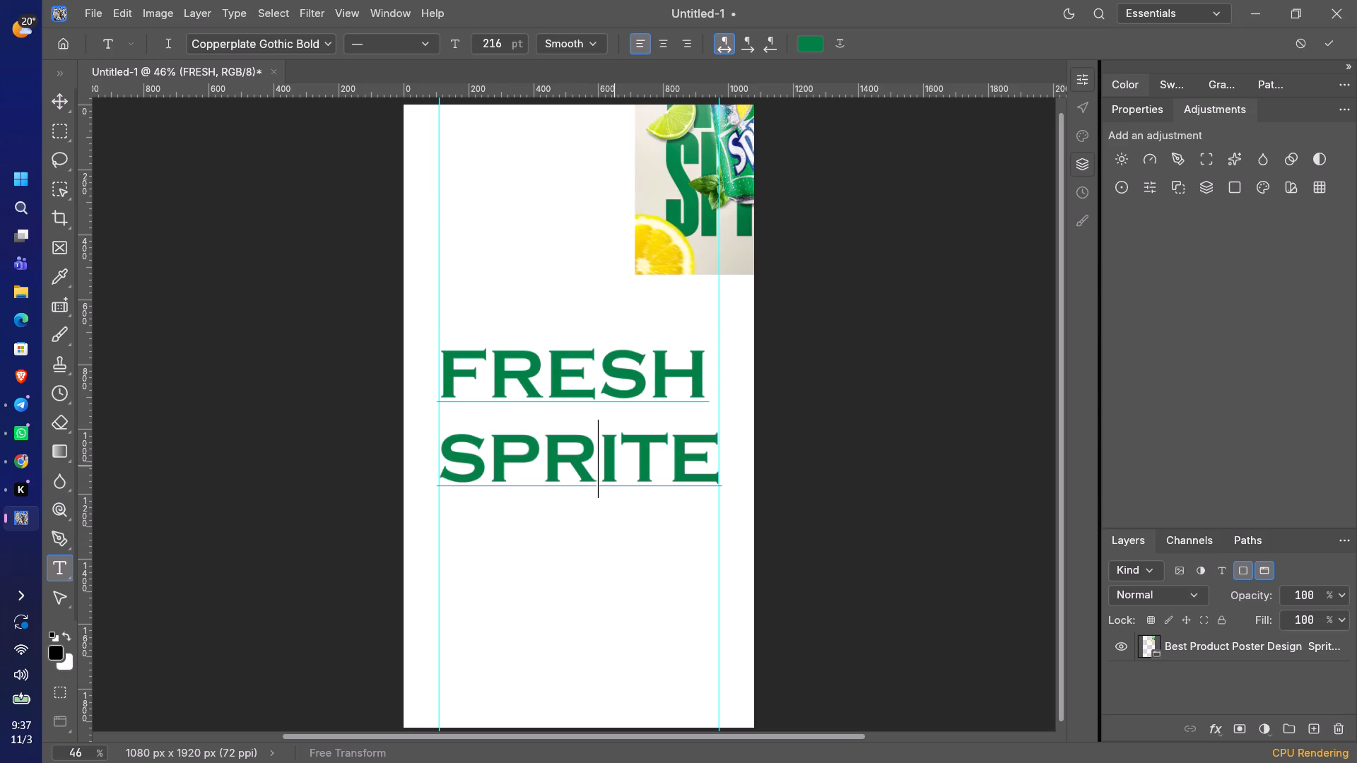
triple_click(478, 384)
click(478, 384)
triple_click(478, 384)
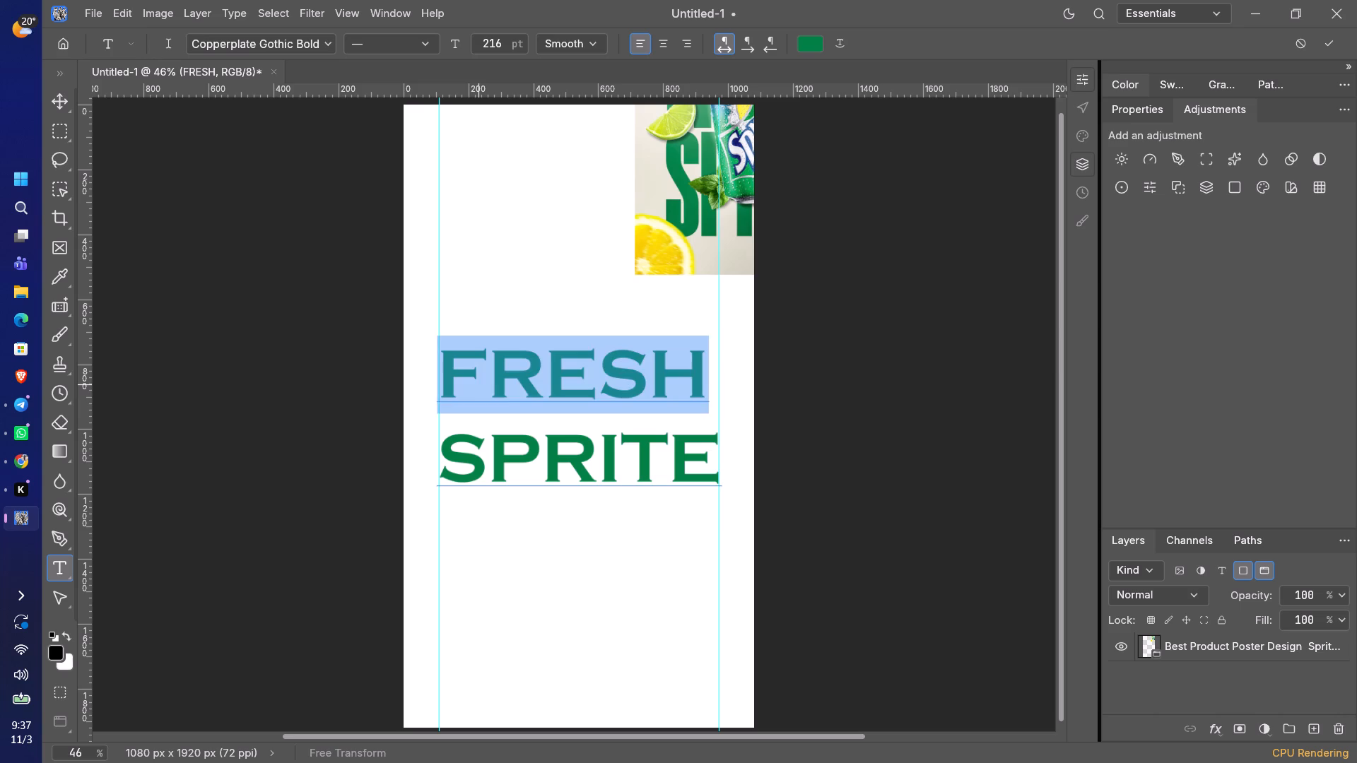
key(ctrl+a)
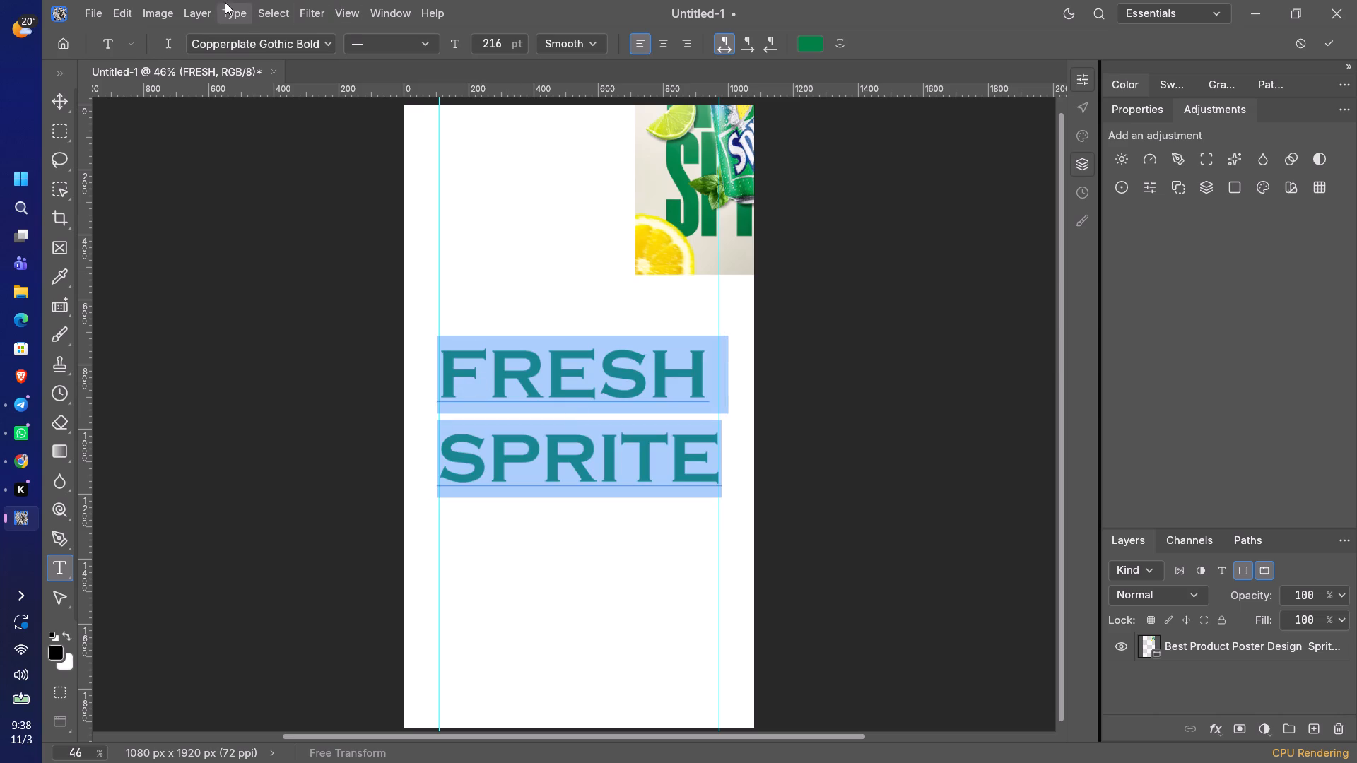
click(189, 6)
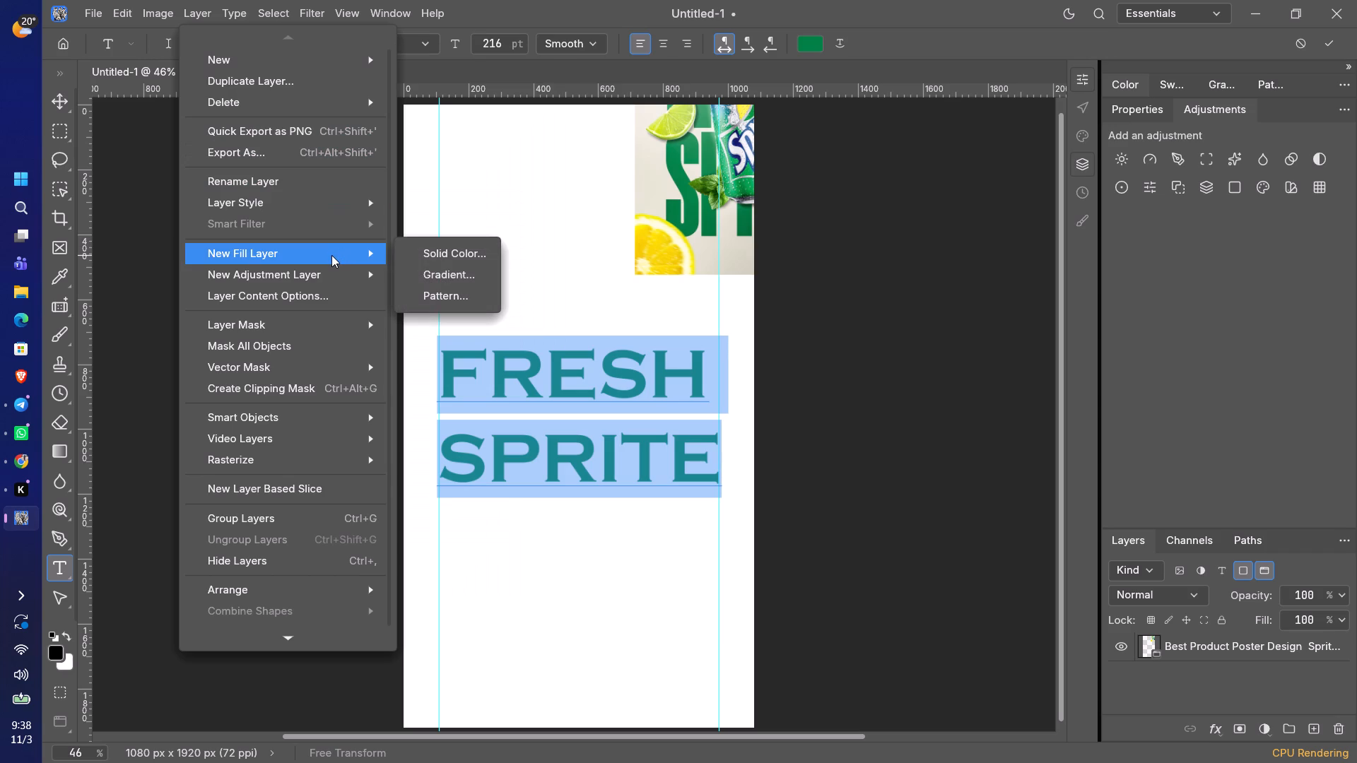
click(346, 456)
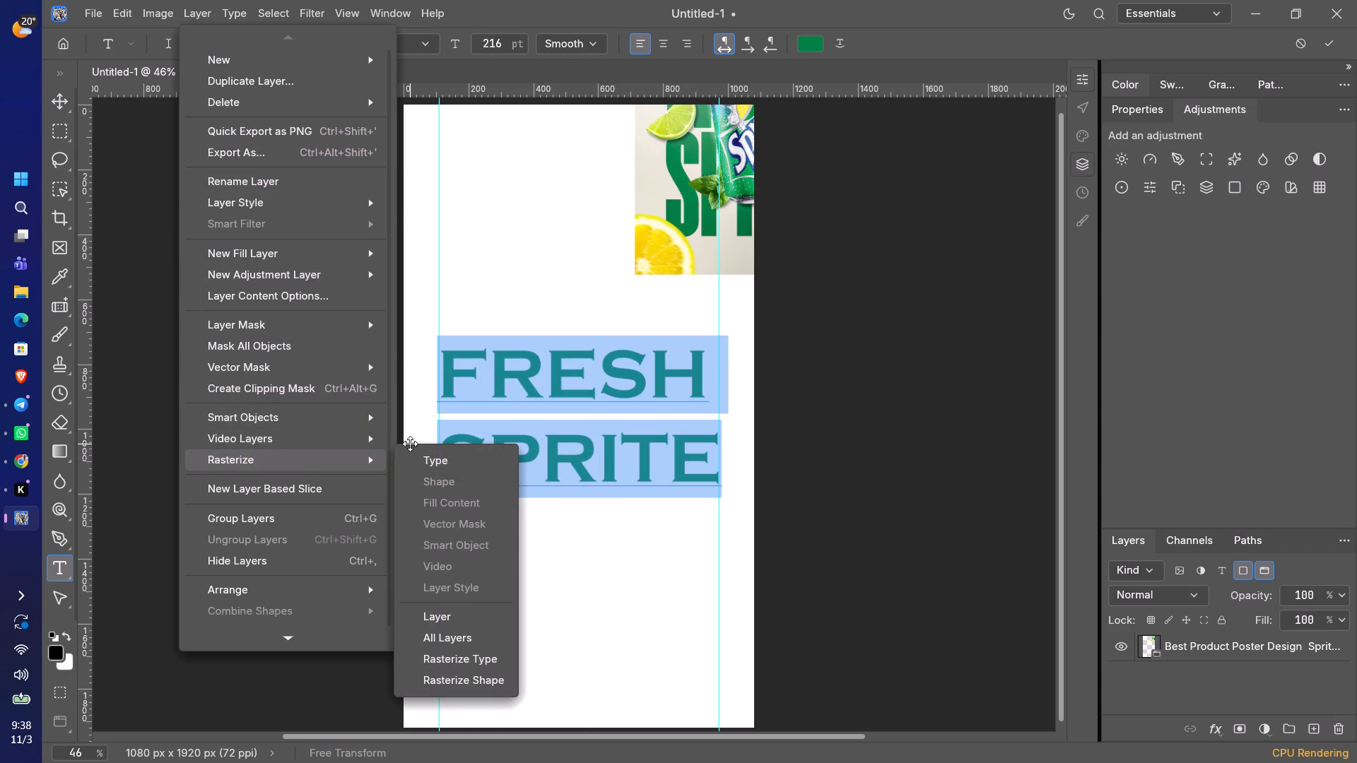
click(449, 615)
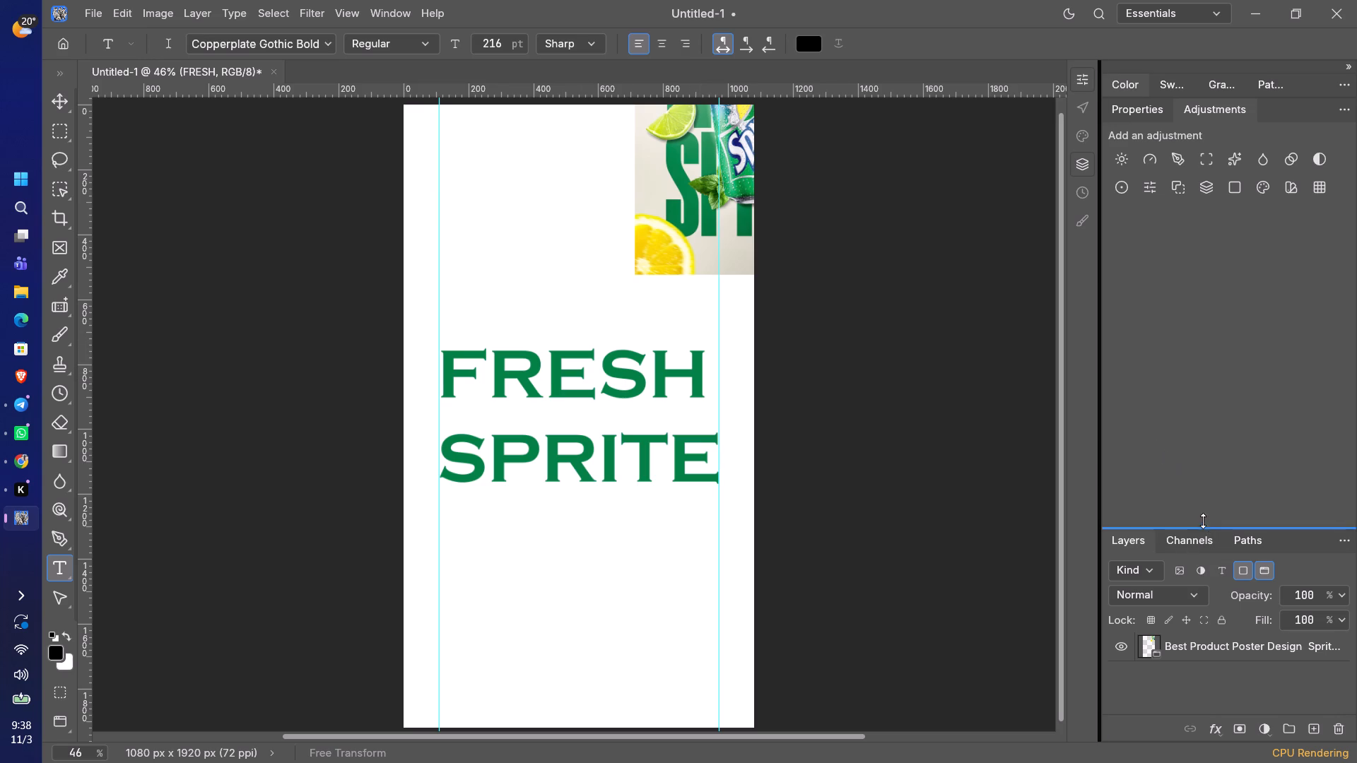
Enlarge the layer list's display area and switch the layer filter to Name.
drag(1202, 528, 1196, 239)
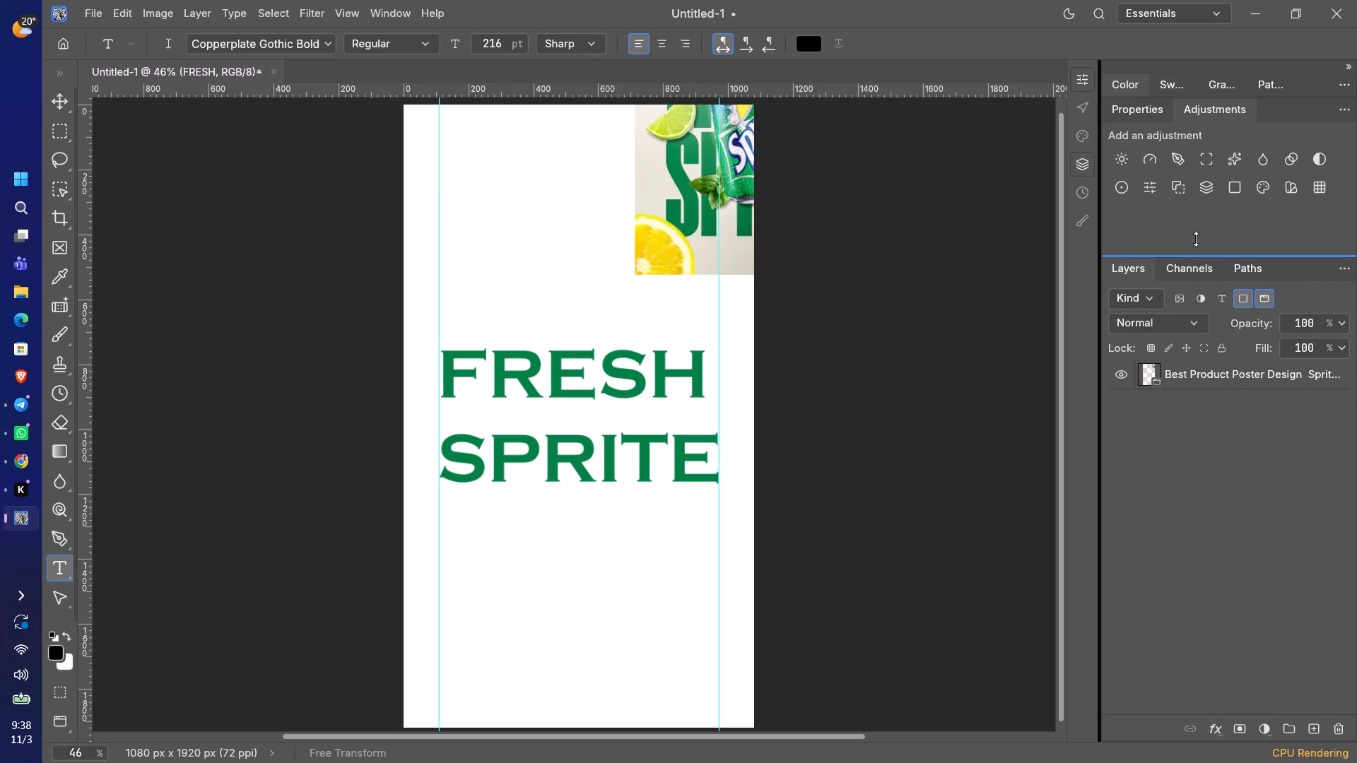
drag(1196, 239, 1195, 237)
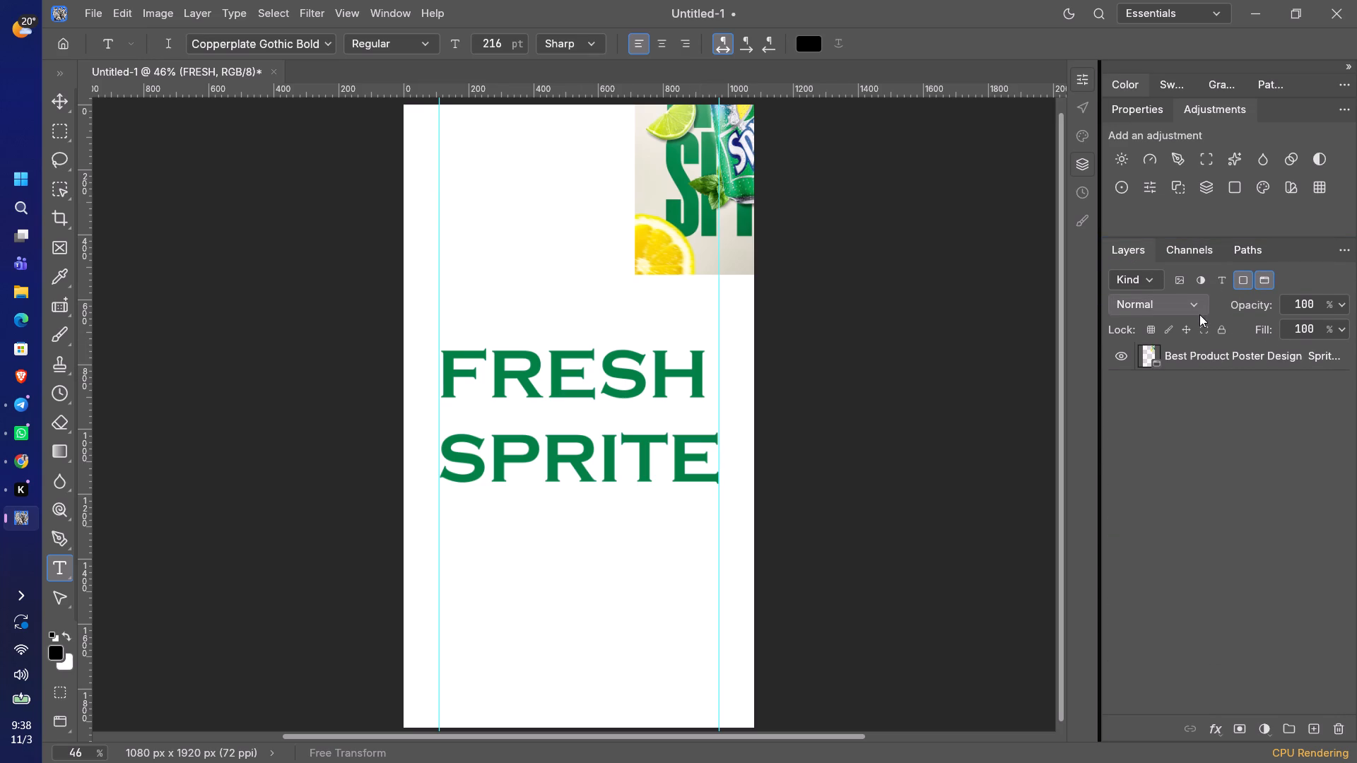
click(1193, 309)
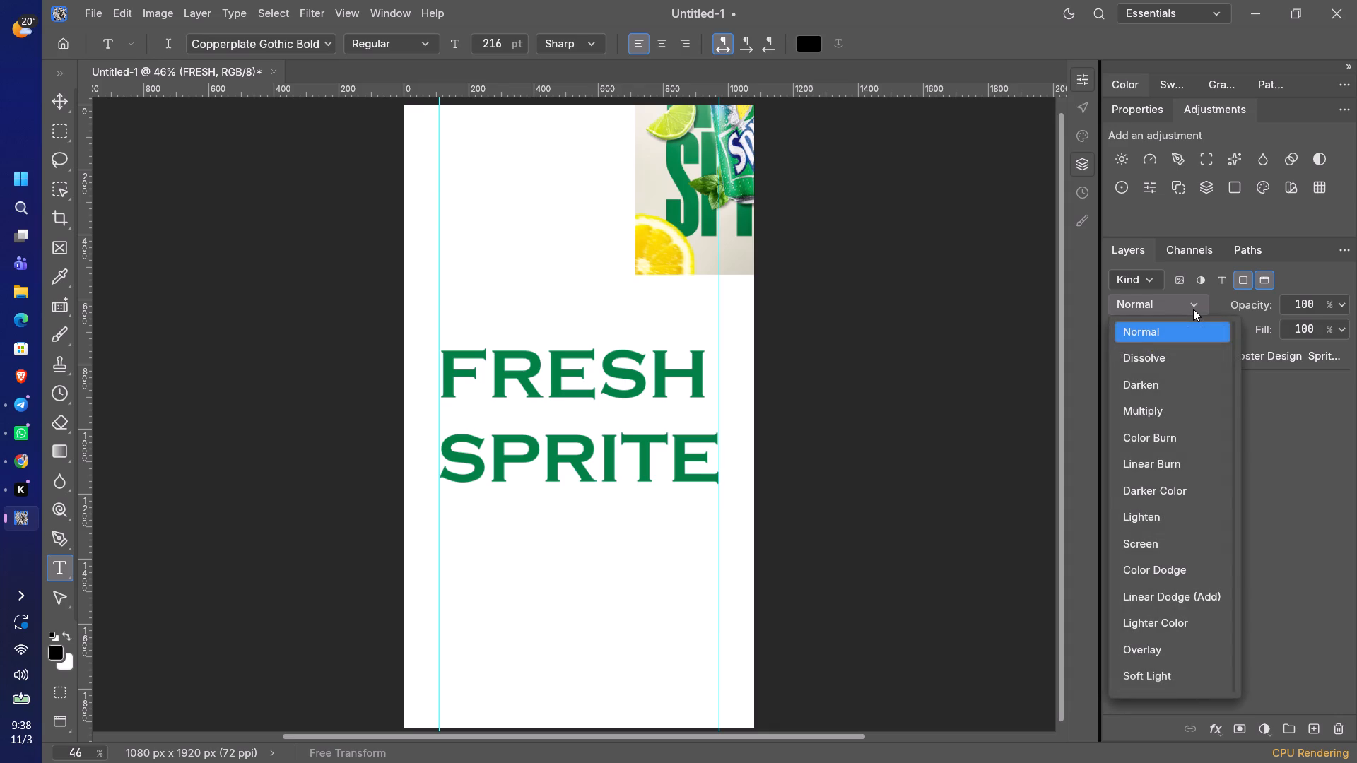
click(1308, 434)
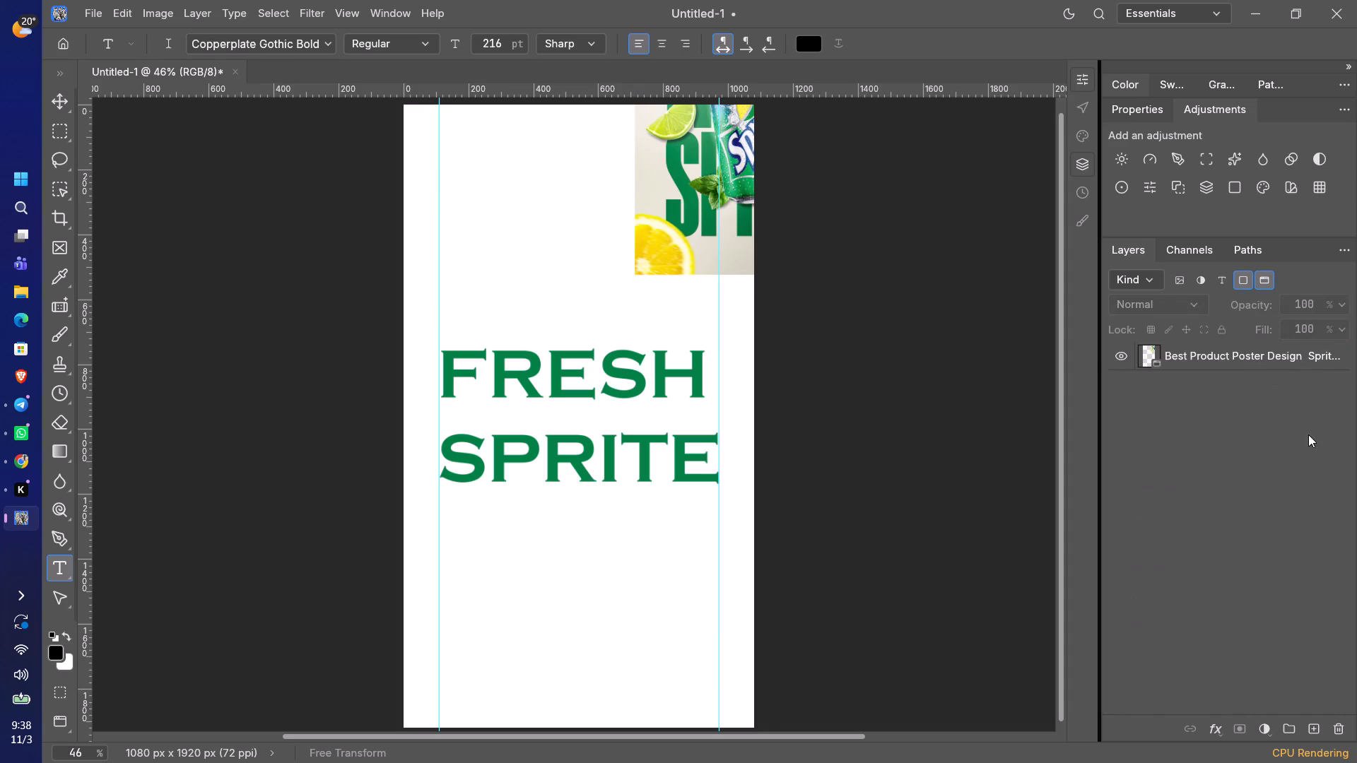
click(1150, 278)
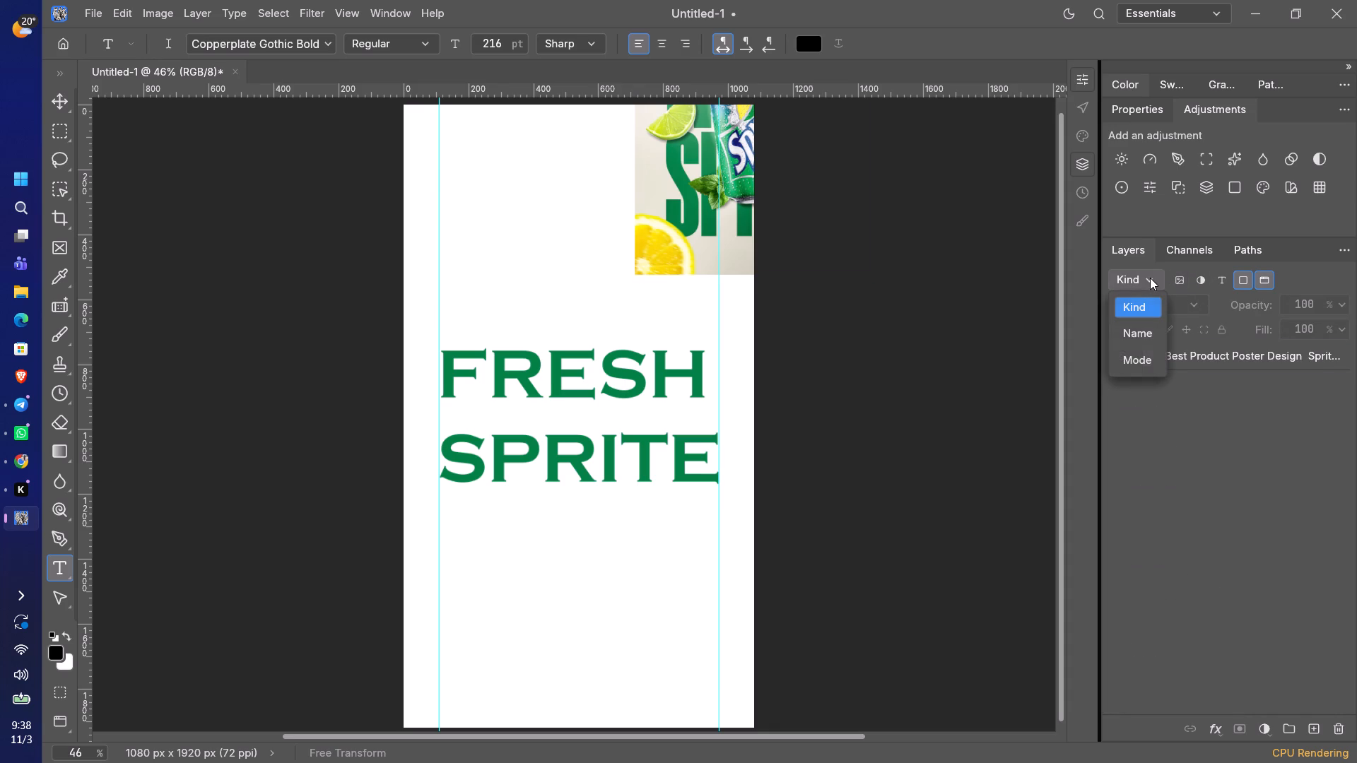
click(1149, 326)
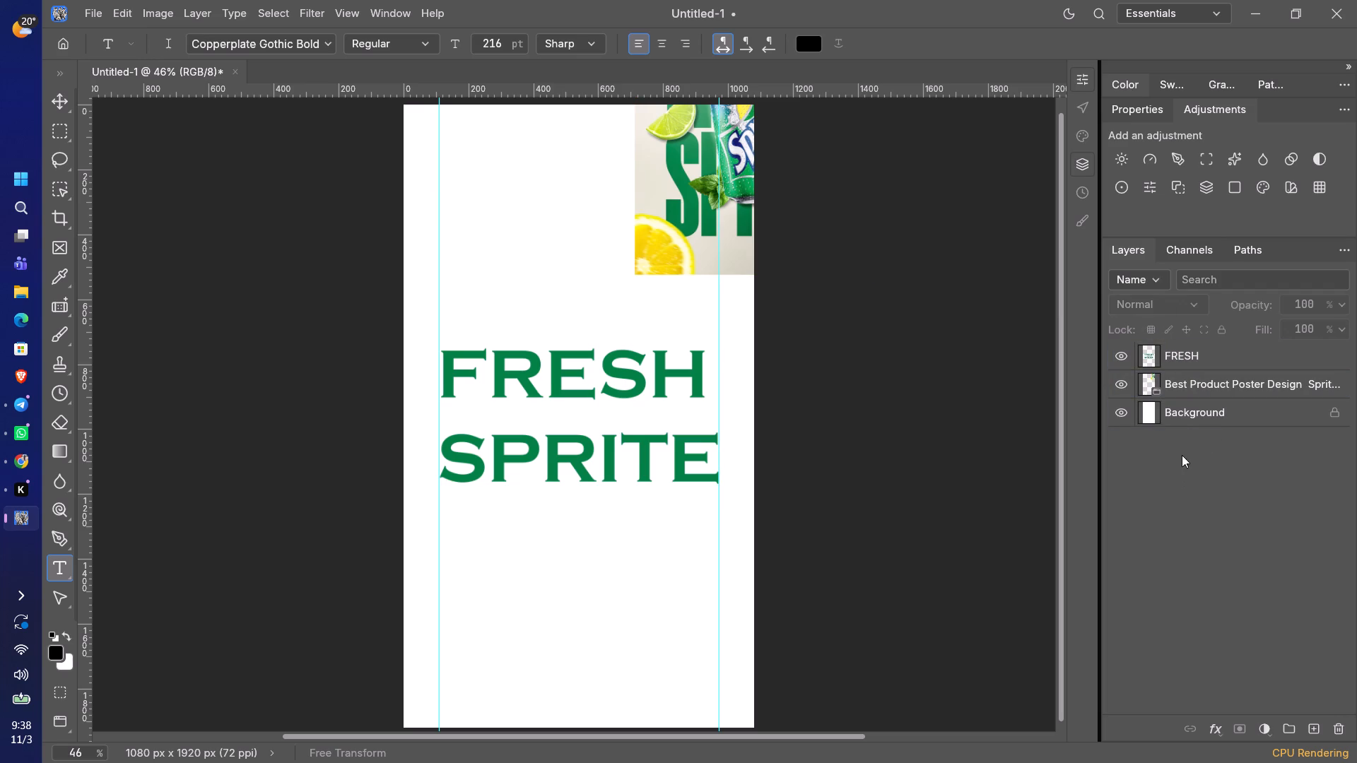
Select the Background layer and set the background colour's saturation to 10%.
click(1190, 417)
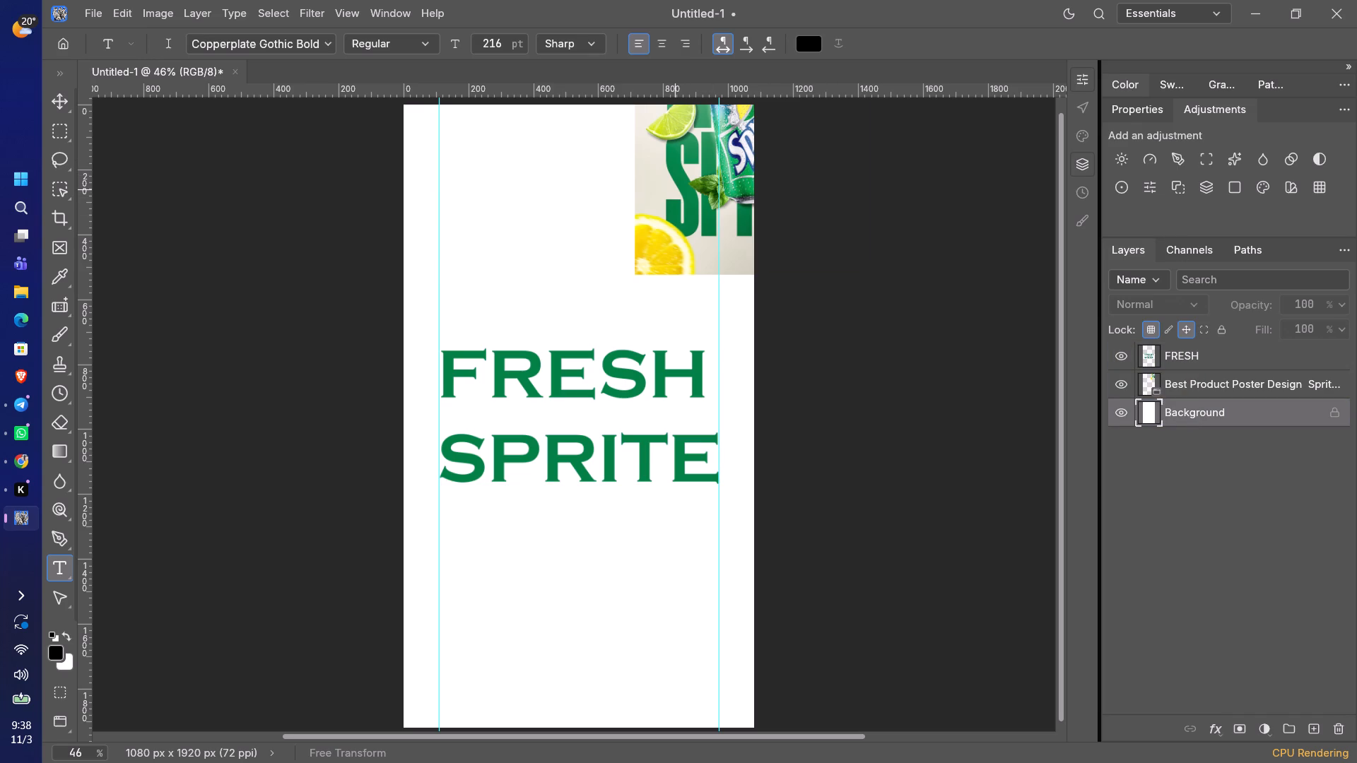
click(1129, 94)
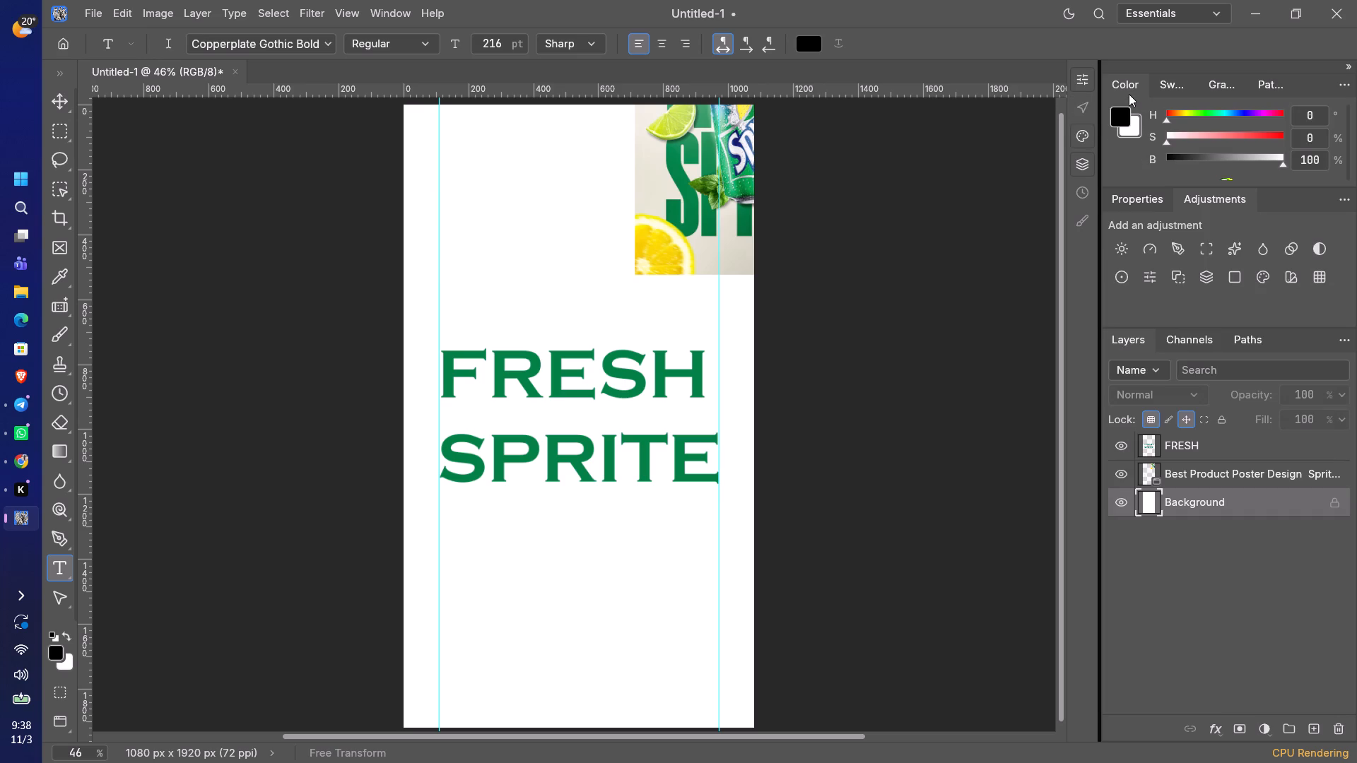
click(1126, 88)
click(1178, 134)
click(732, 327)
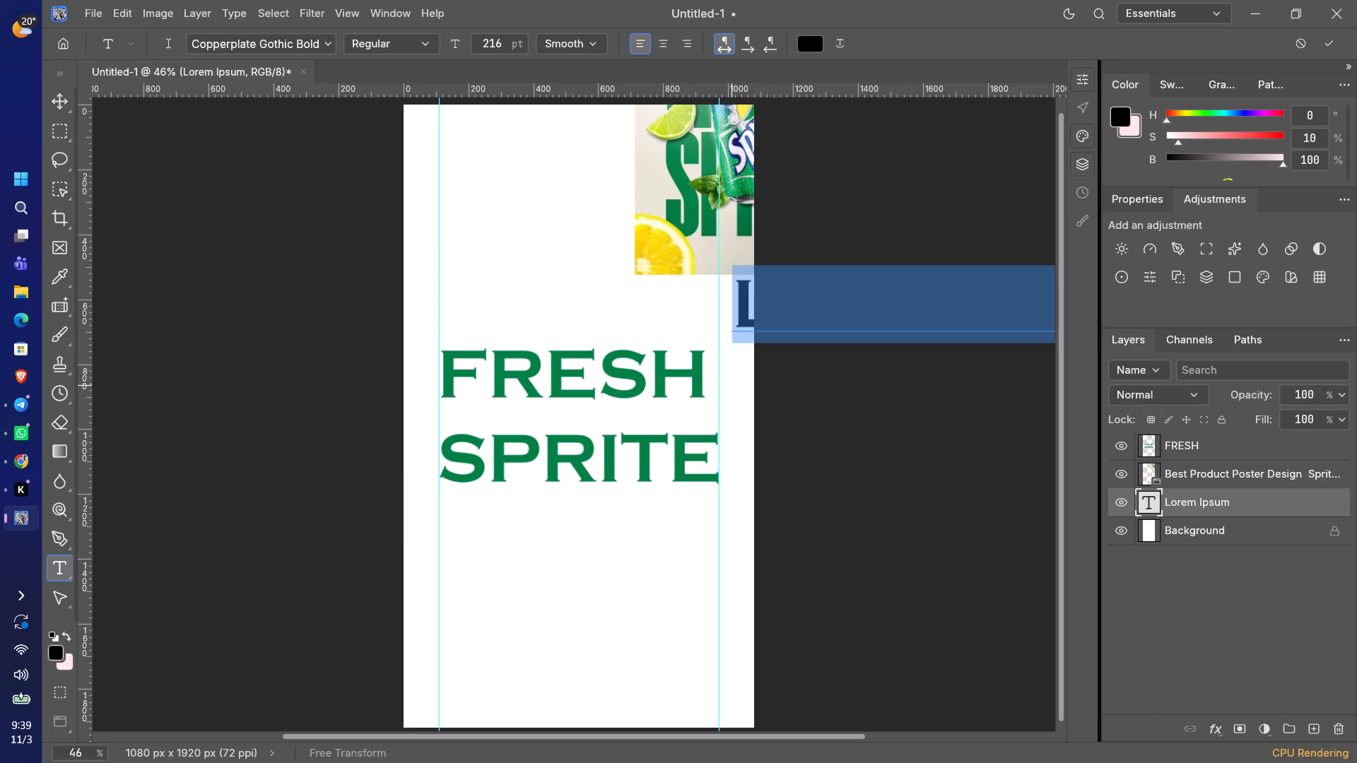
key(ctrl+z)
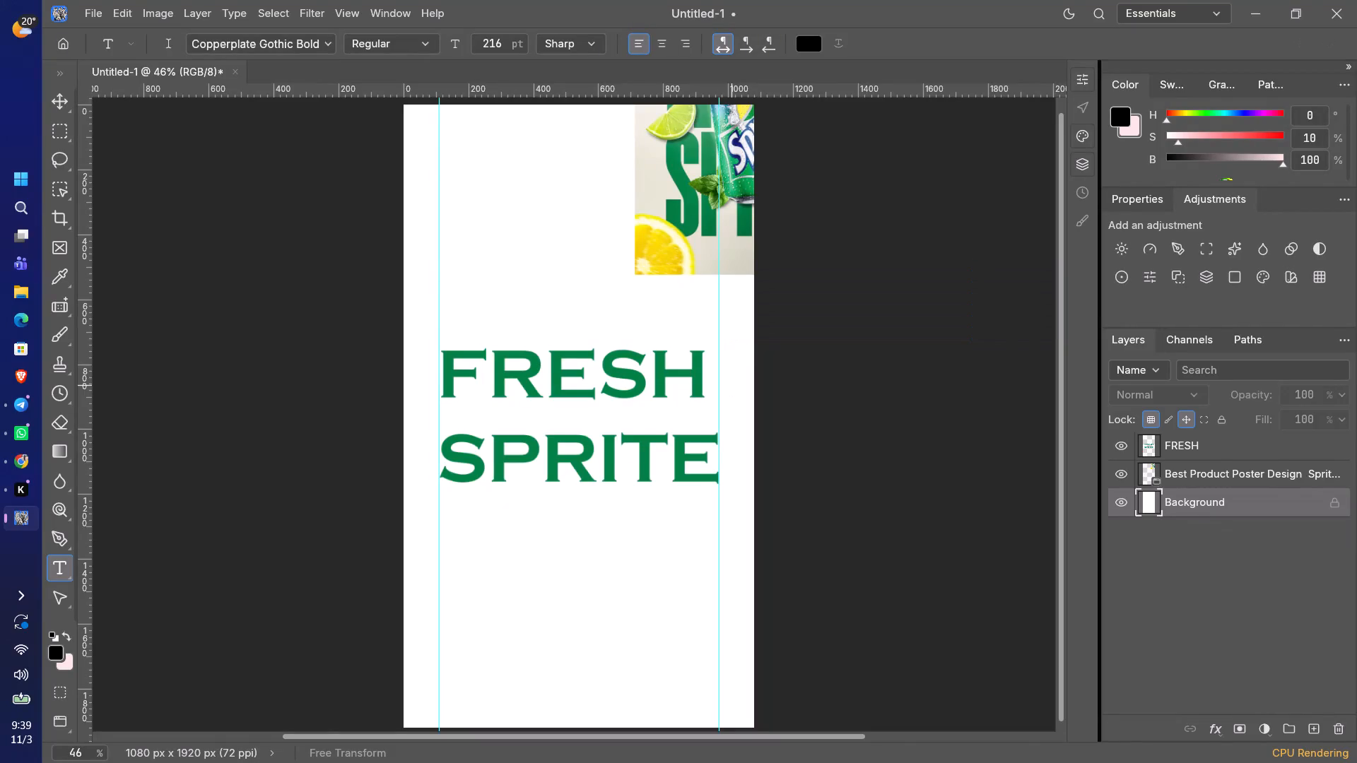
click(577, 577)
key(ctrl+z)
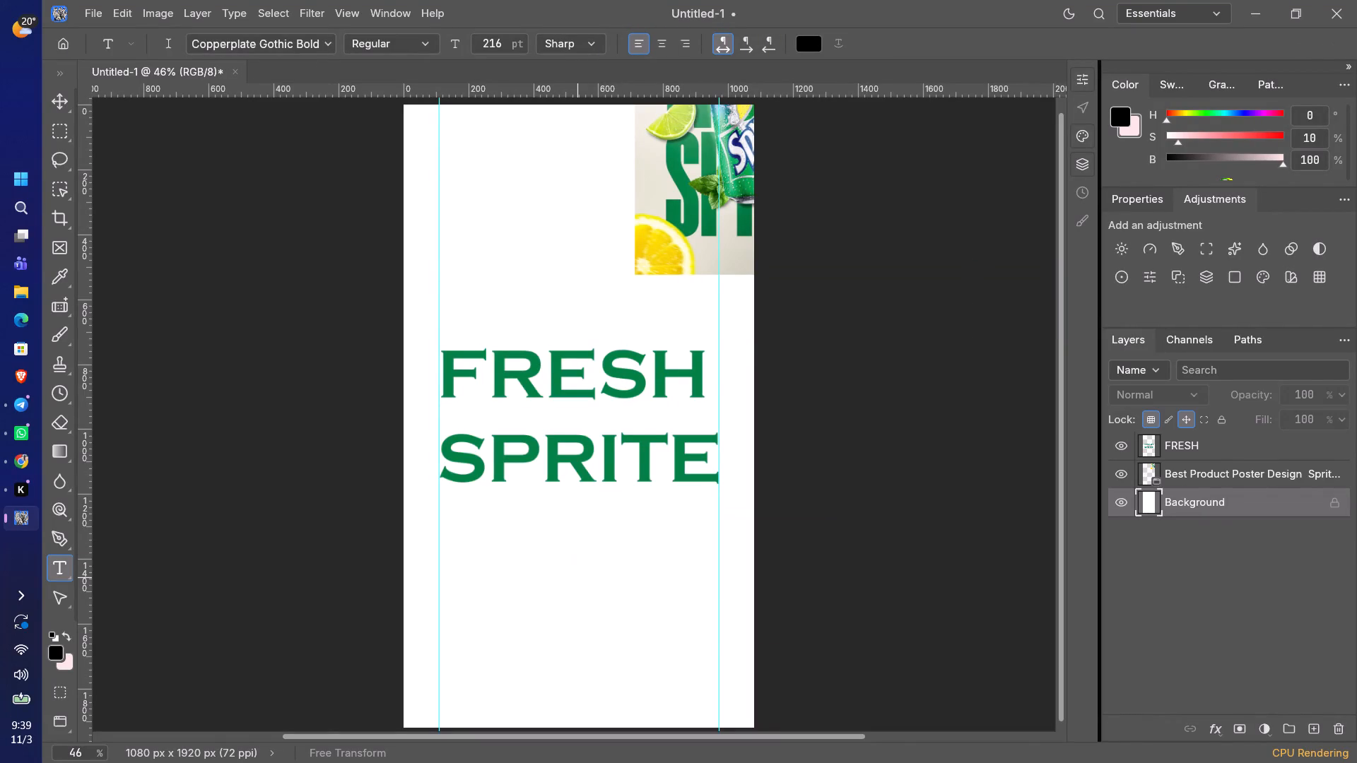
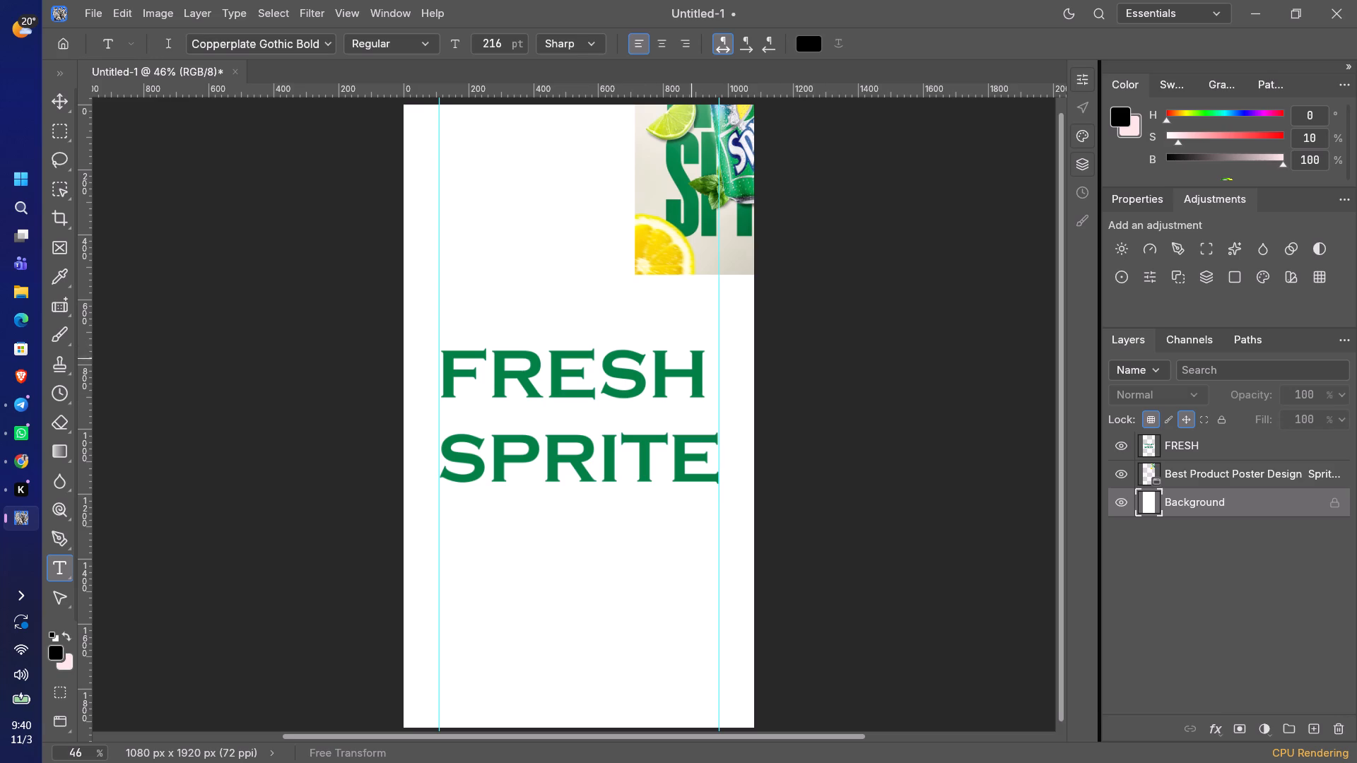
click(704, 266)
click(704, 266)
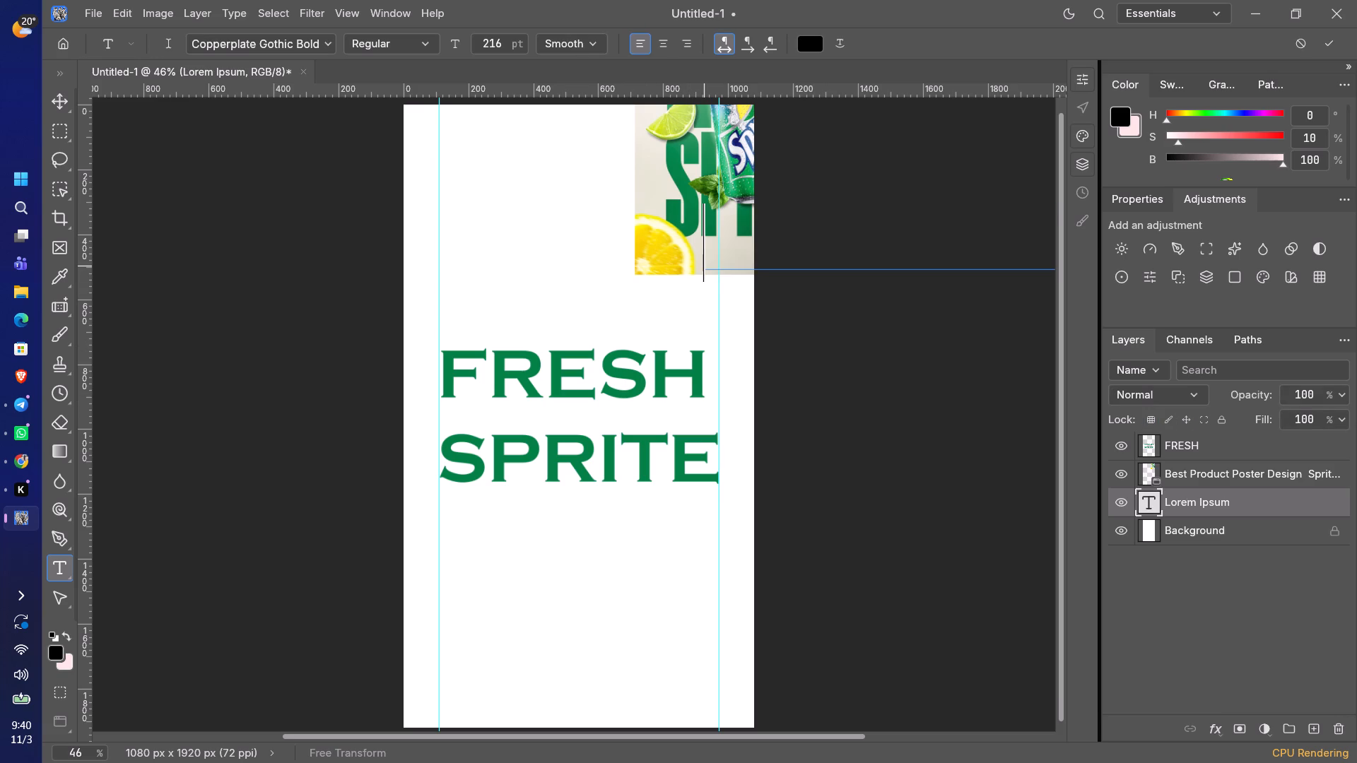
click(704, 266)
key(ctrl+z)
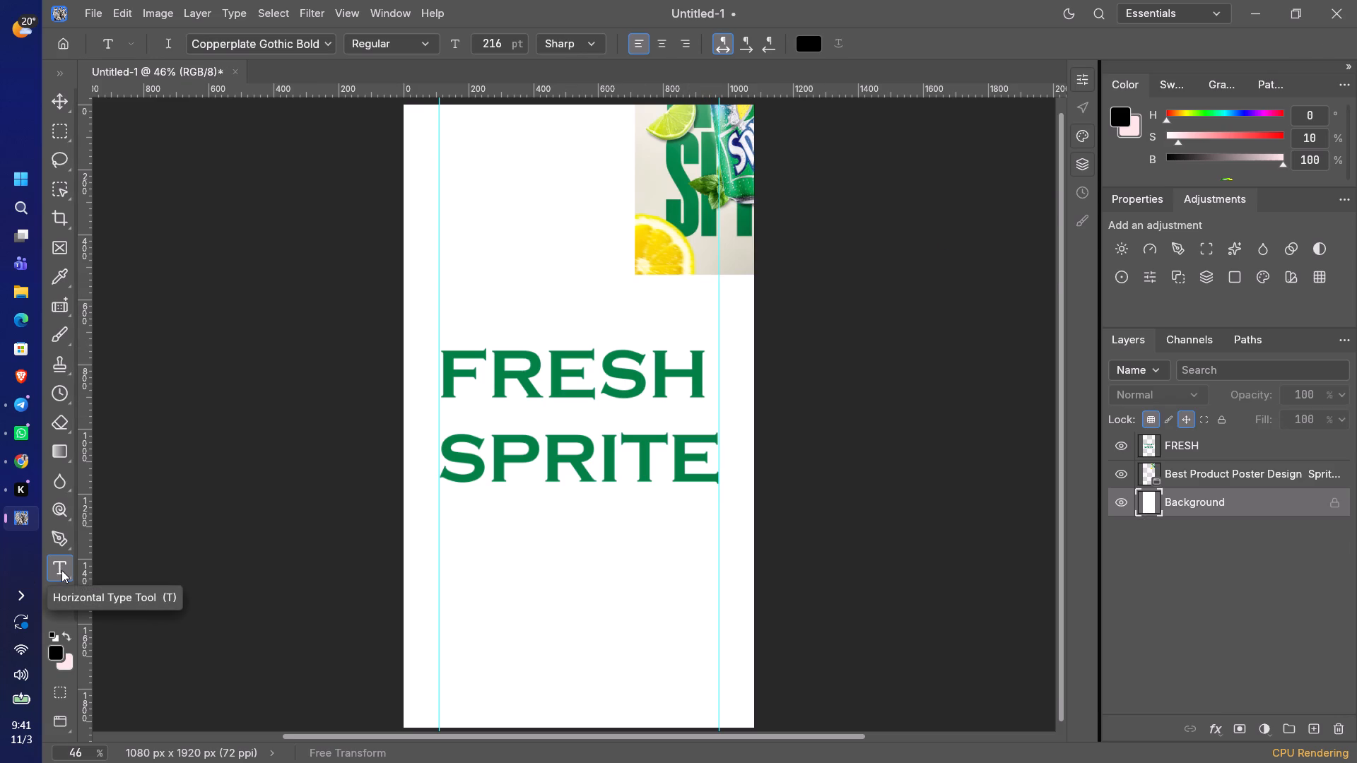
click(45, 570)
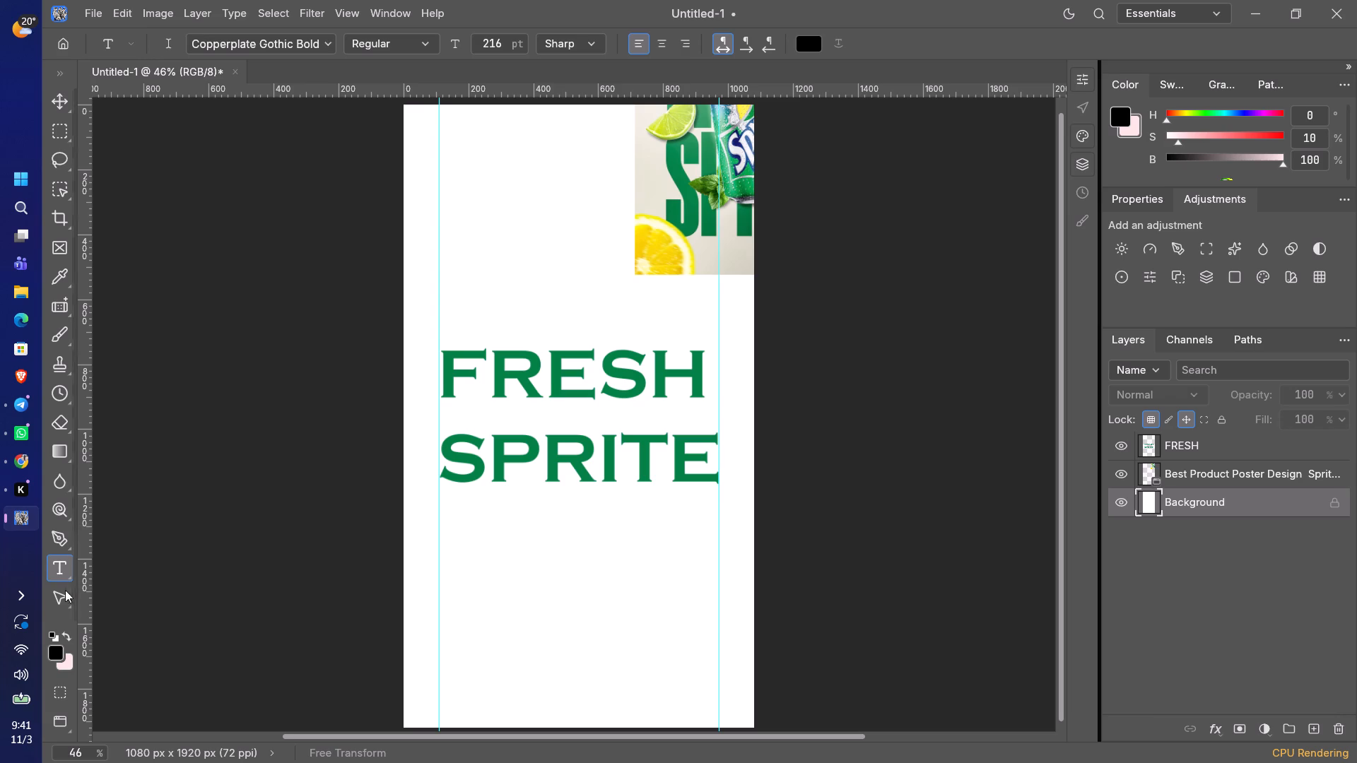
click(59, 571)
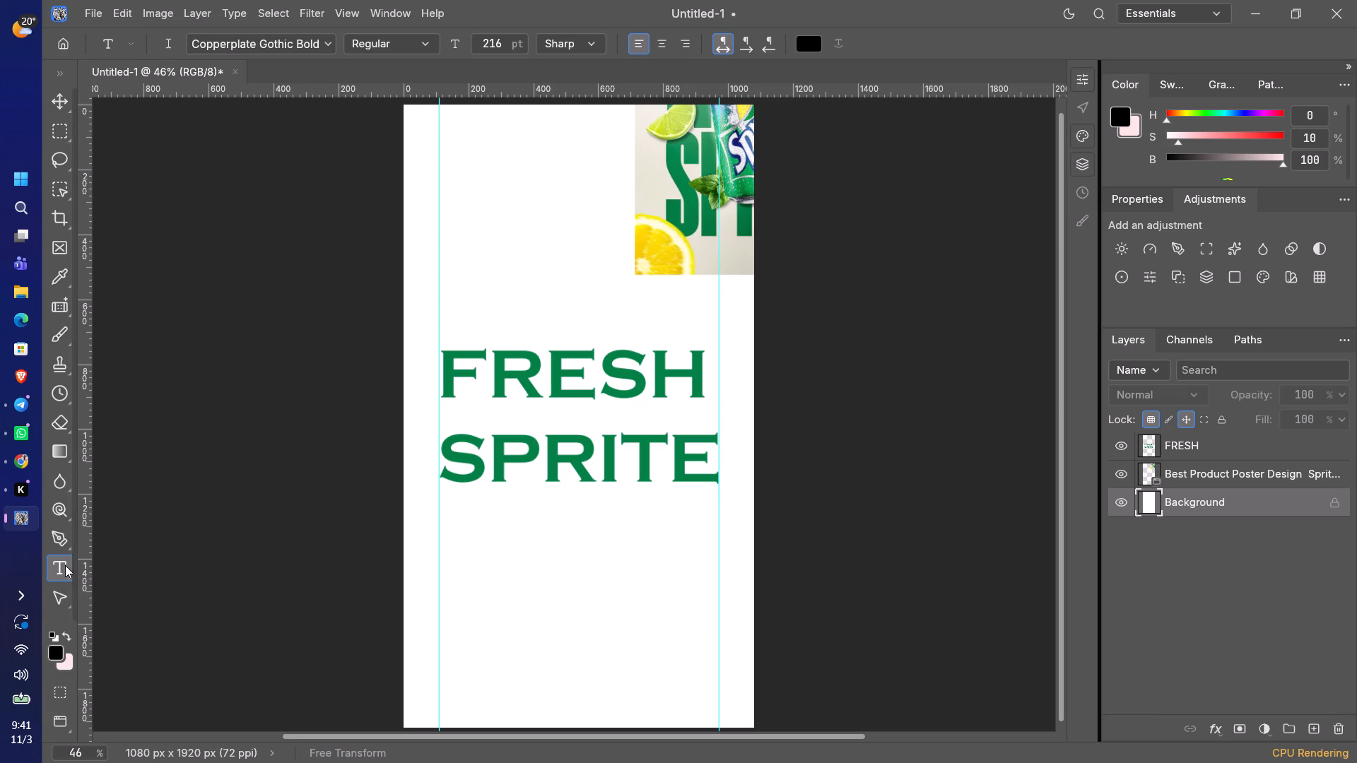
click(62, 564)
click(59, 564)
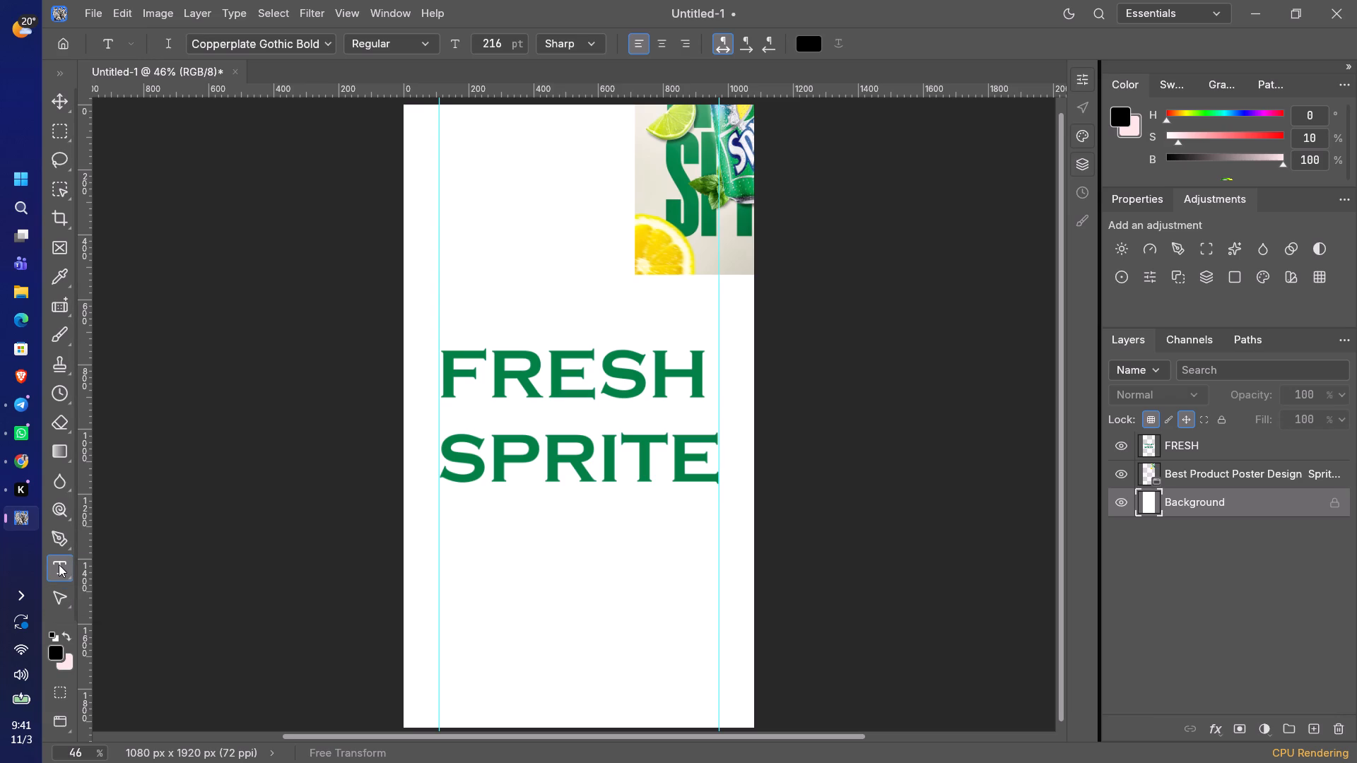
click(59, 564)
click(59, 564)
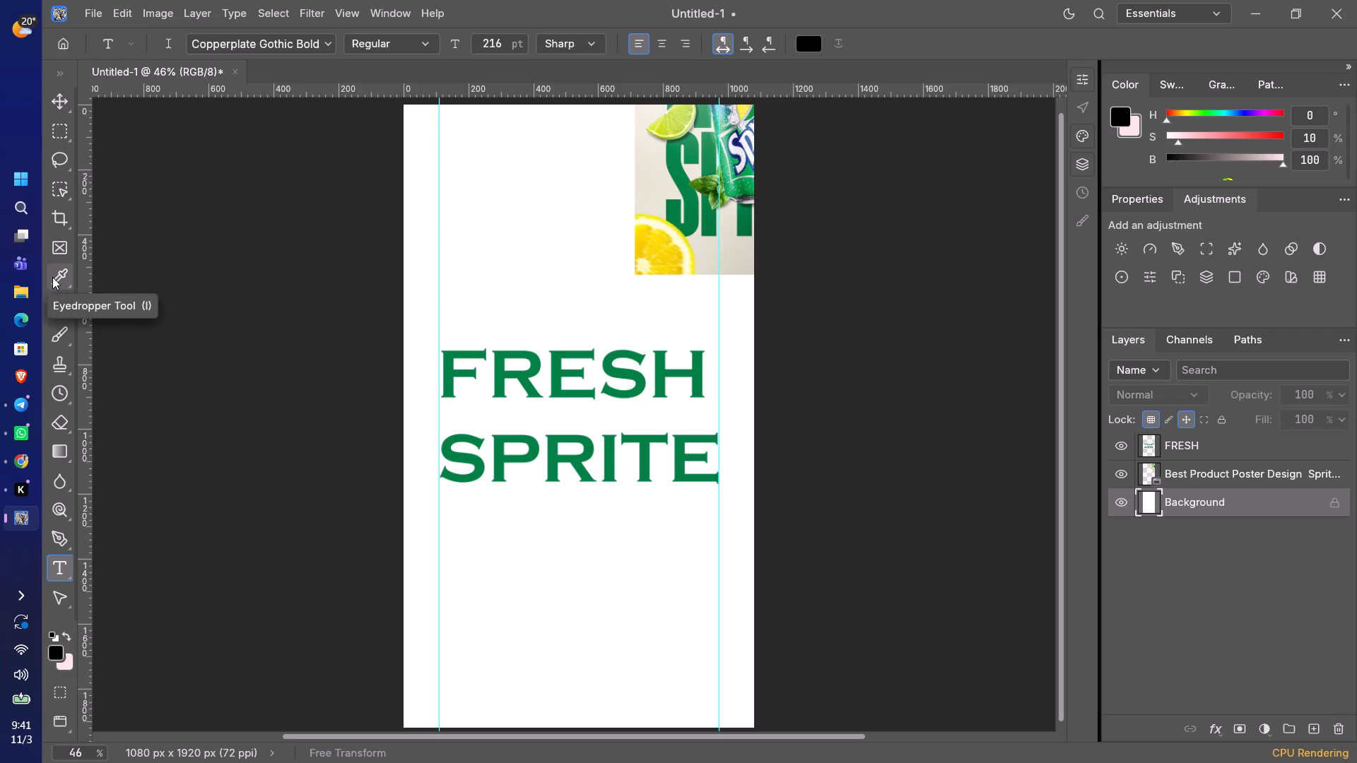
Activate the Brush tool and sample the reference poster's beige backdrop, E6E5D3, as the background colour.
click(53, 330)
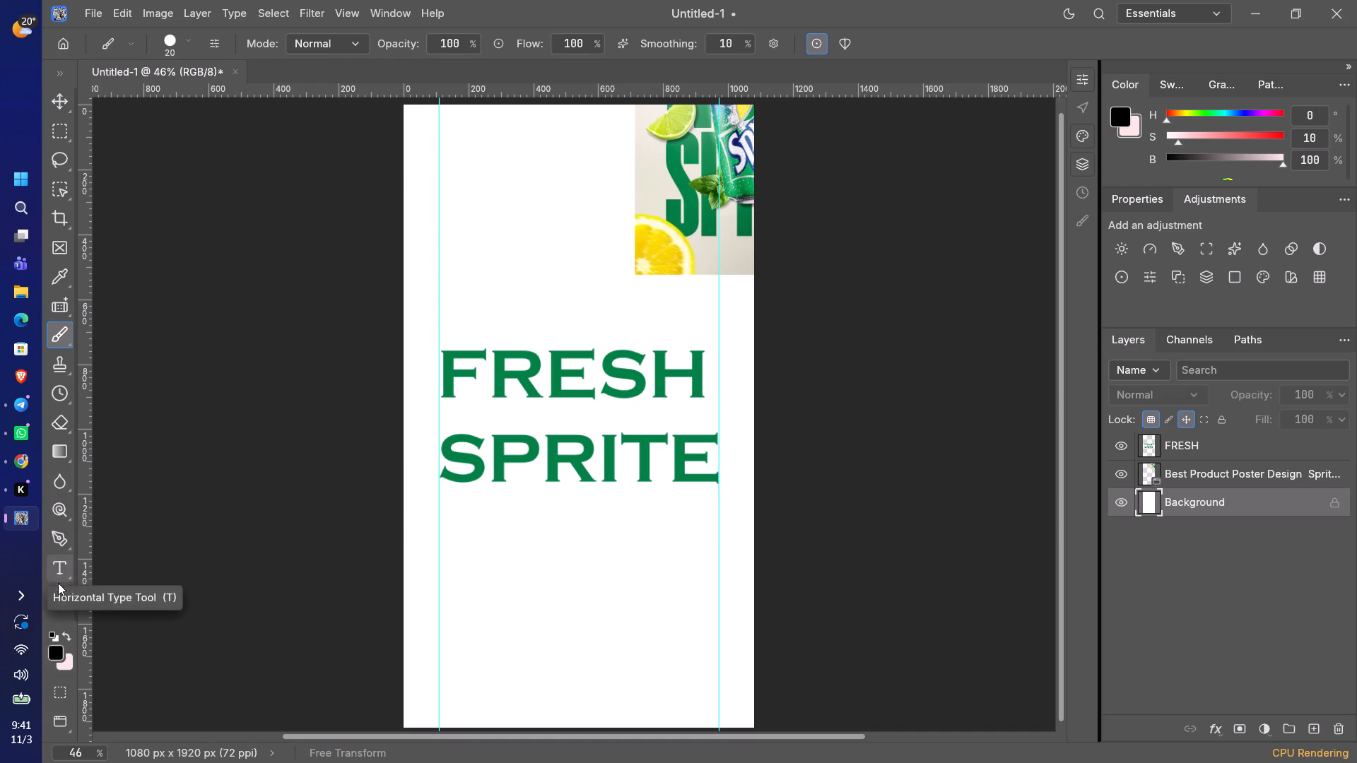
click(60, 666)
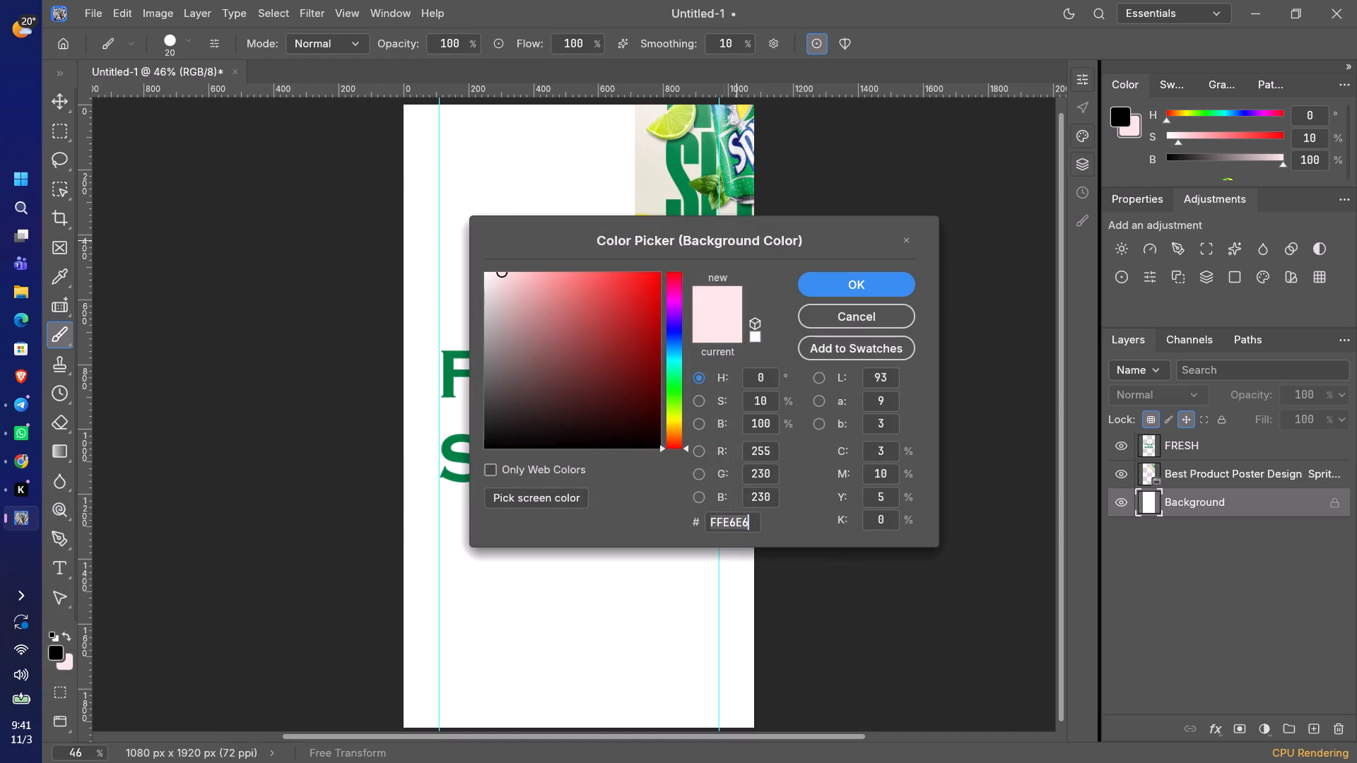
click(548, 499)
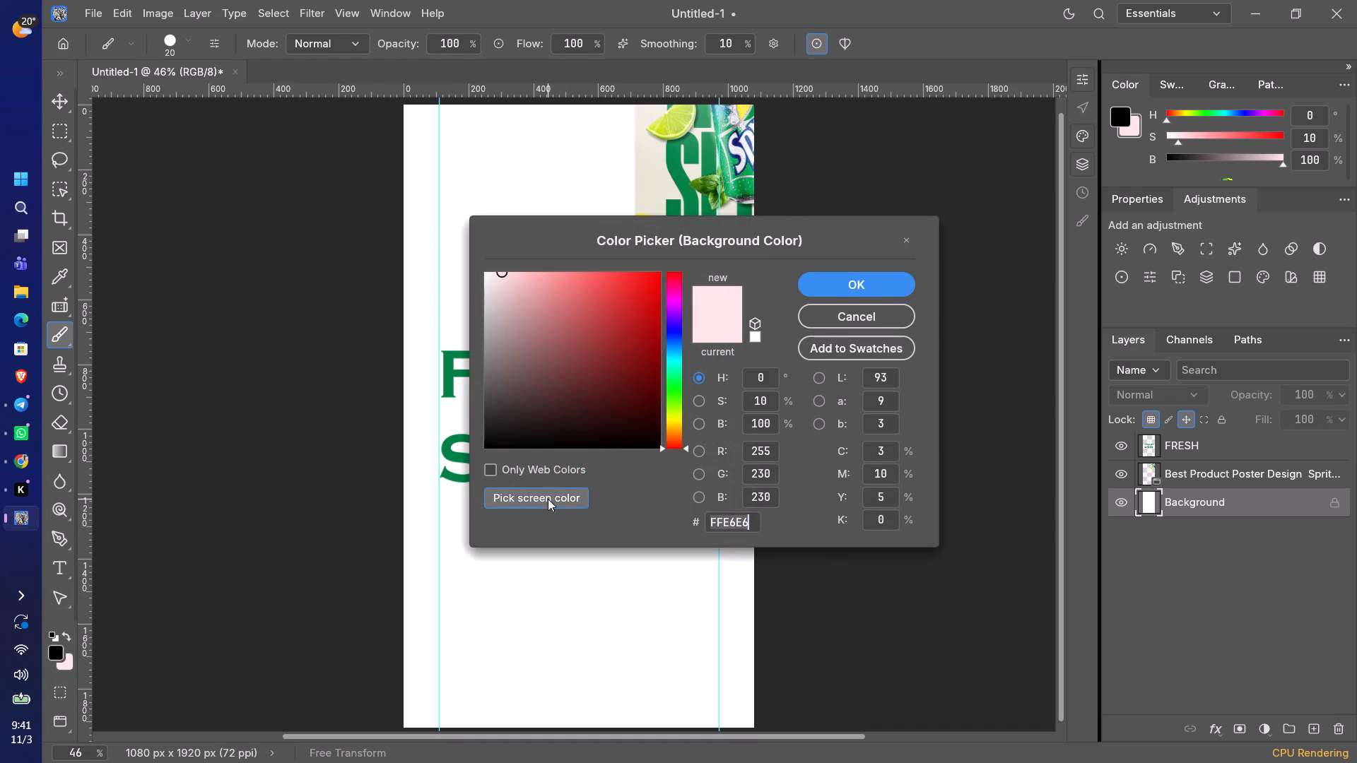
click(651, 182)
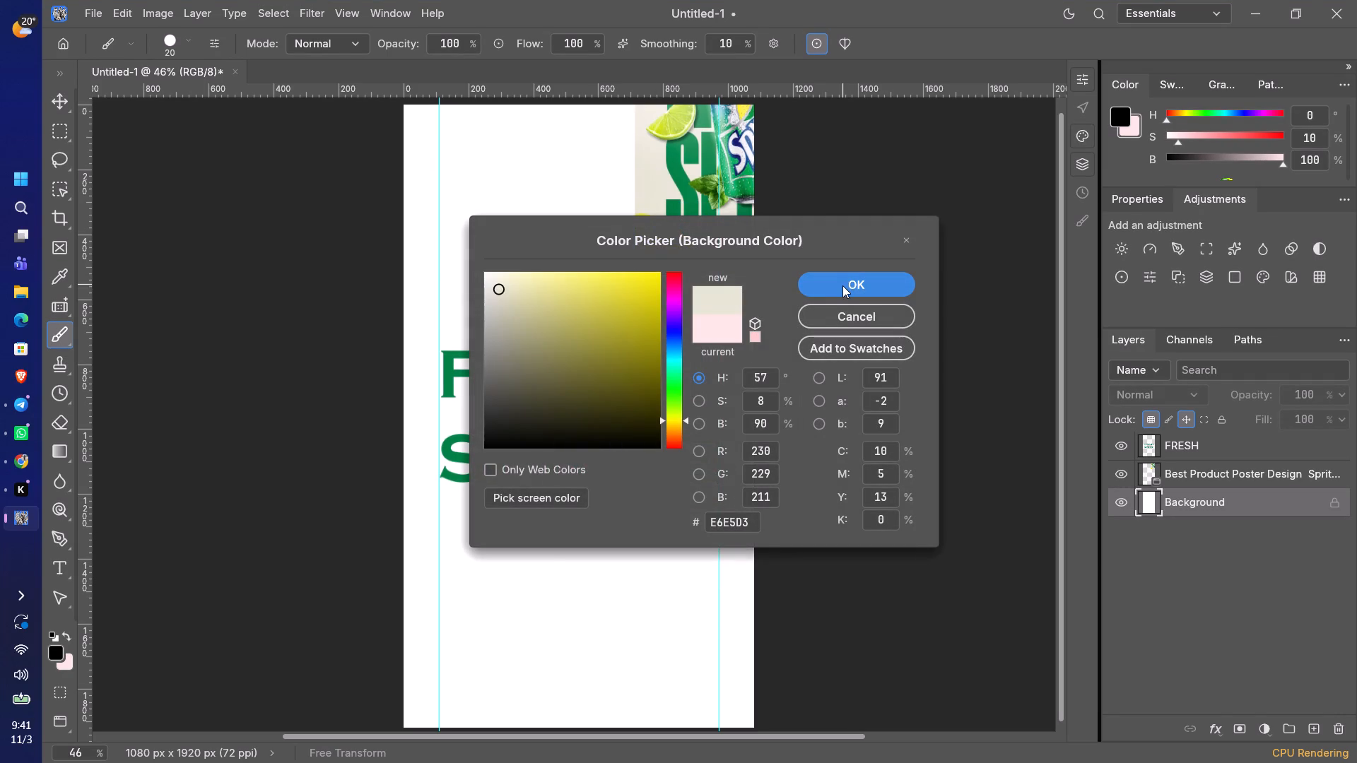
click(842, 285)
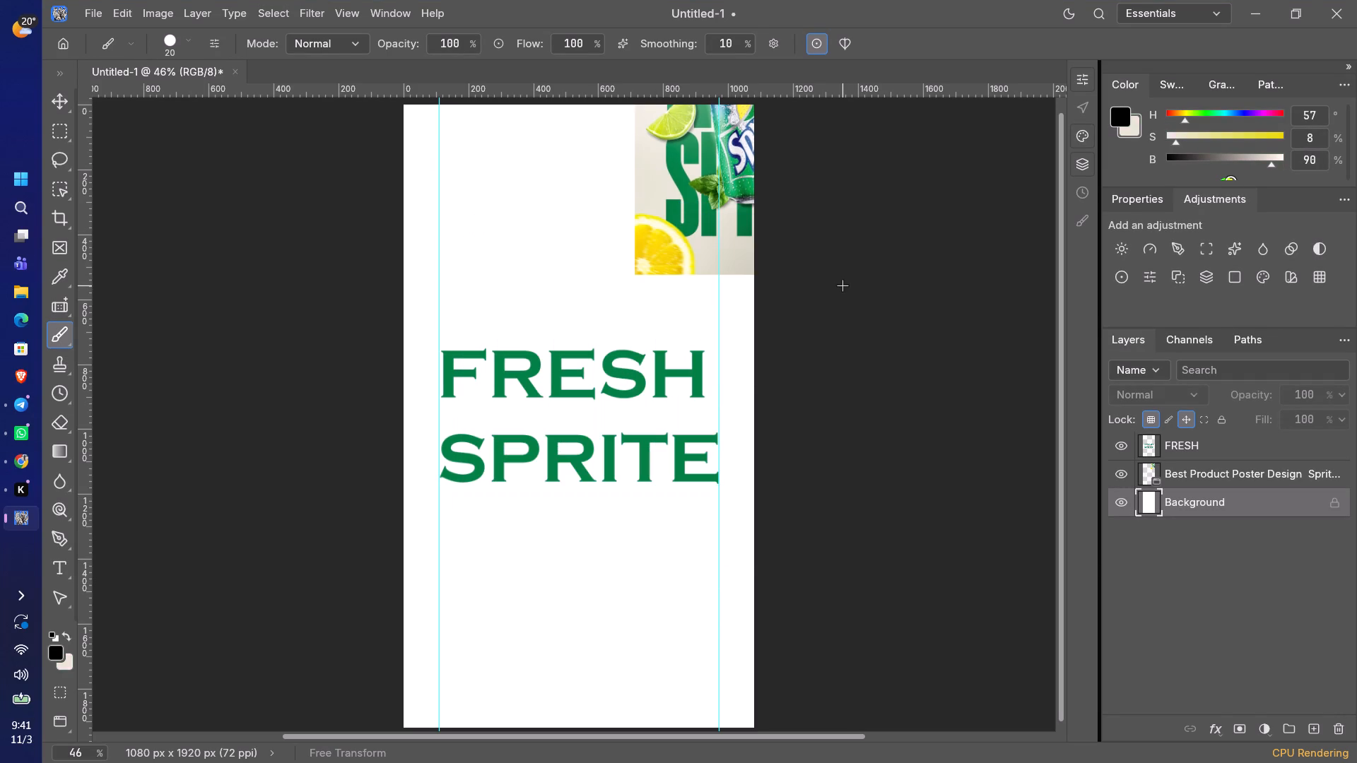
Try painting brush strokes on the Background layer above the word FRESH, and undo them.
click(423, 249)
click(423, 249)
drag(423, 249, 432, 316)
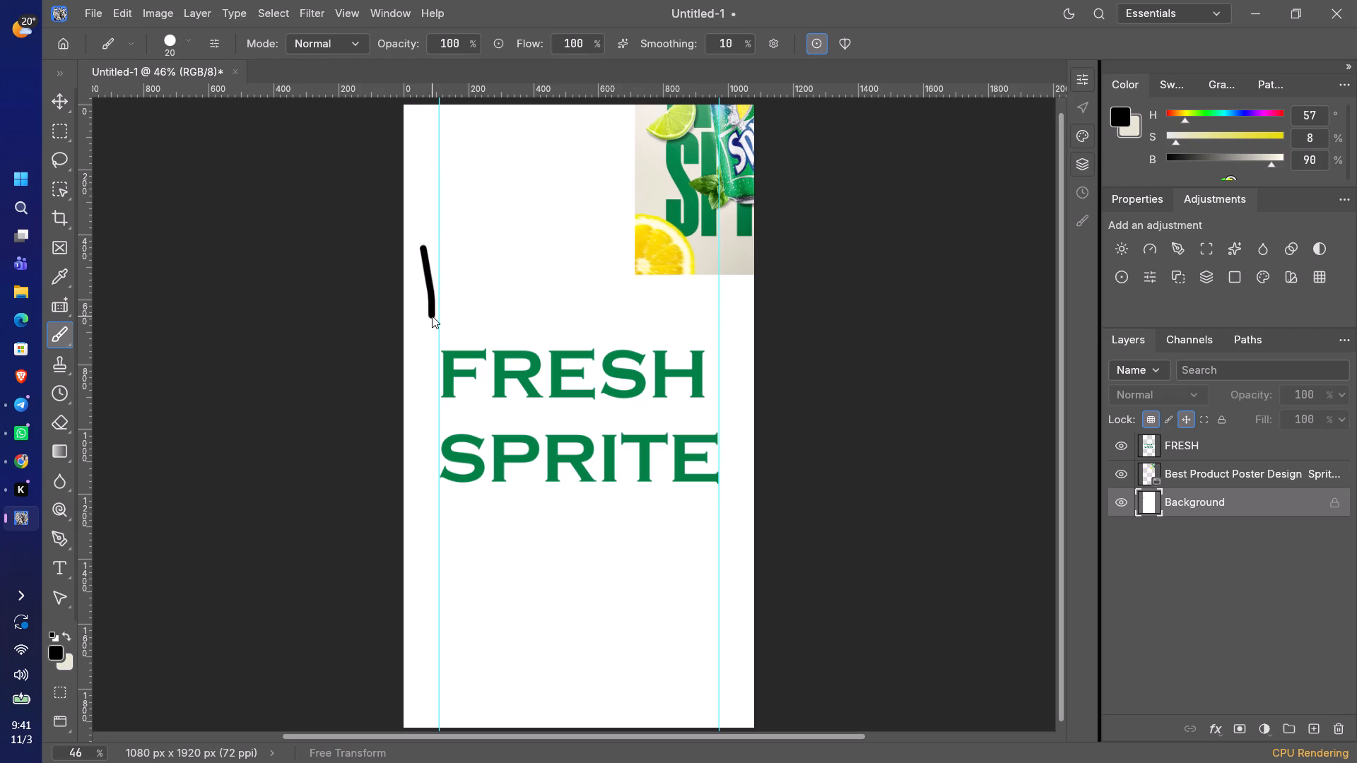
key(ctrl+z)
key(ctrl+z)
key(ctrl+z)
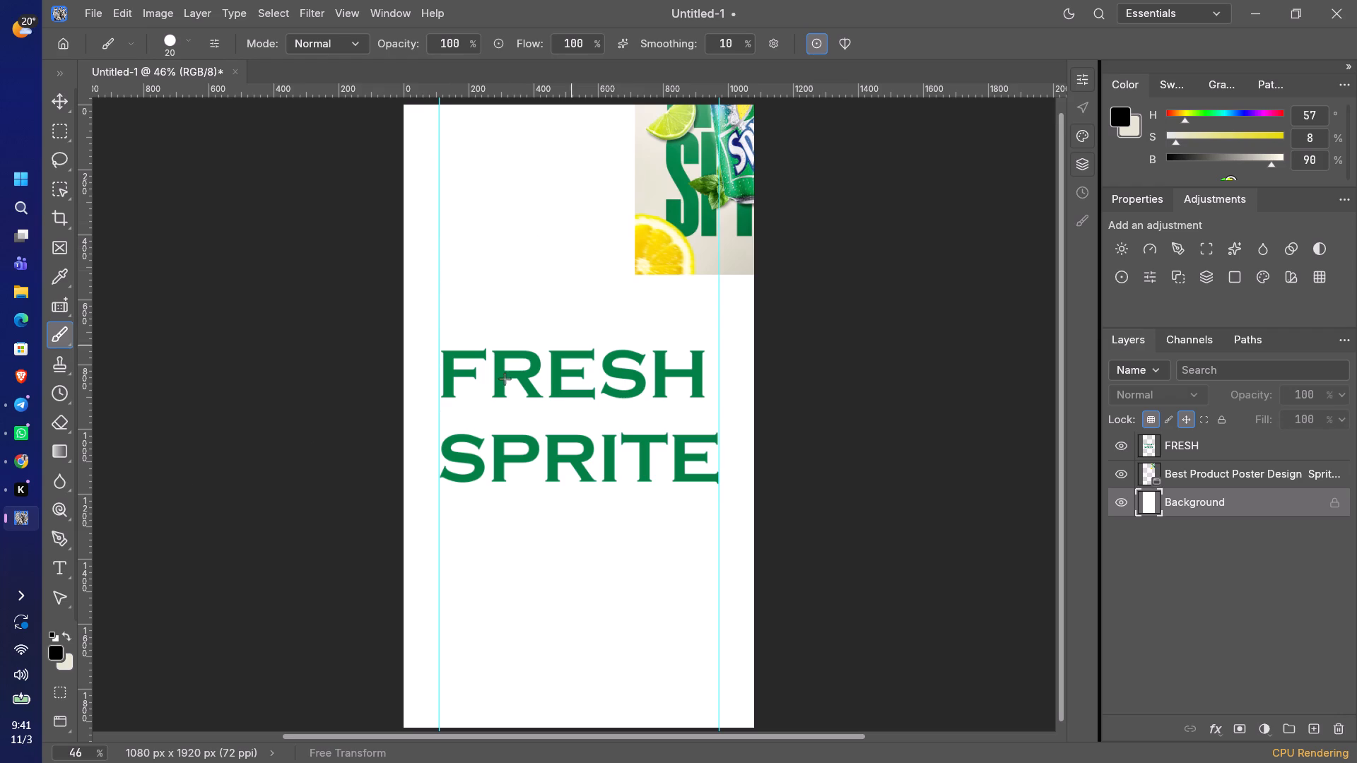
Resample the reference poster's beige backdrop to set the background colour to E7E6D4.
click(66, 663)
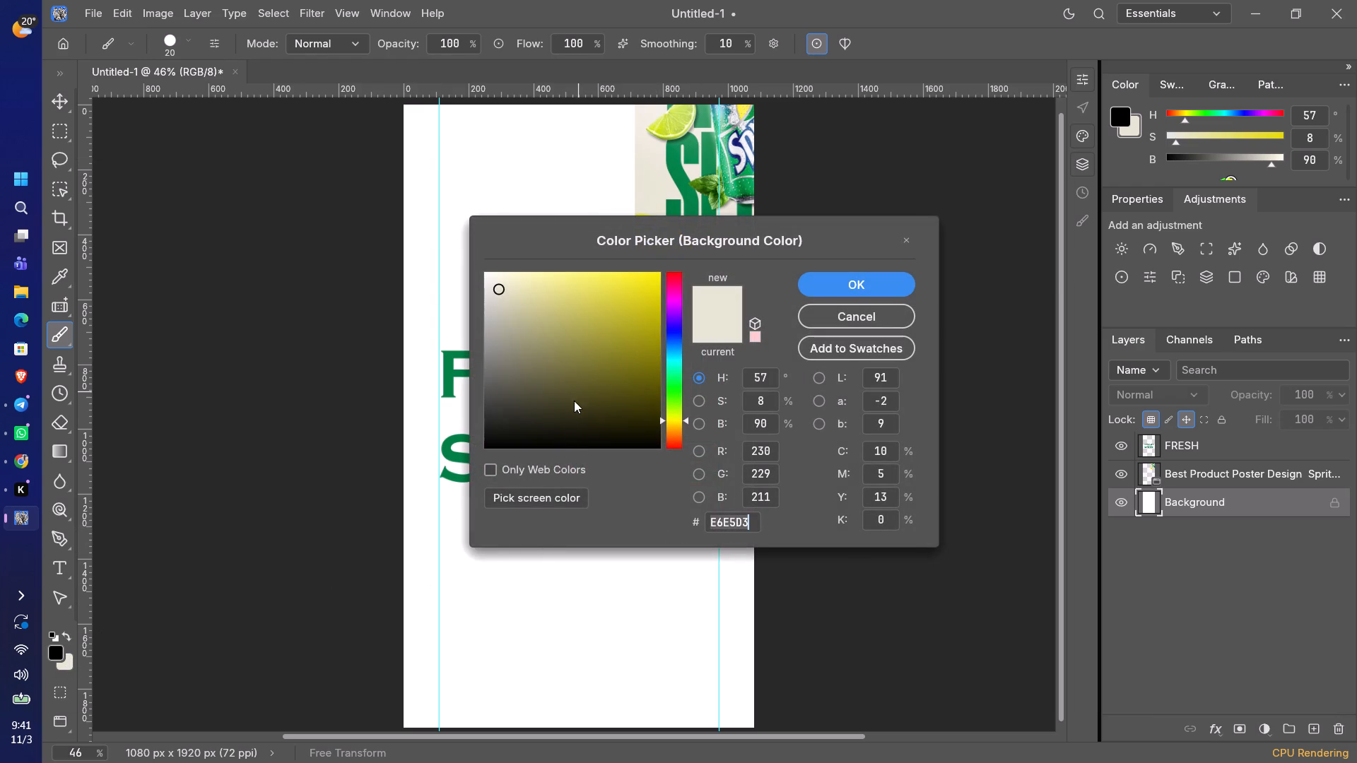
click(564, 502)
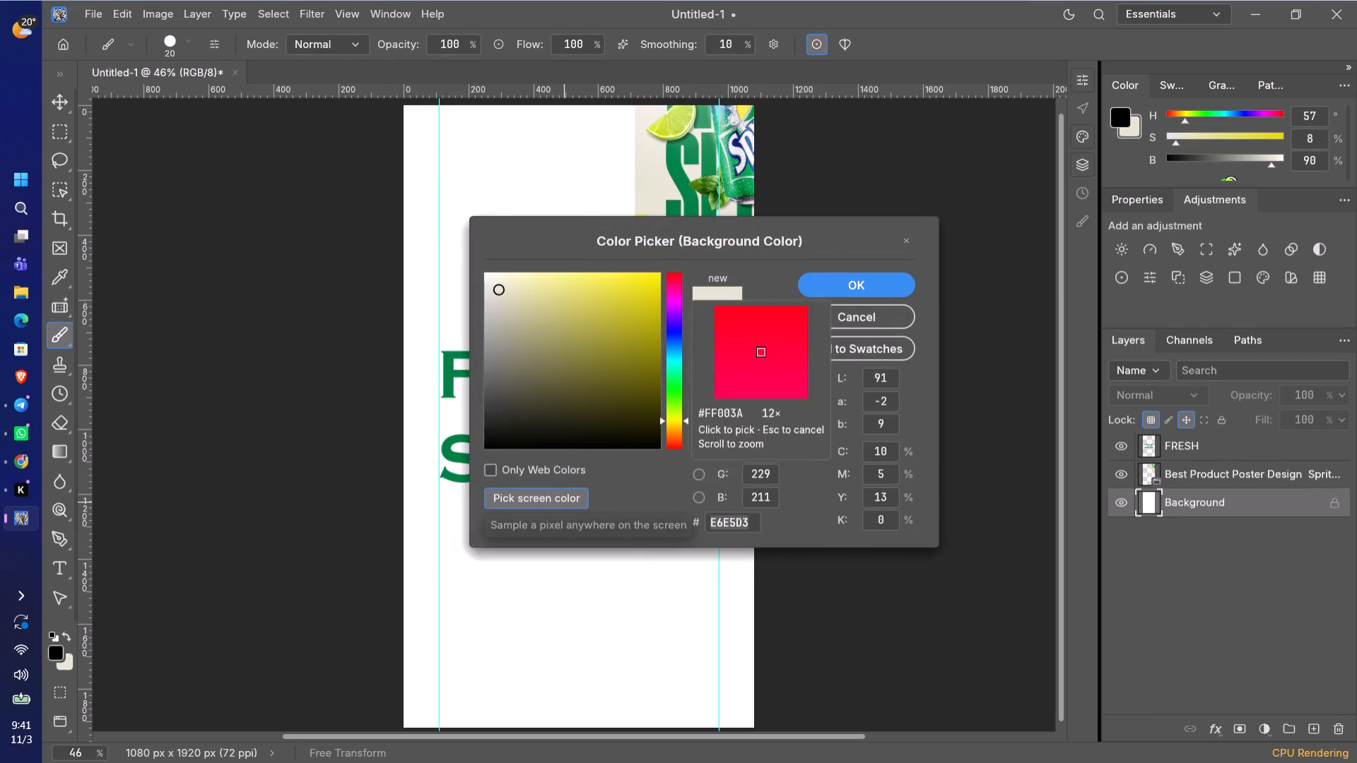
click(654, 195)
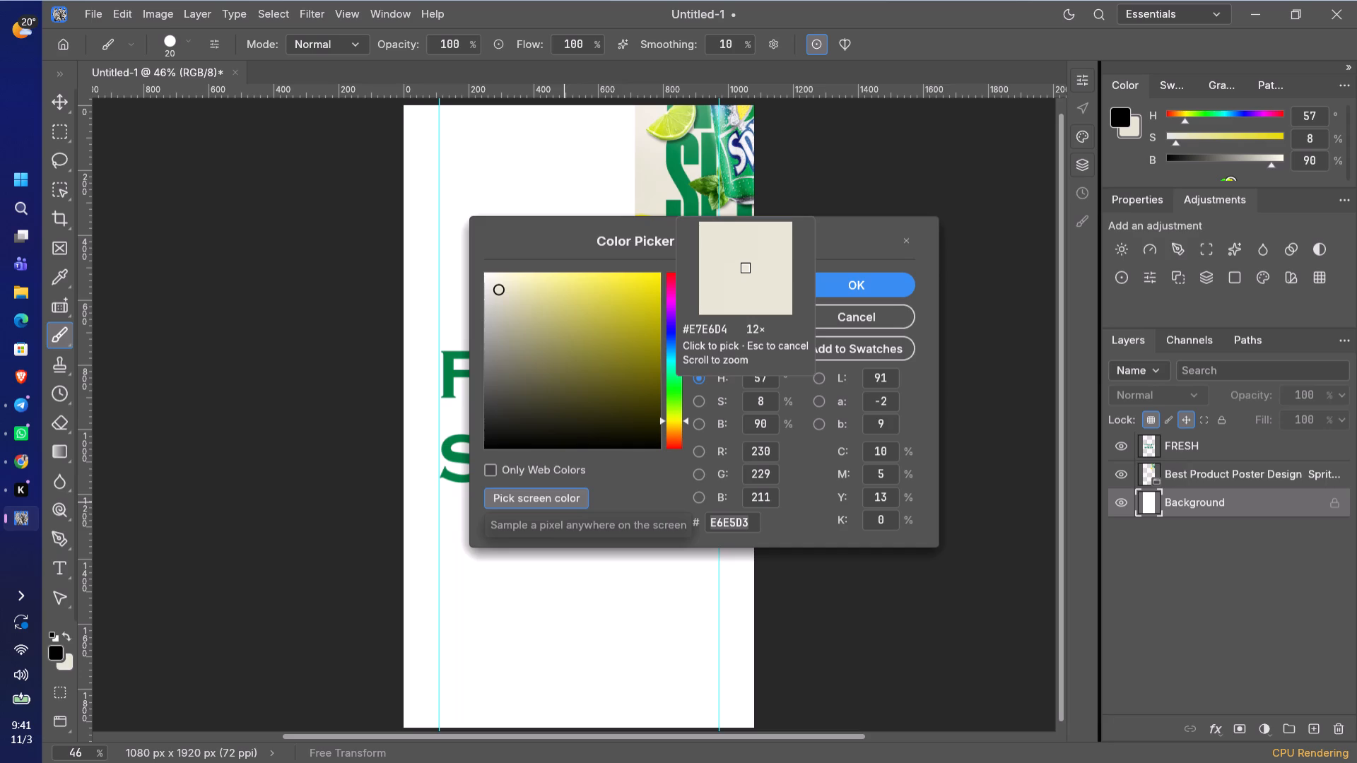
click(866, 288)
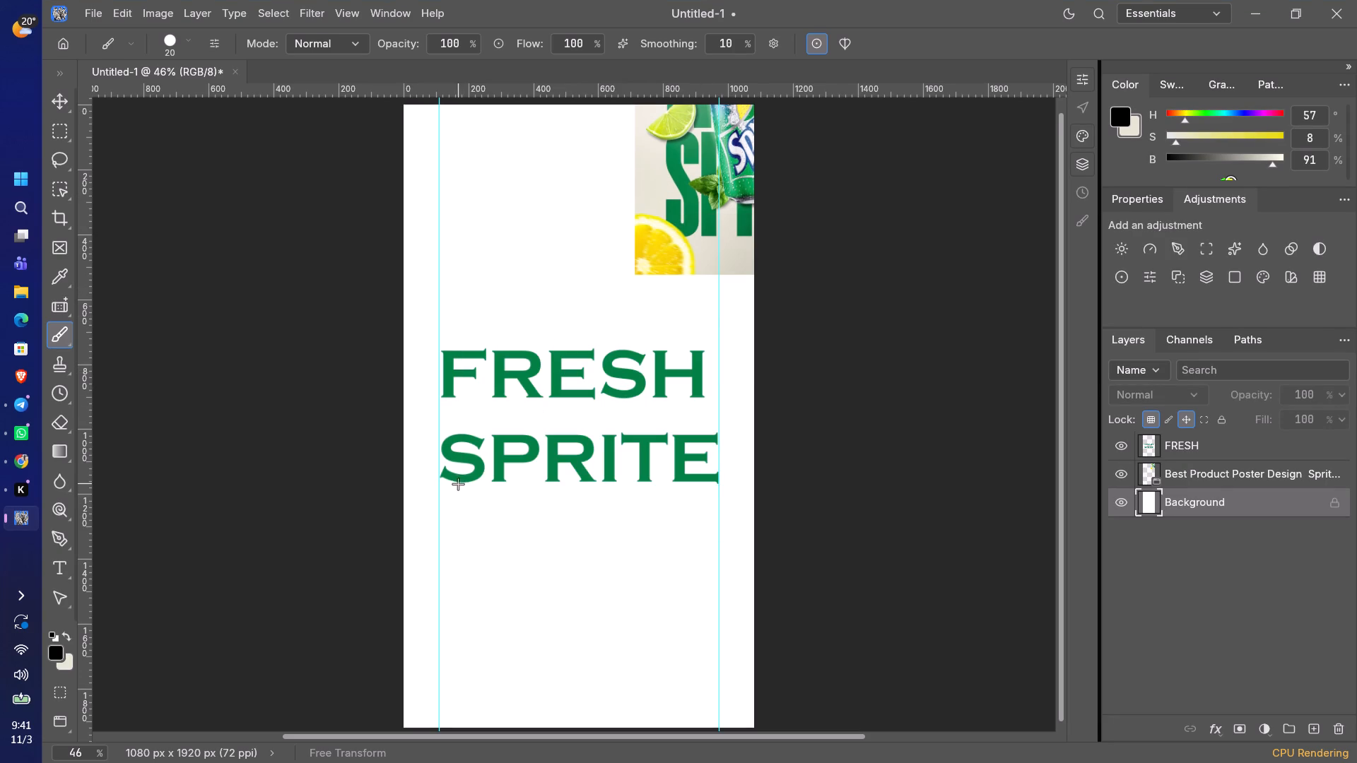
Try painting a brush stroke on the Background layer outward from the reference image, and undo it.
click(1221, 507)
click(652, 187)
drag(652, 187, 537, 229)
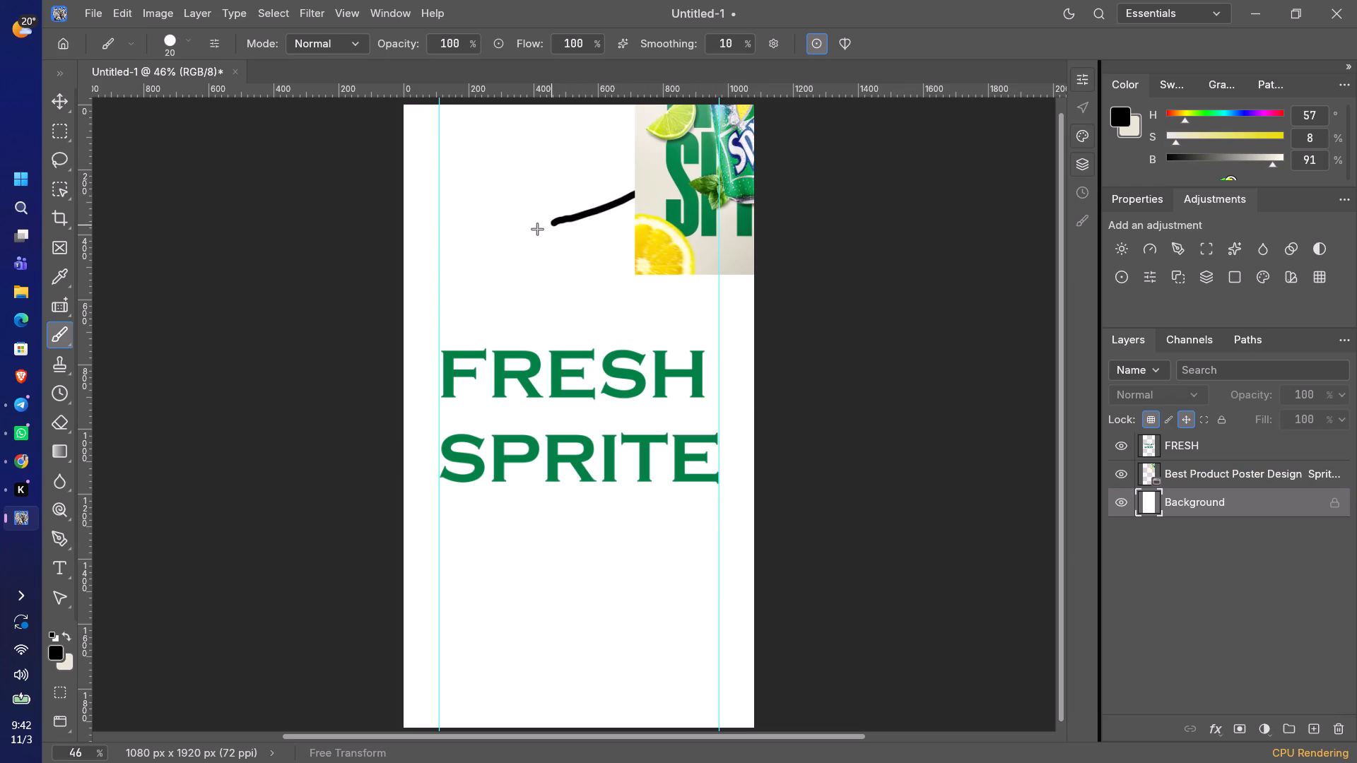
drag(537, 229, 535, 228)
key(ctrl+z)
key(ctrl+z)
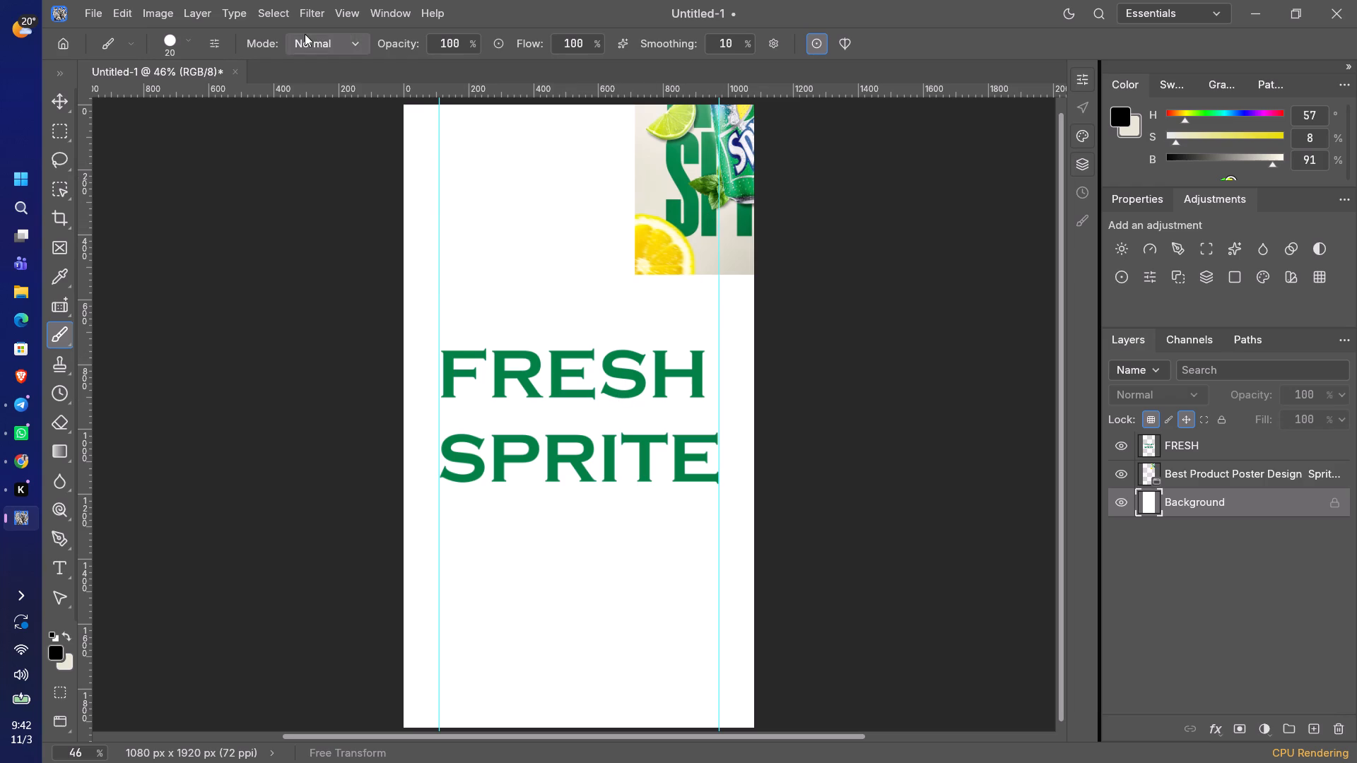
Place the JPG image download (3) from the Downloads folder as an embedded layer above Background.
click(100, 5)
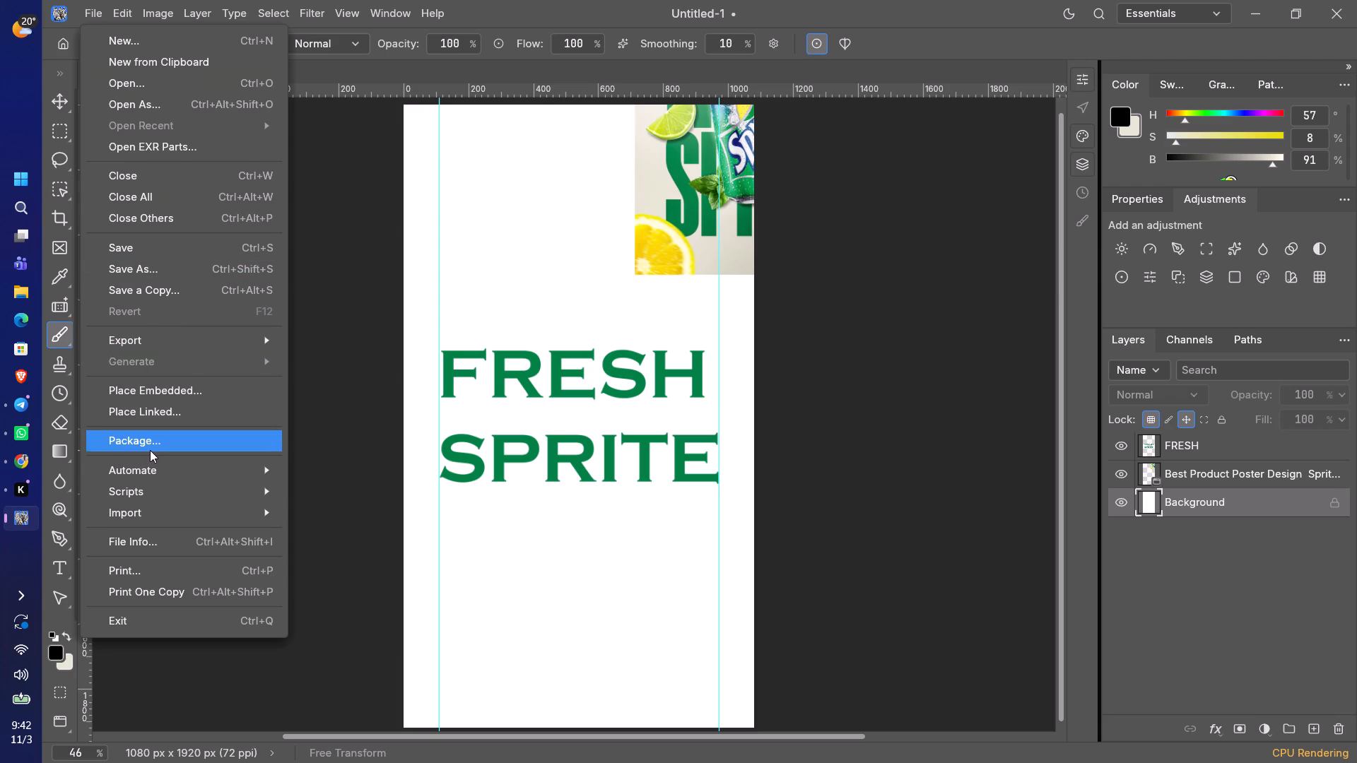
click(94, 12)
click(94, 12)
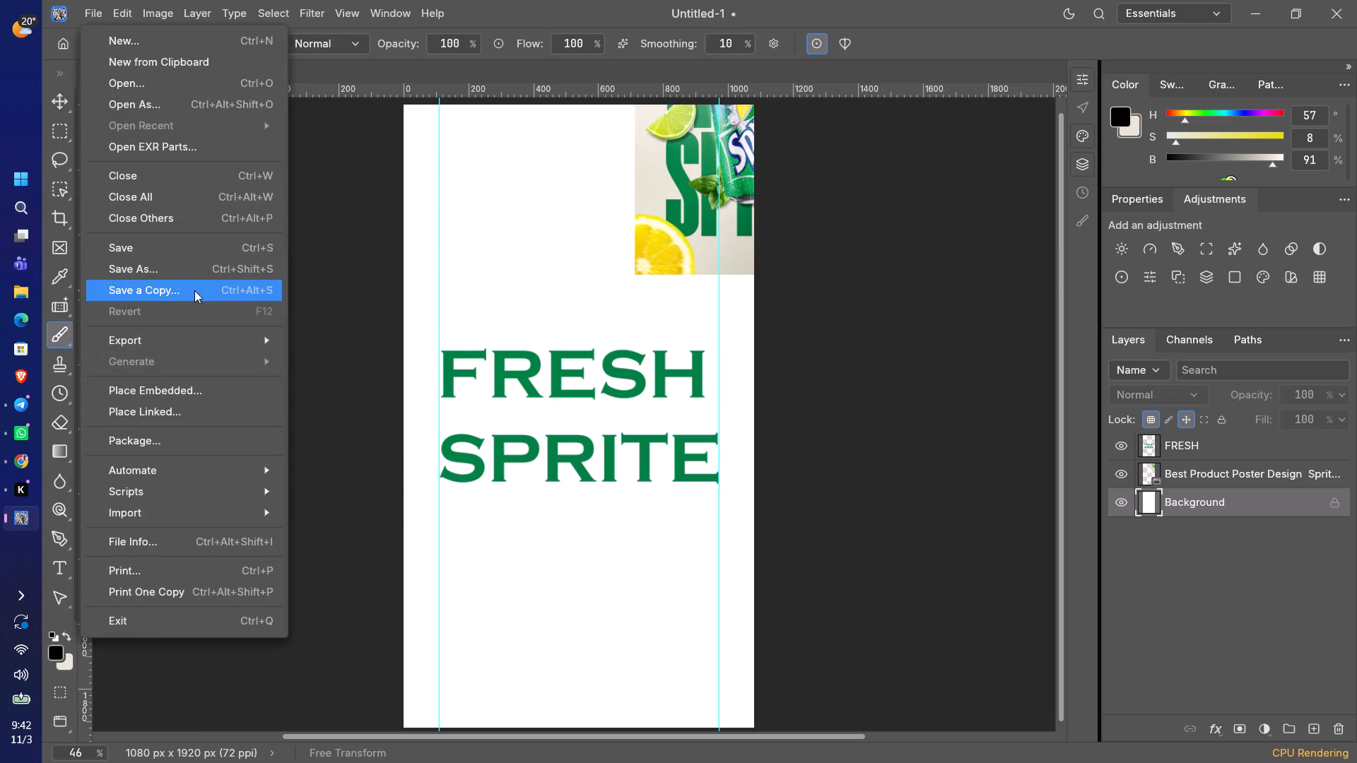
click(211, 384)
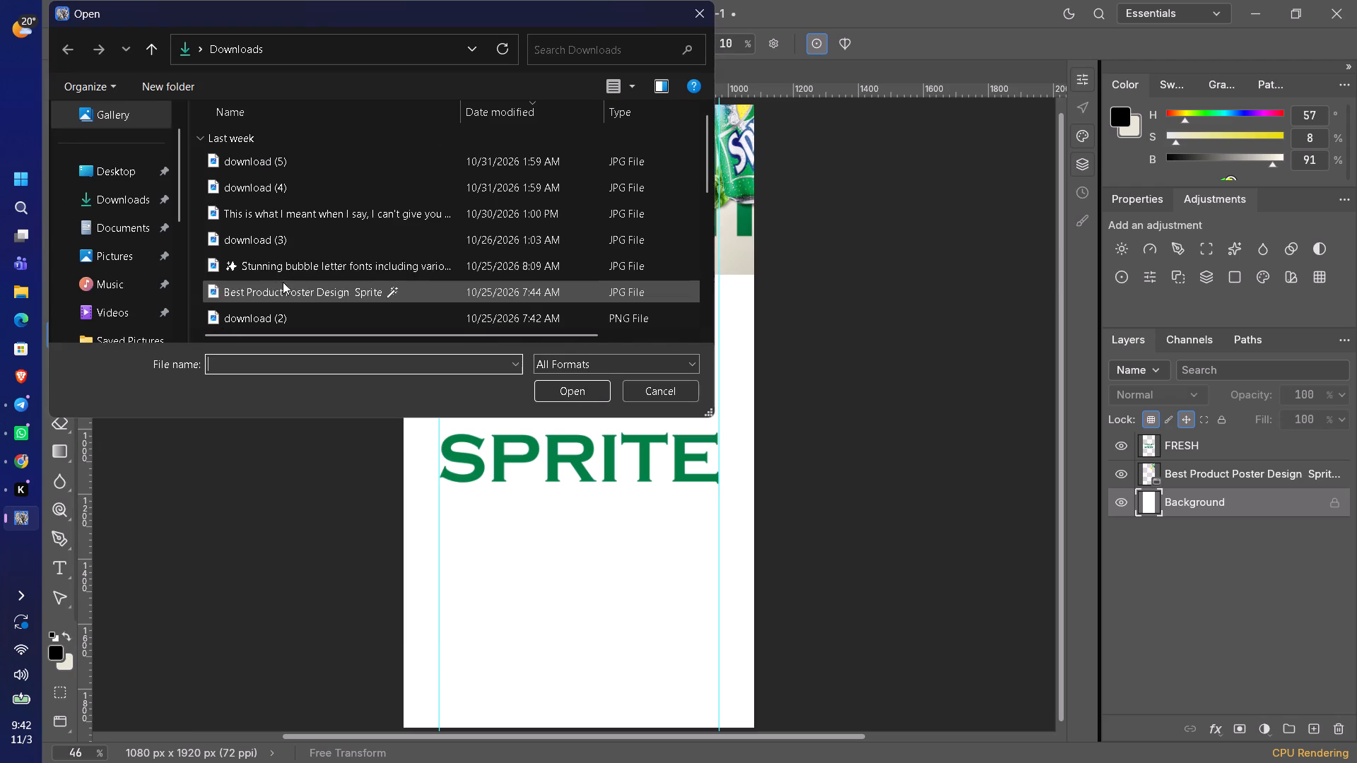
scroll(287, 243, down, 1)
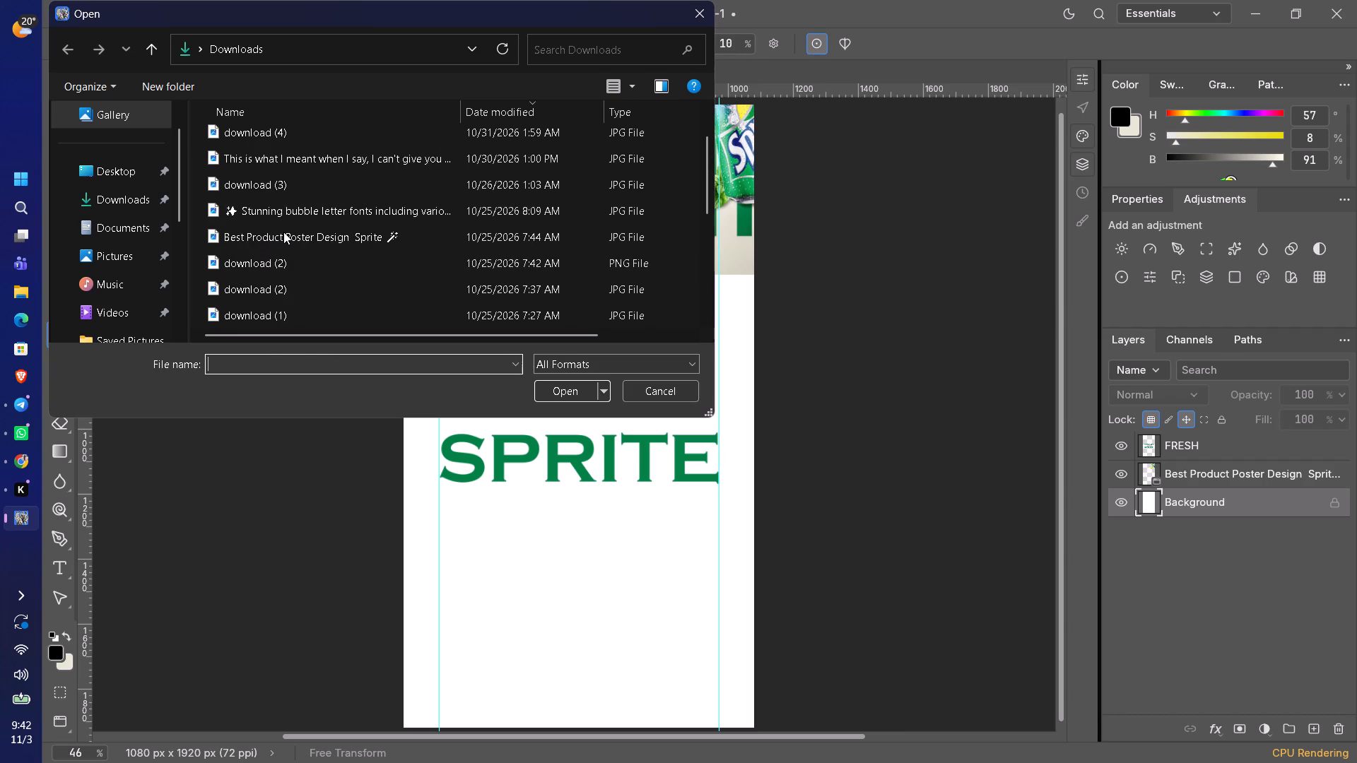
click(283, 232)
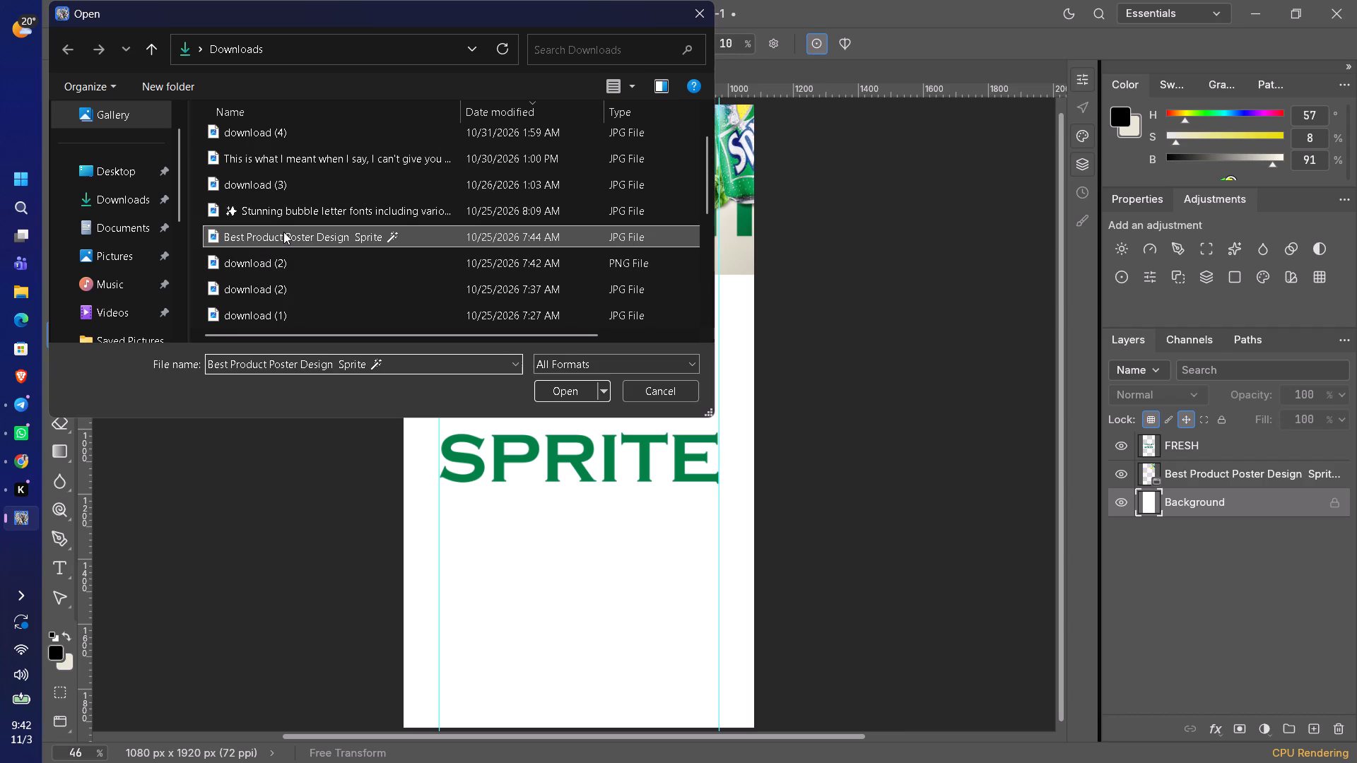
scroll(283, 232, up, 1)
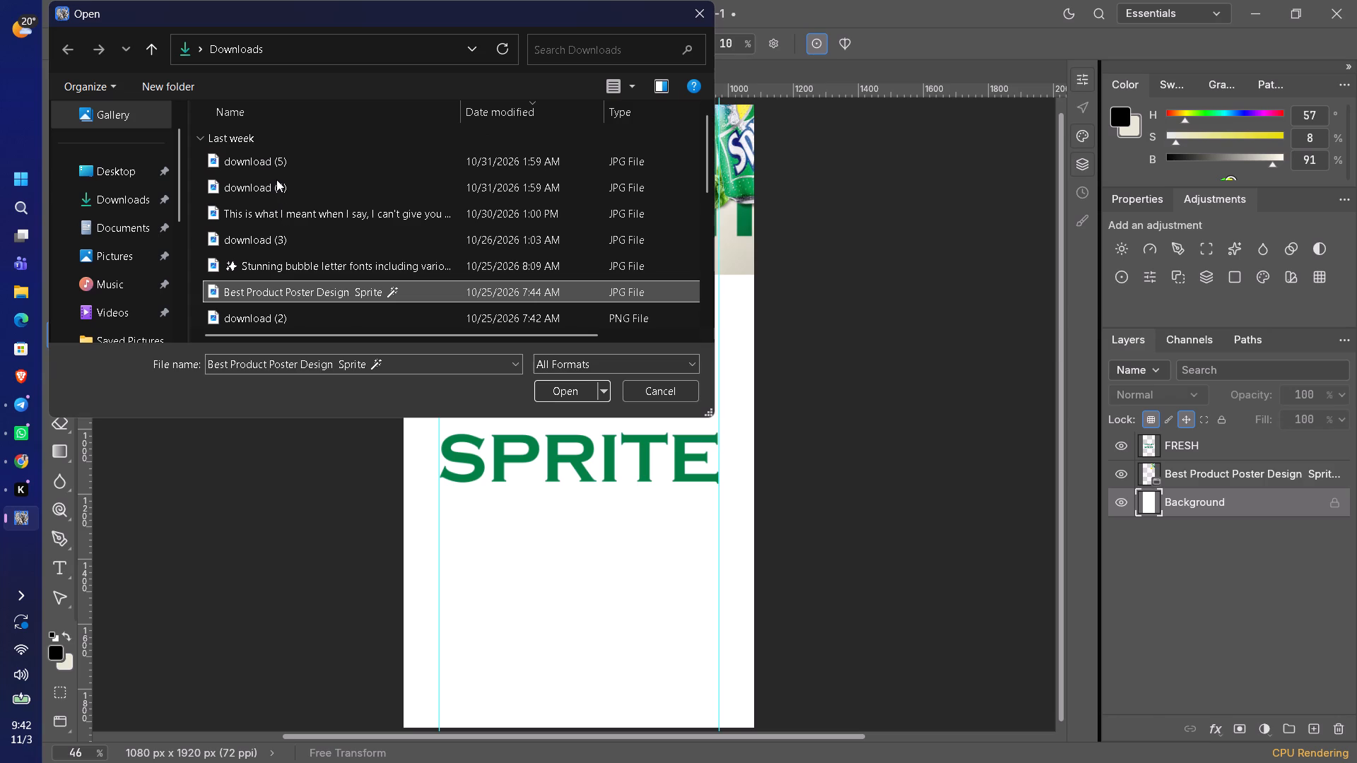
double_click(274, 232)
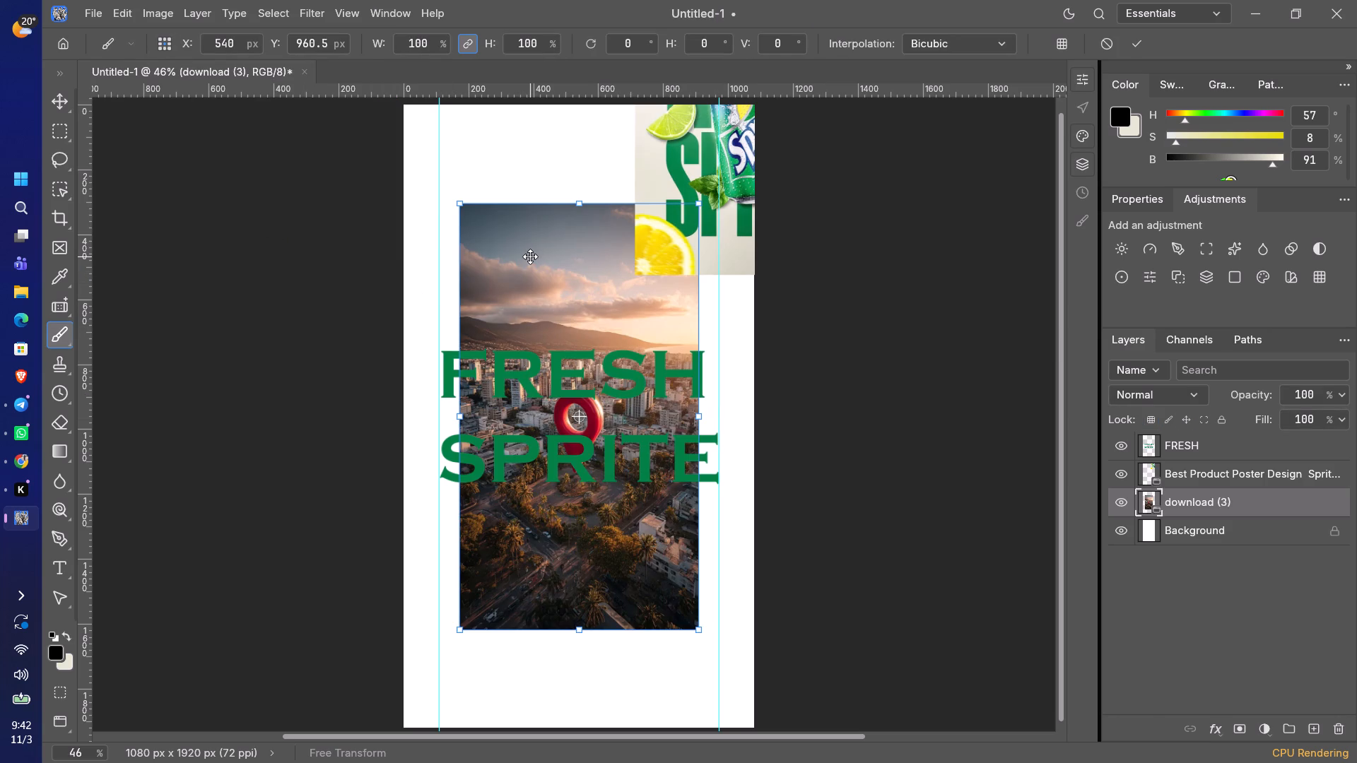
key(ctrl+z)
key(ctrl+z)
key(ctrl+z)
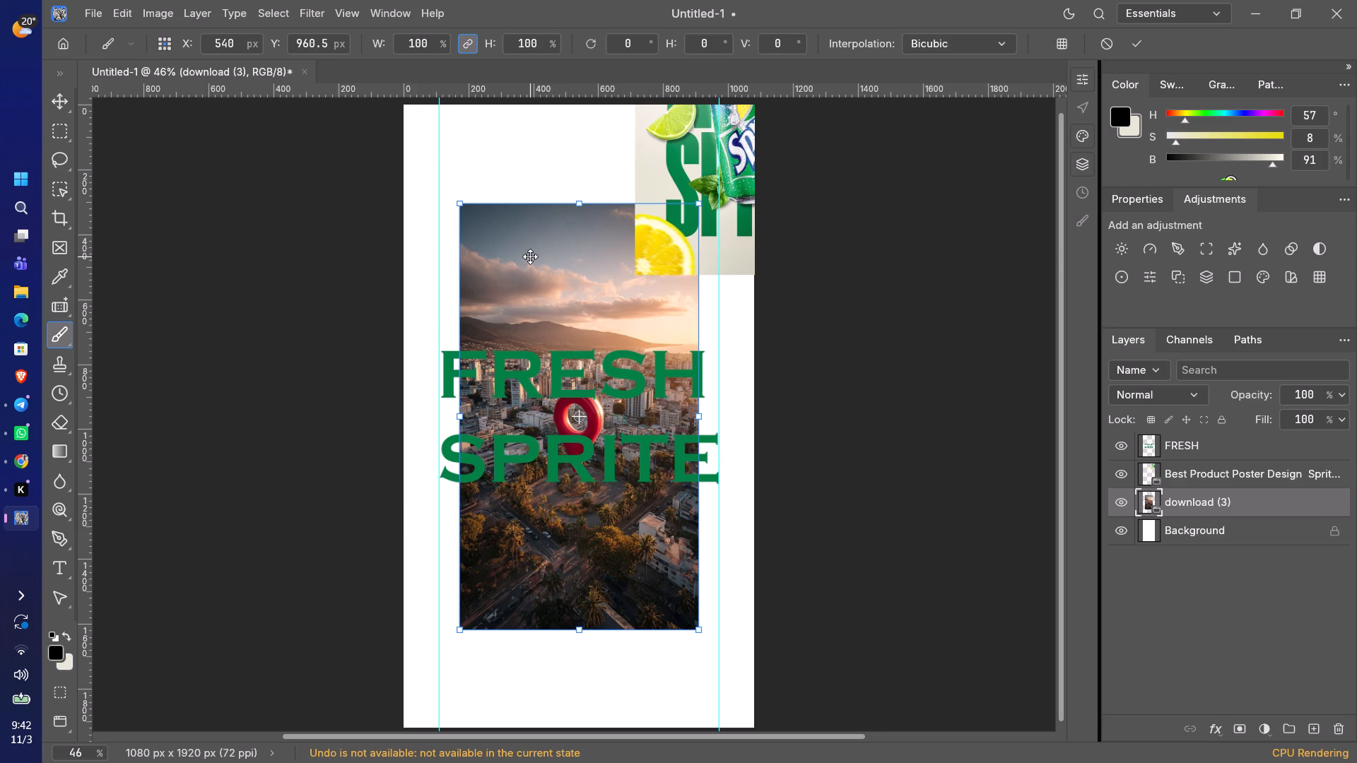
Reposition the placed city photo at the canvas centre, at about X 540.5 px and Y 960 px.
drag(567, 274, 544, 280)
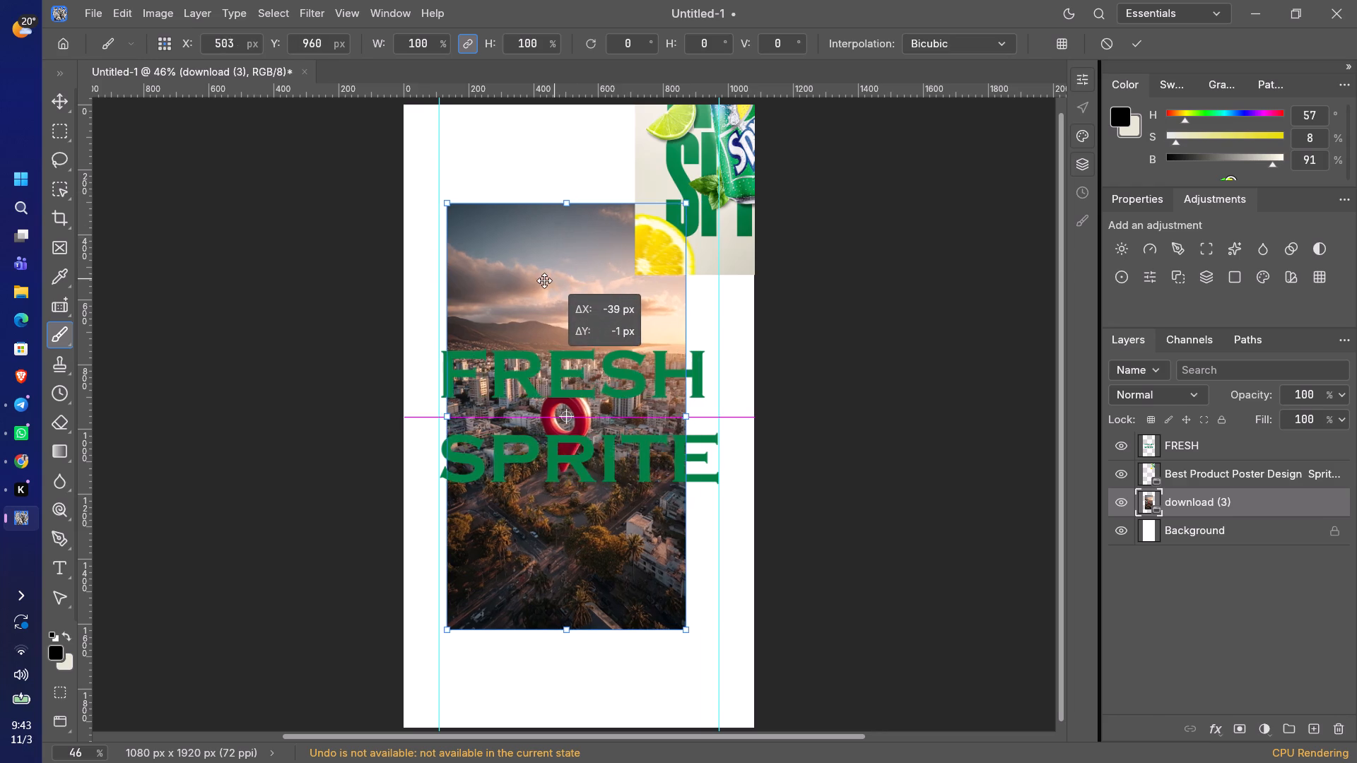
drag(544, 280, 565, 288)
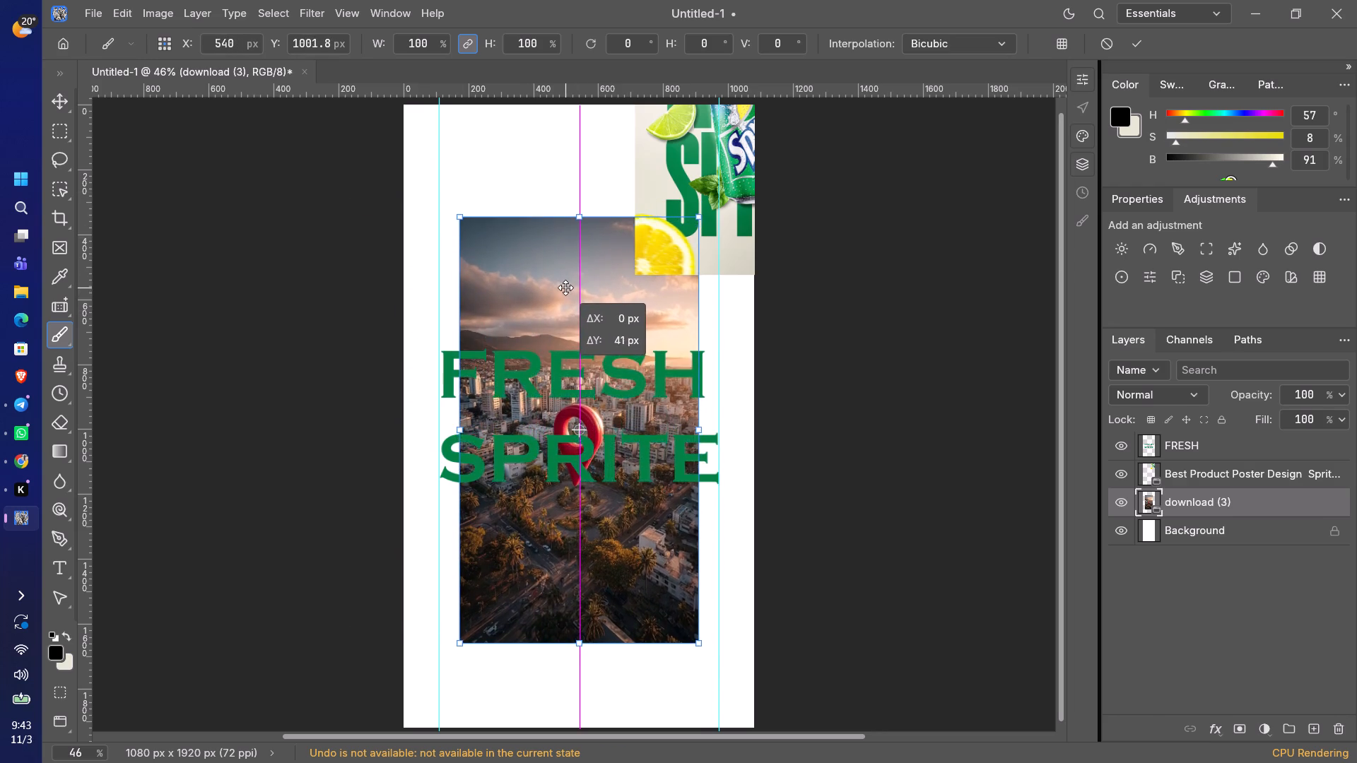
drag(565, 288, 542, 339)
drag(597, 313, 613, 273)
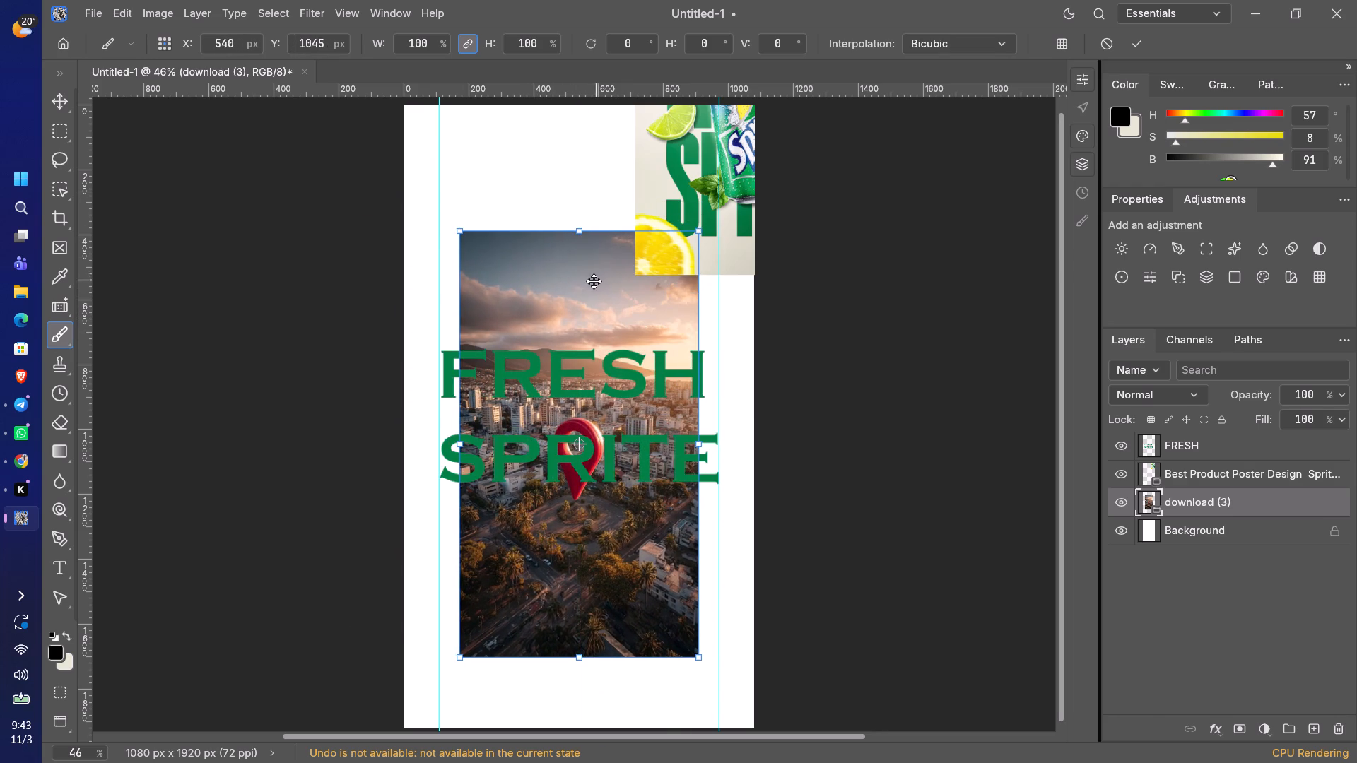
drag(586, 288, 583, 291)
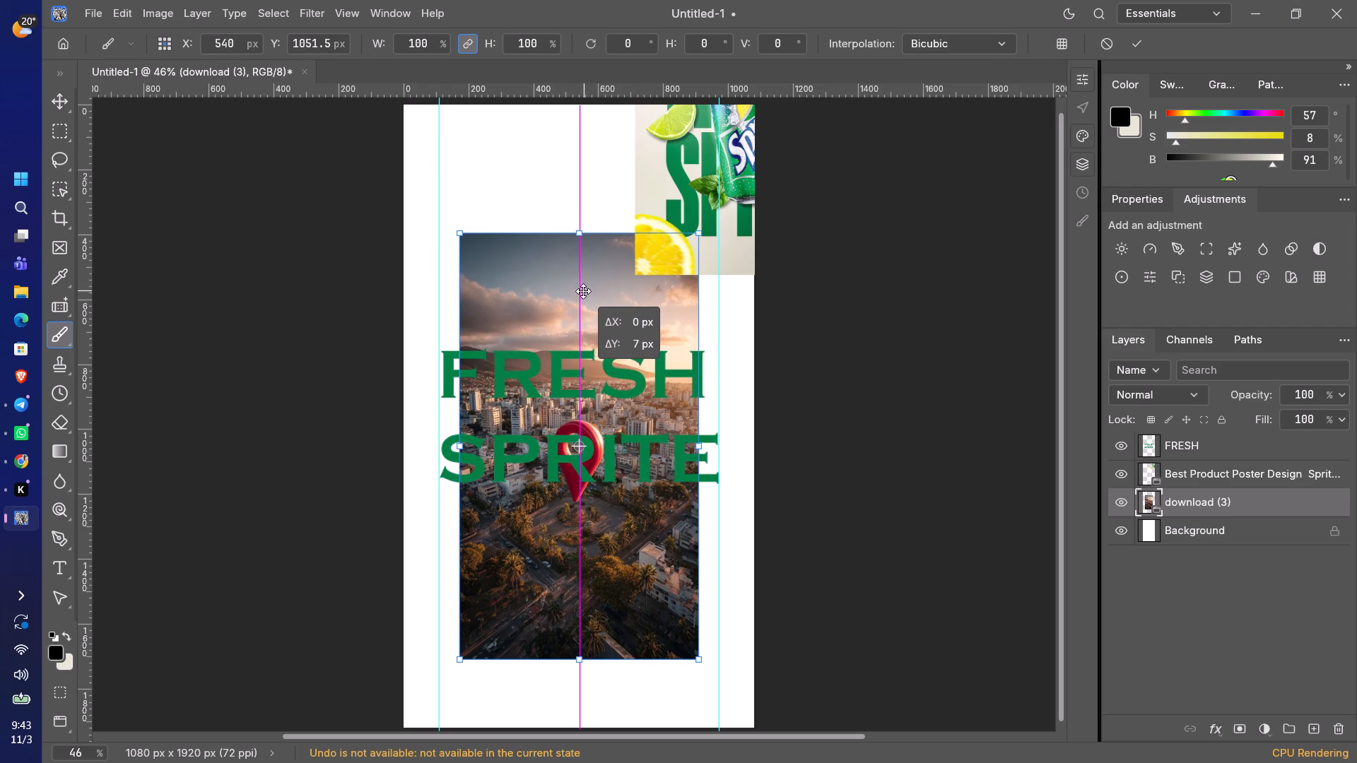
drag(583, 291, 587, 264)
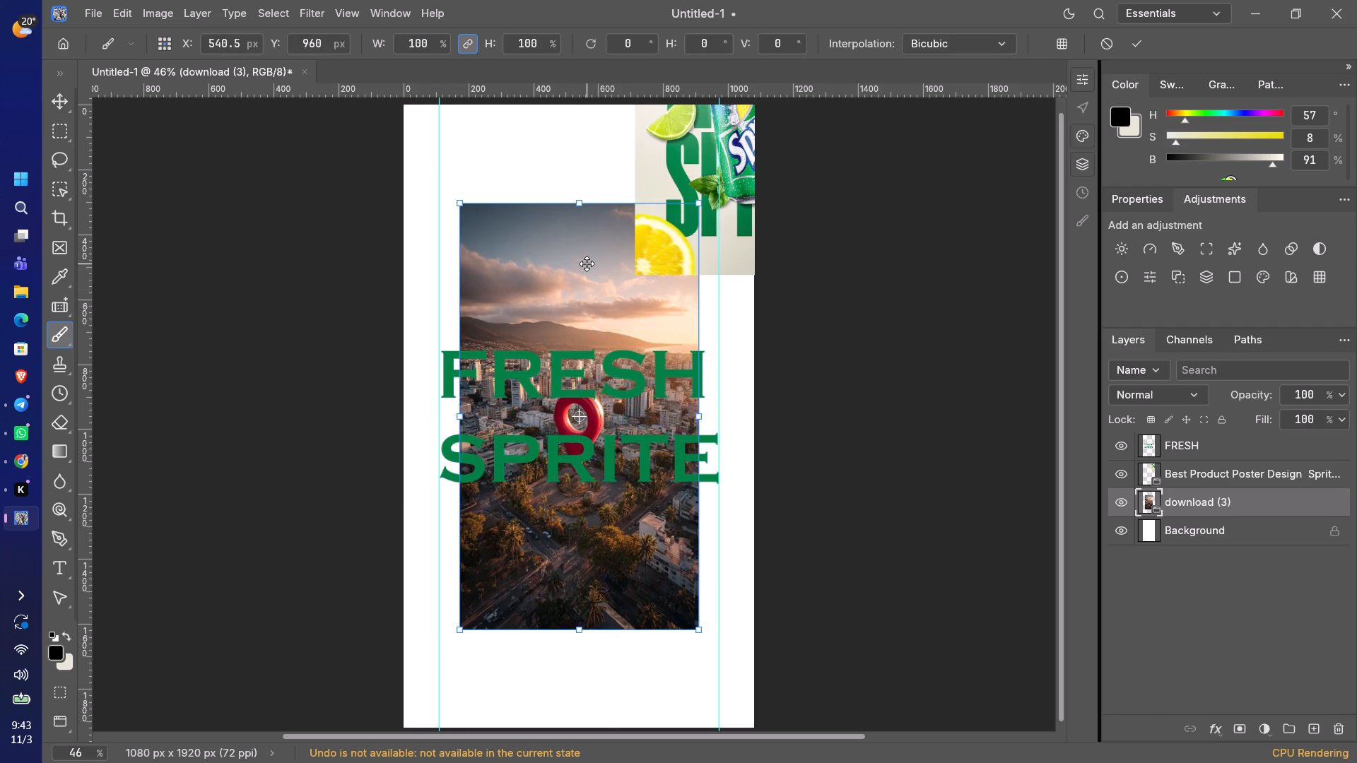
Enlarge the city photo proportionally from its top and bottom edges to about 149.6% to cover the canvas.
drag(580, 205, 572, 102)
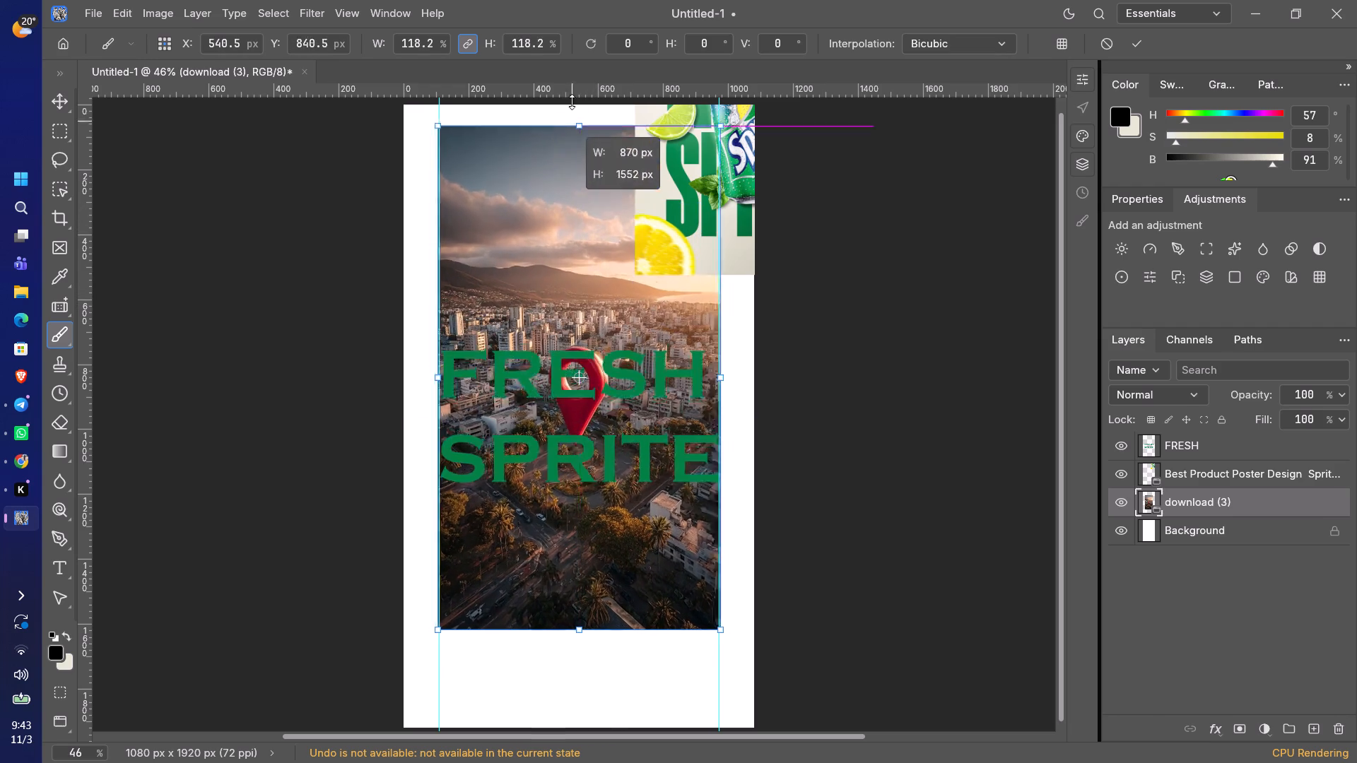
drag(572, 102, 582, 105)
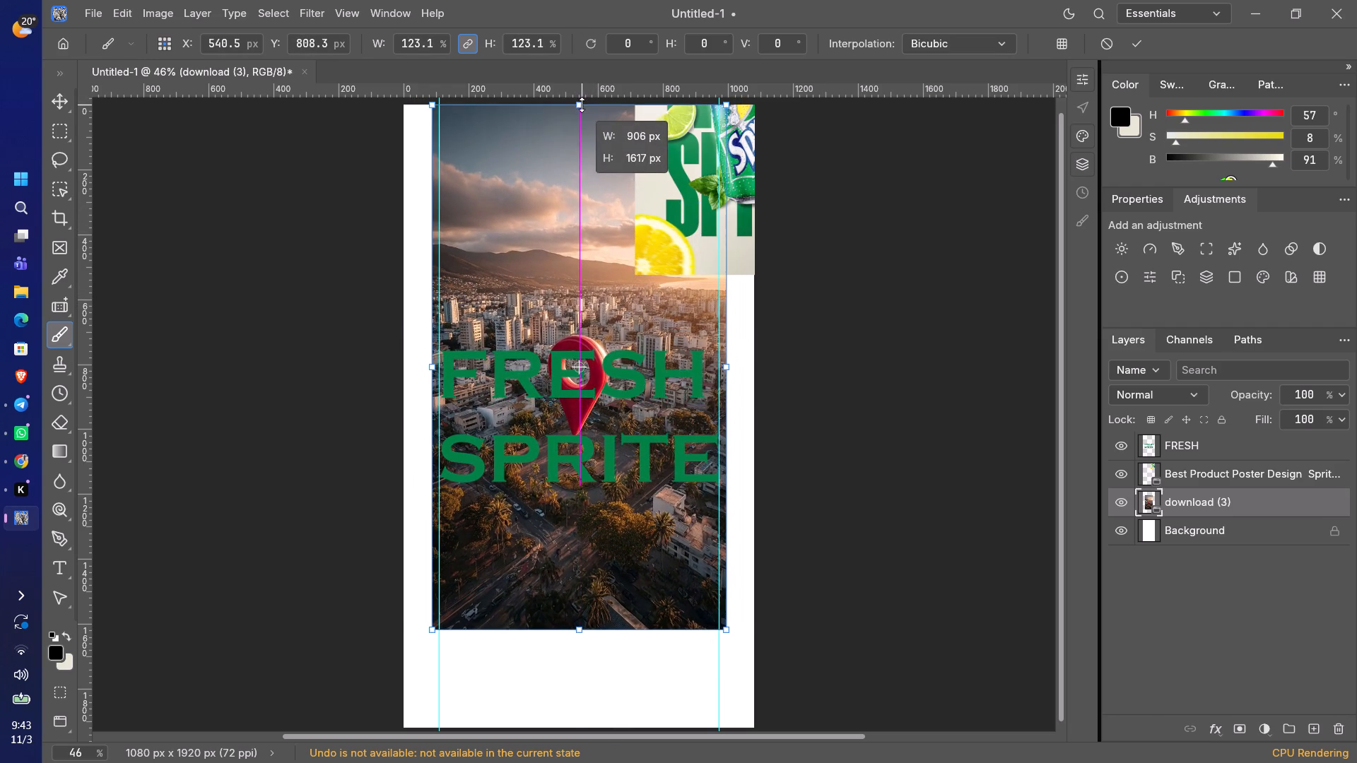
drag(582, 105, 586, 108)
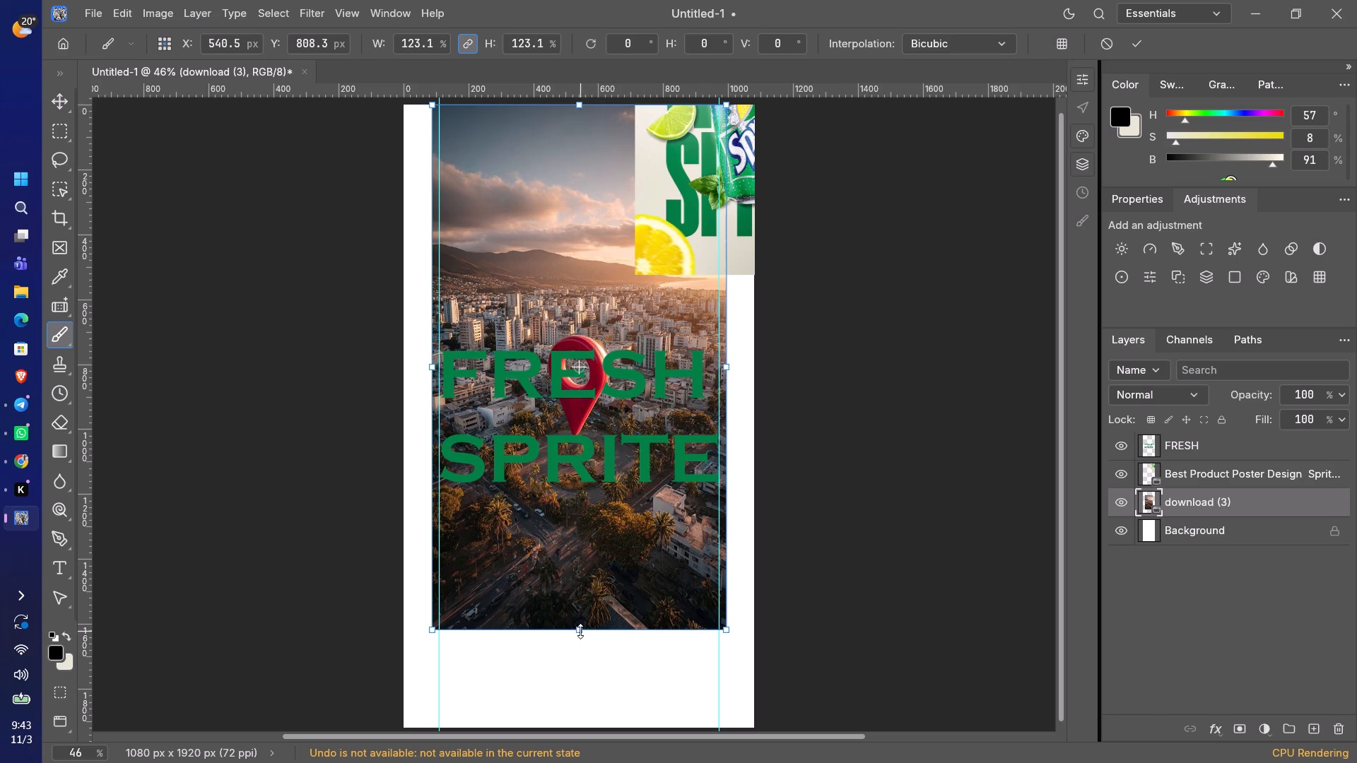
drag(580, 631, 601, 743)
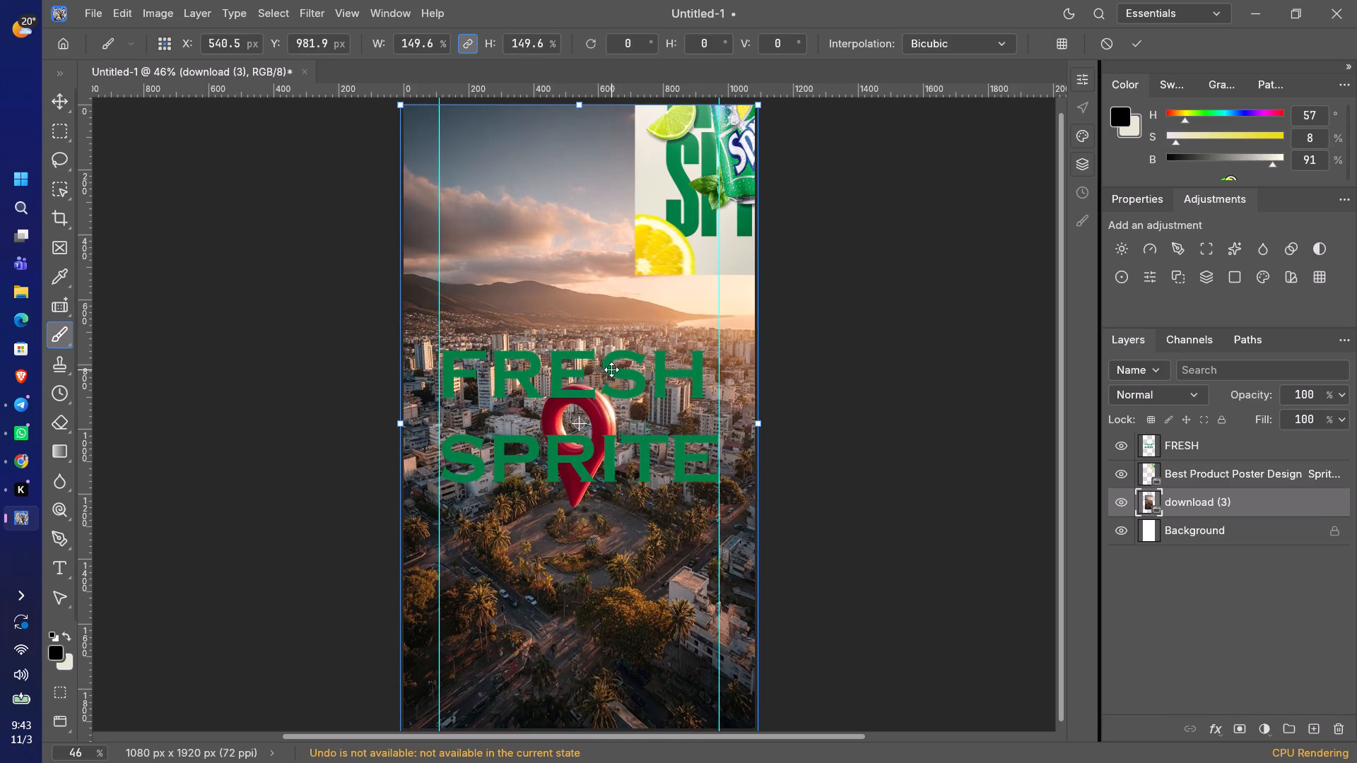
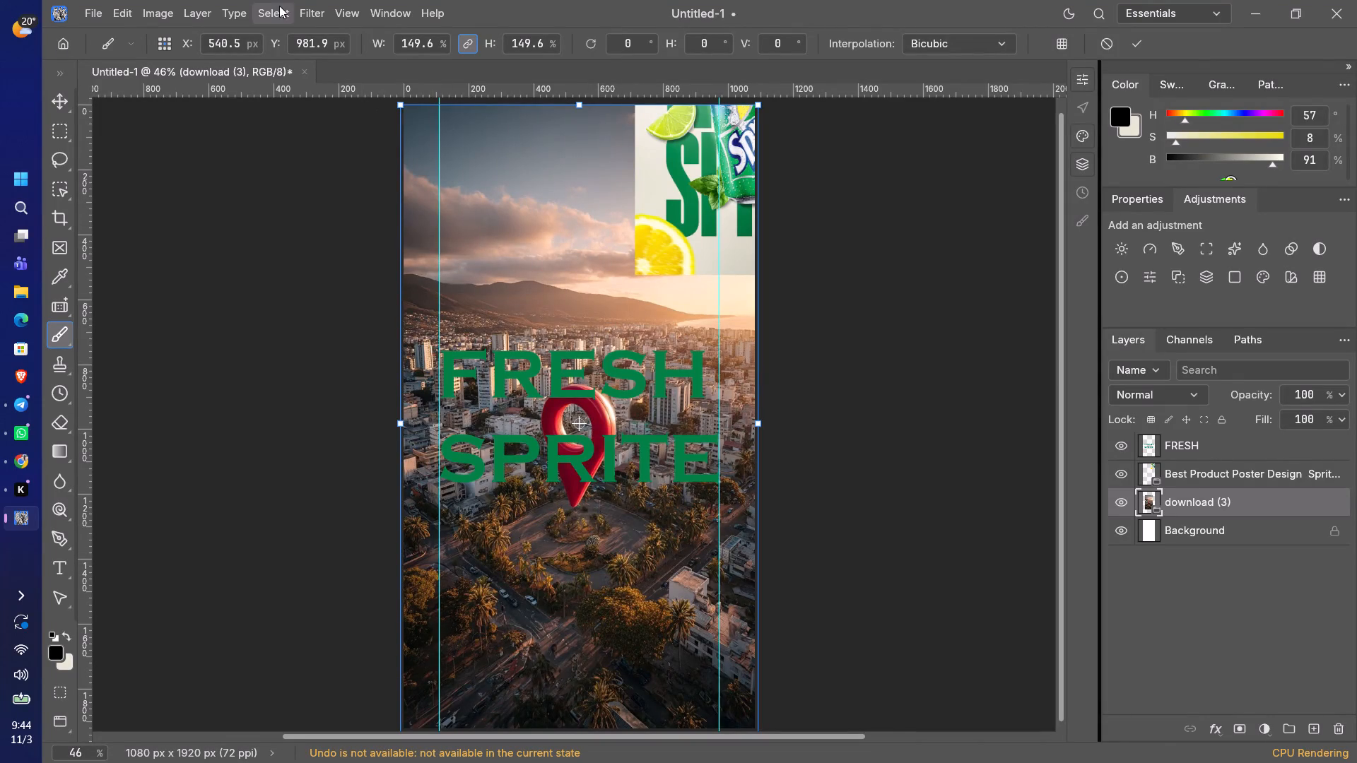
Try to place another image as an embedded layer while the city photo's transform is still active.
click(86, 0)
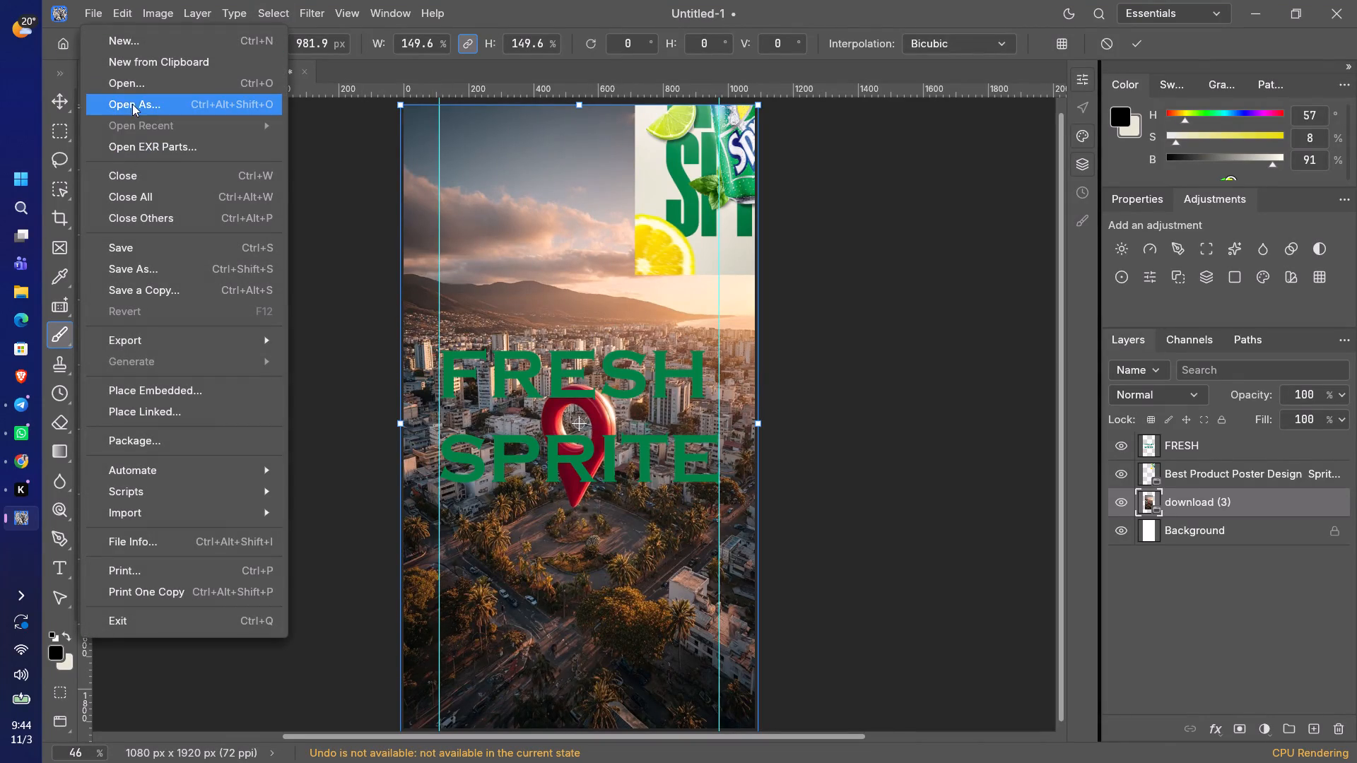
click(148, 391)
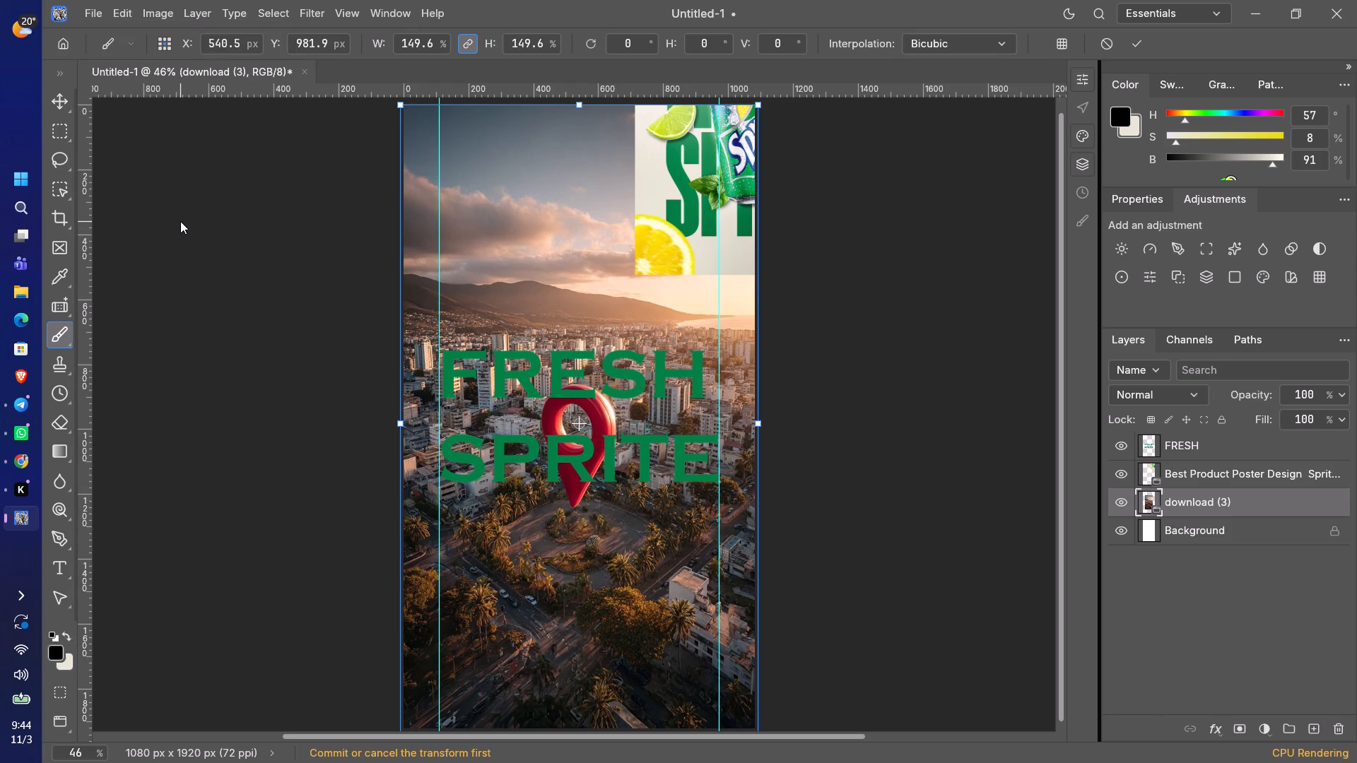
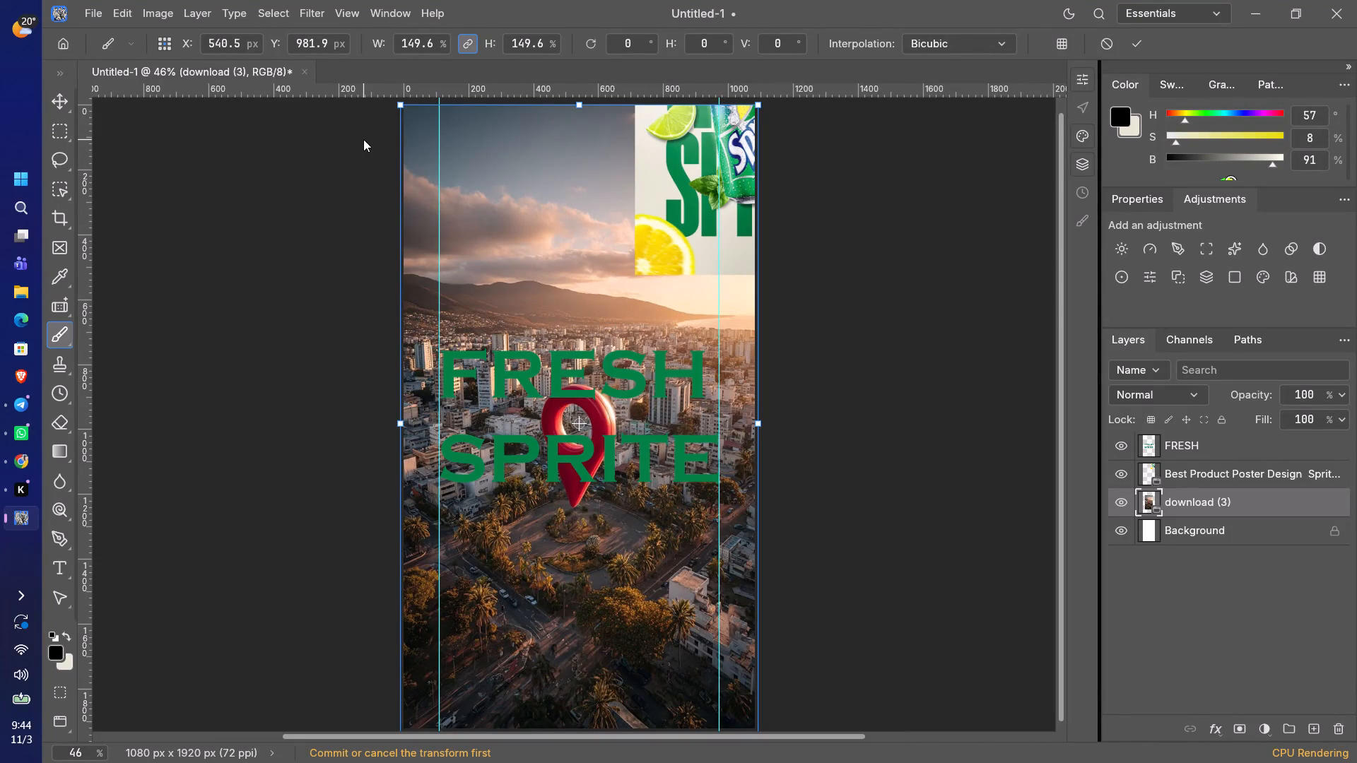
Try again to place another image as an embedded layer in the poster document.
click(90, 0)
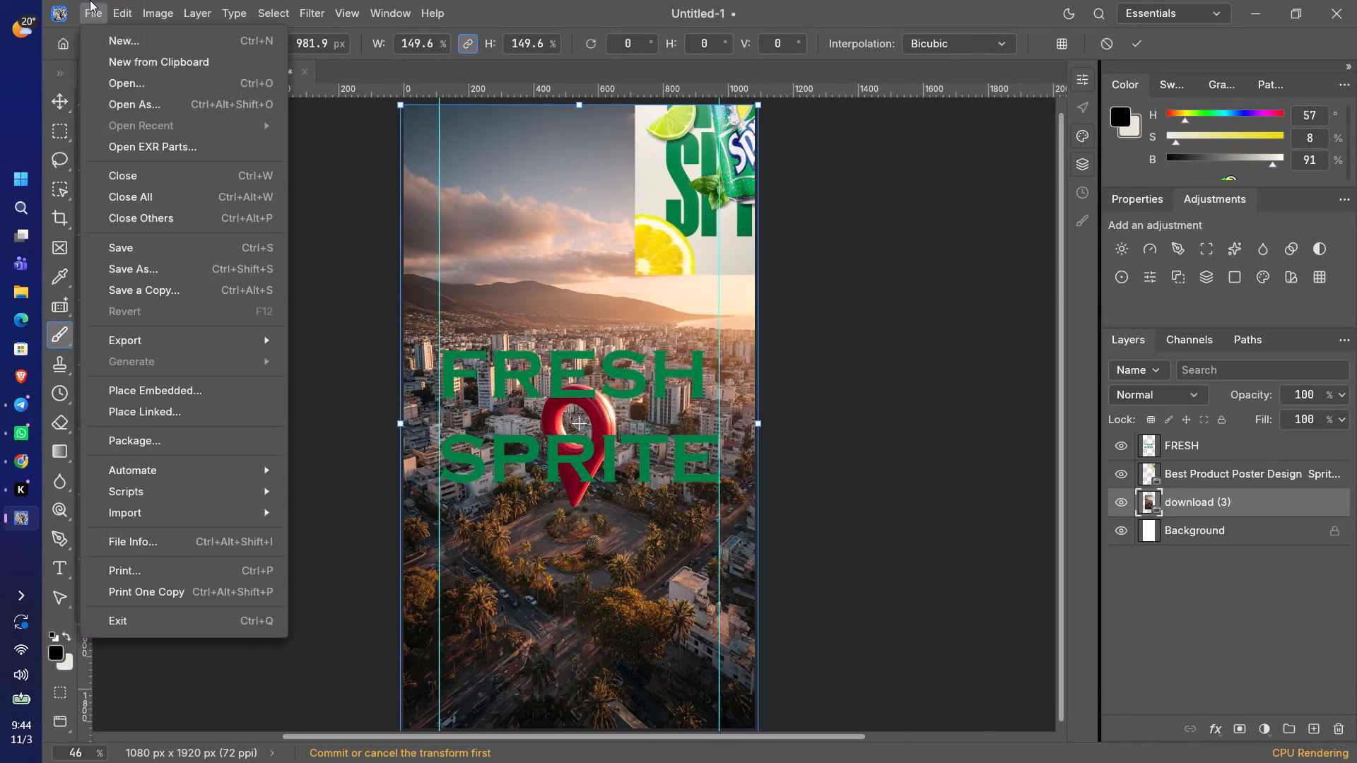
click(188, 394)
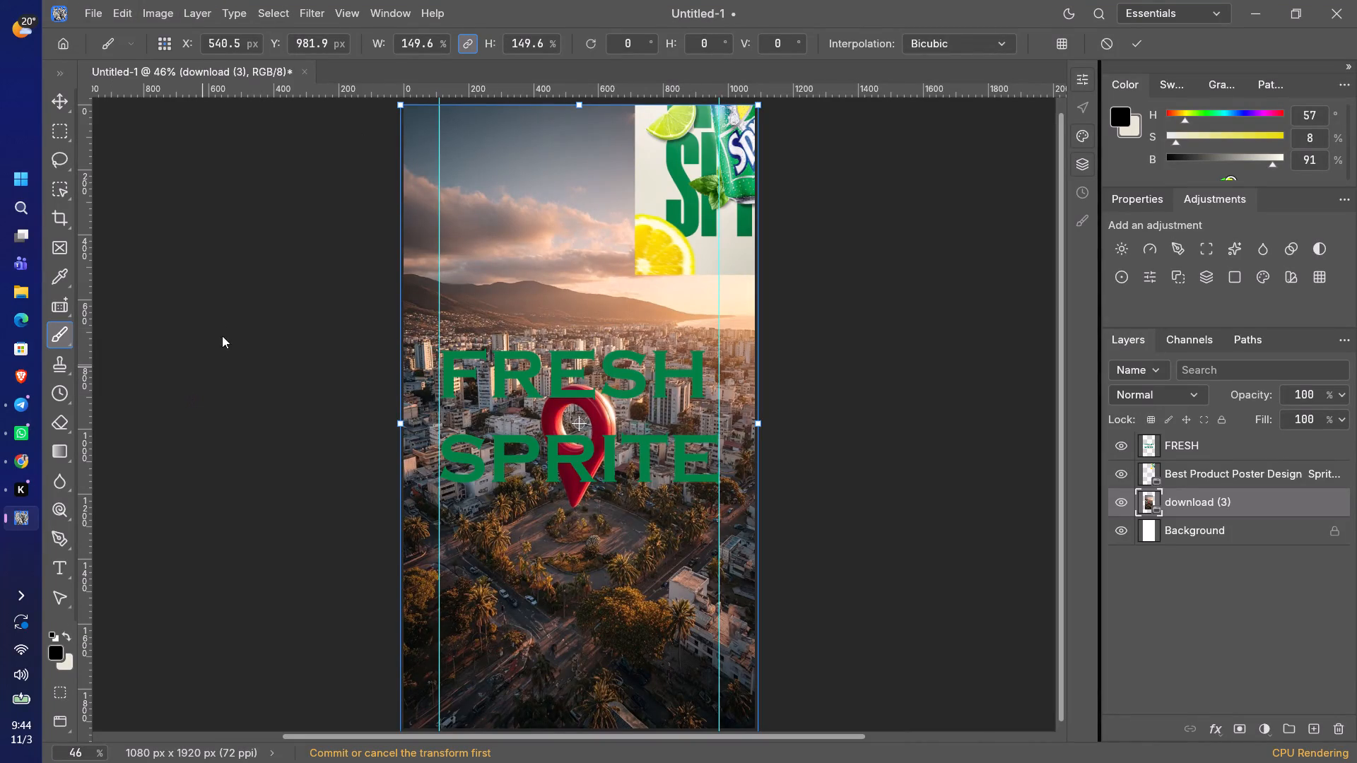
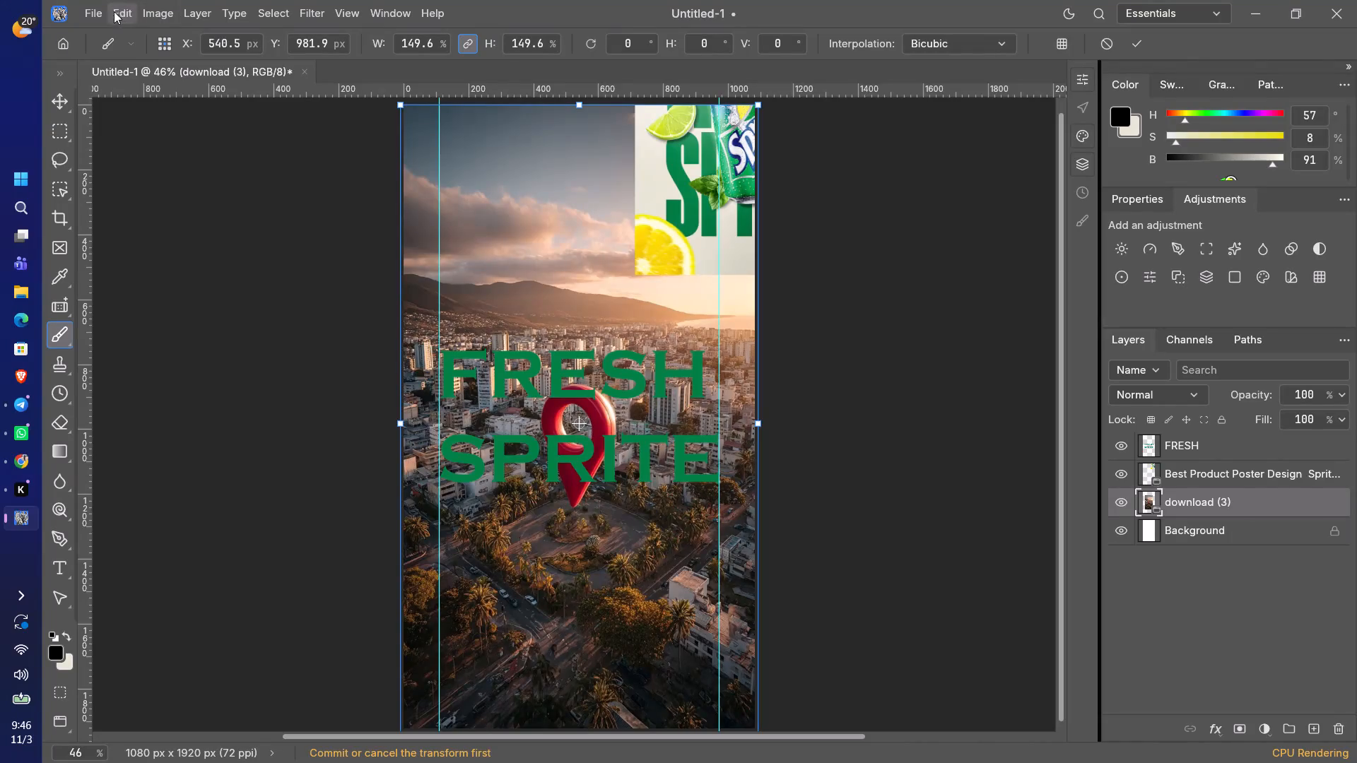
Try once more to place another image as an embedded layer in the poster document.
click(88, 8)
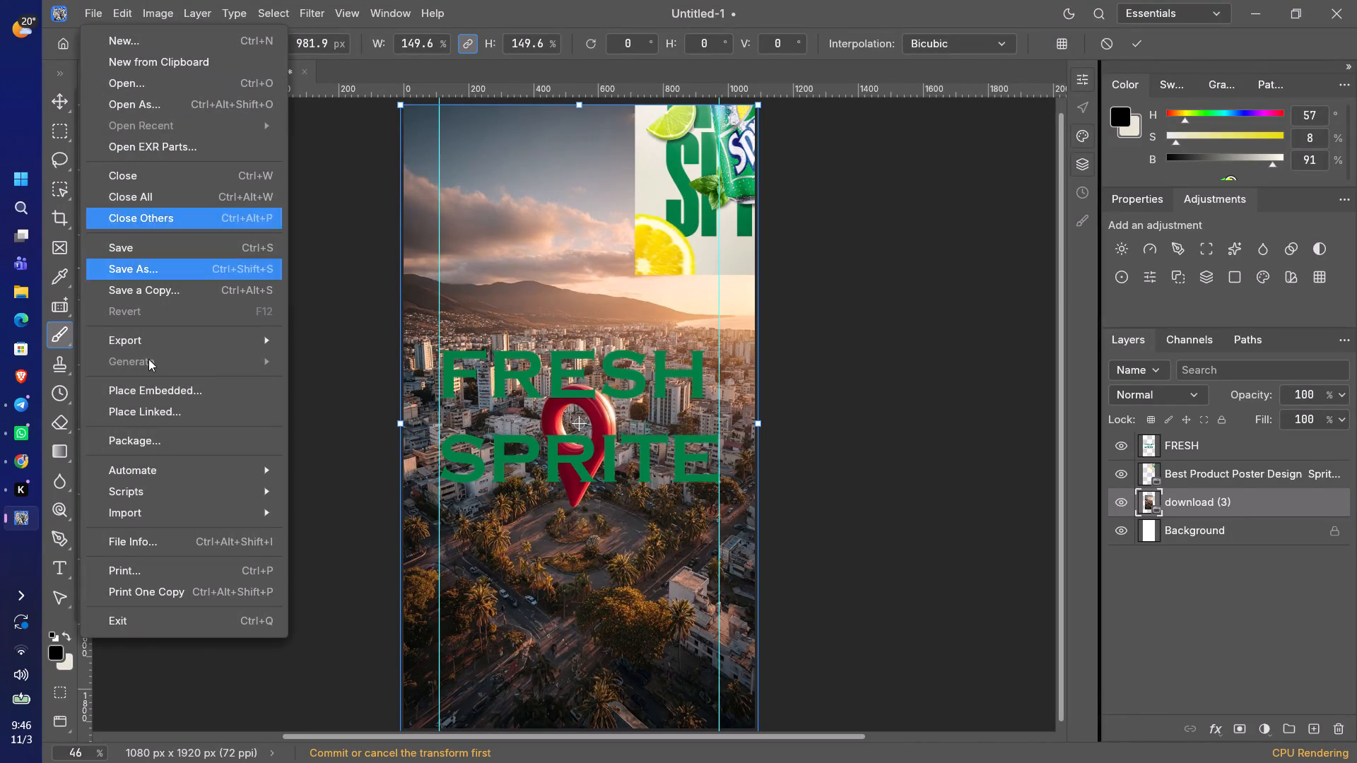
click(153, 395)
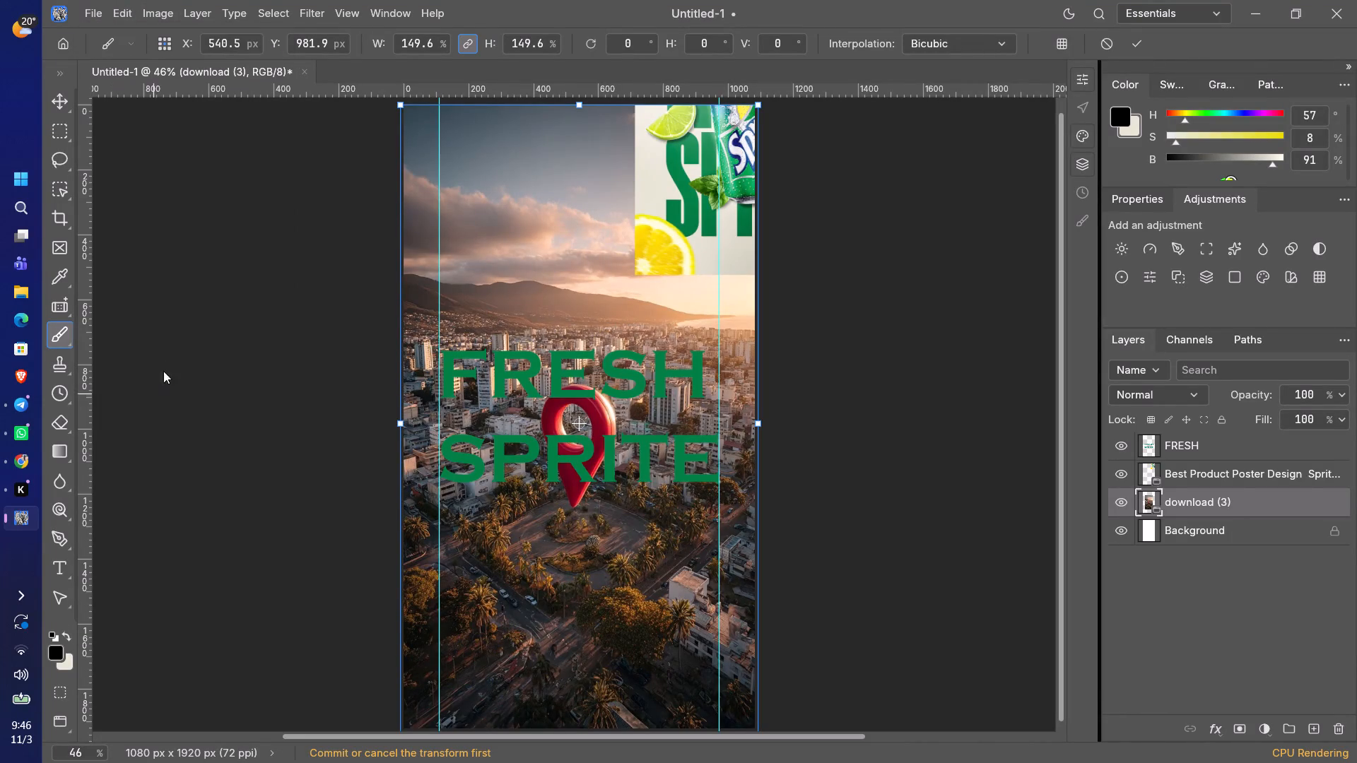
Set the Eraser to the 45 px Soft Round brush and rasterize the download (3) city photo layer.
click(57, 427)
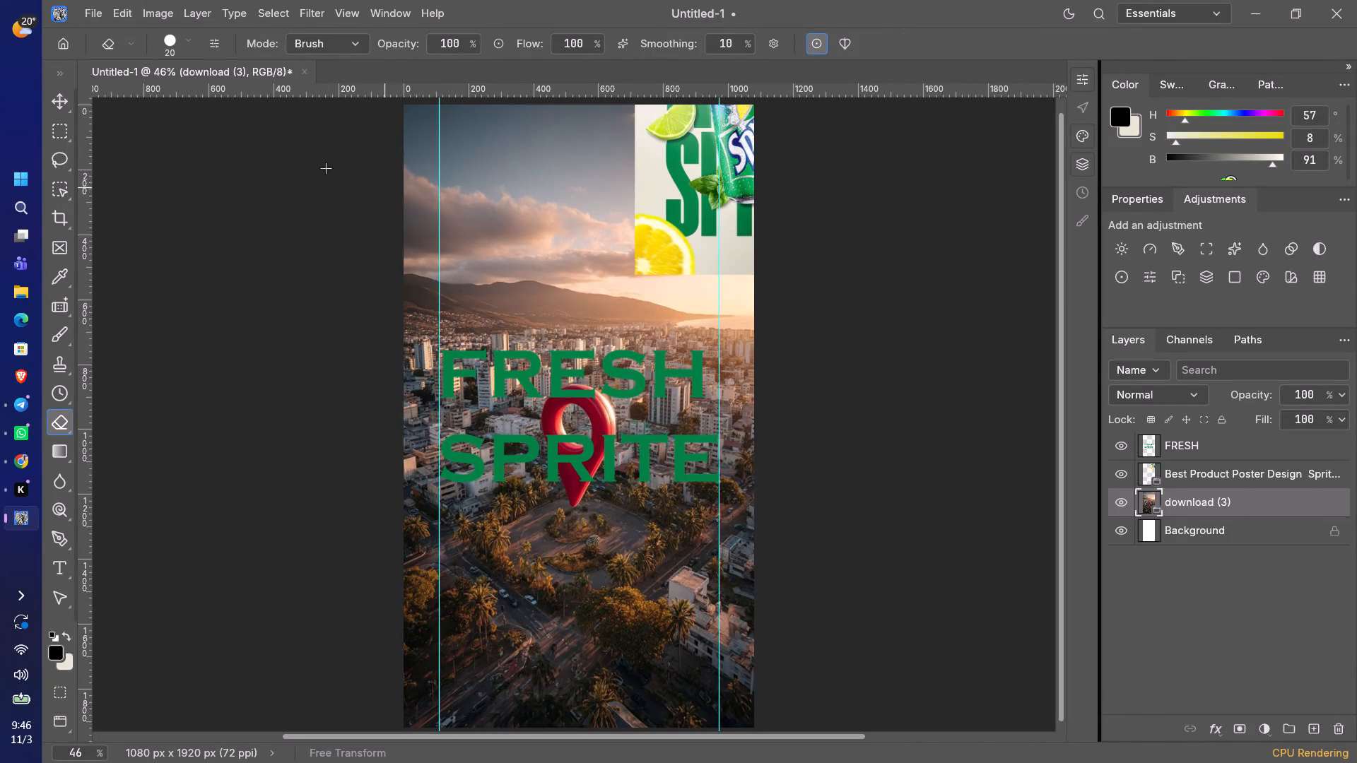
click(168, 28)
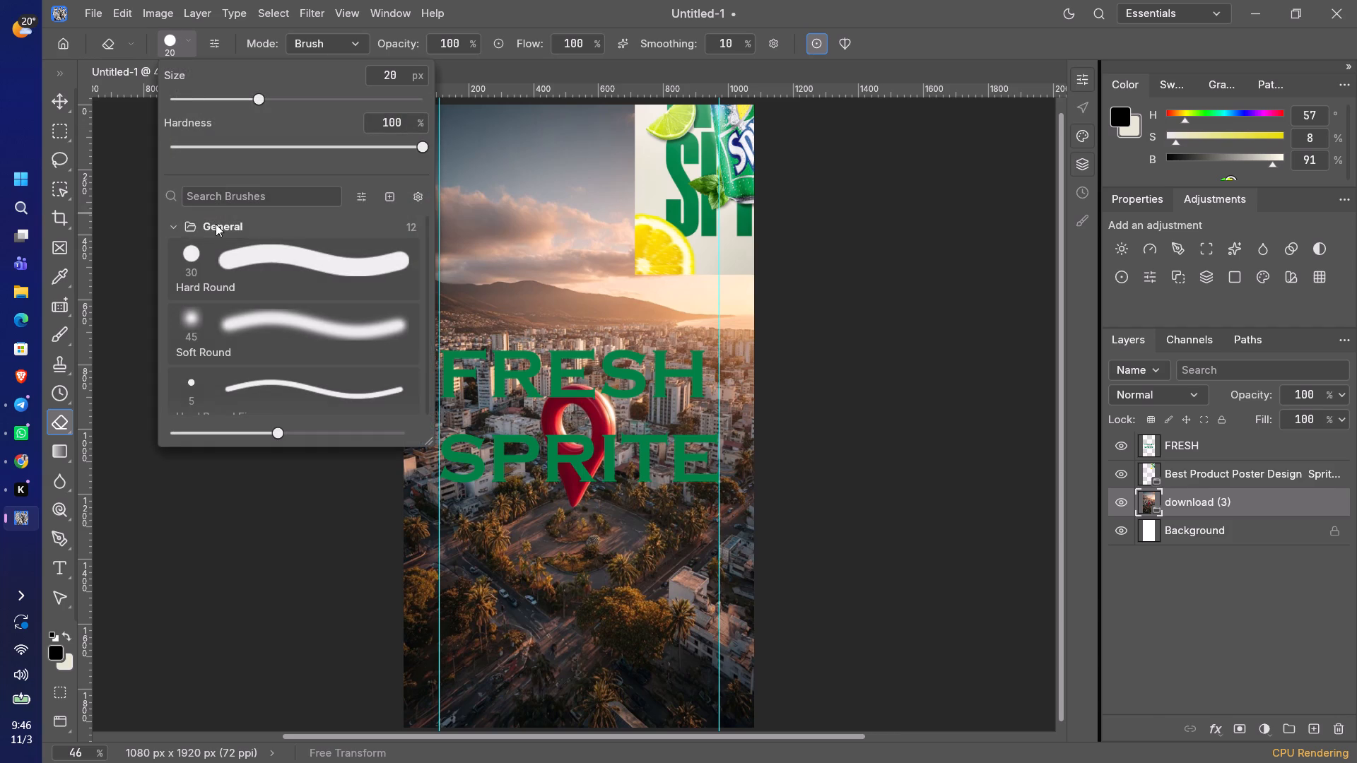
click(238, 312)
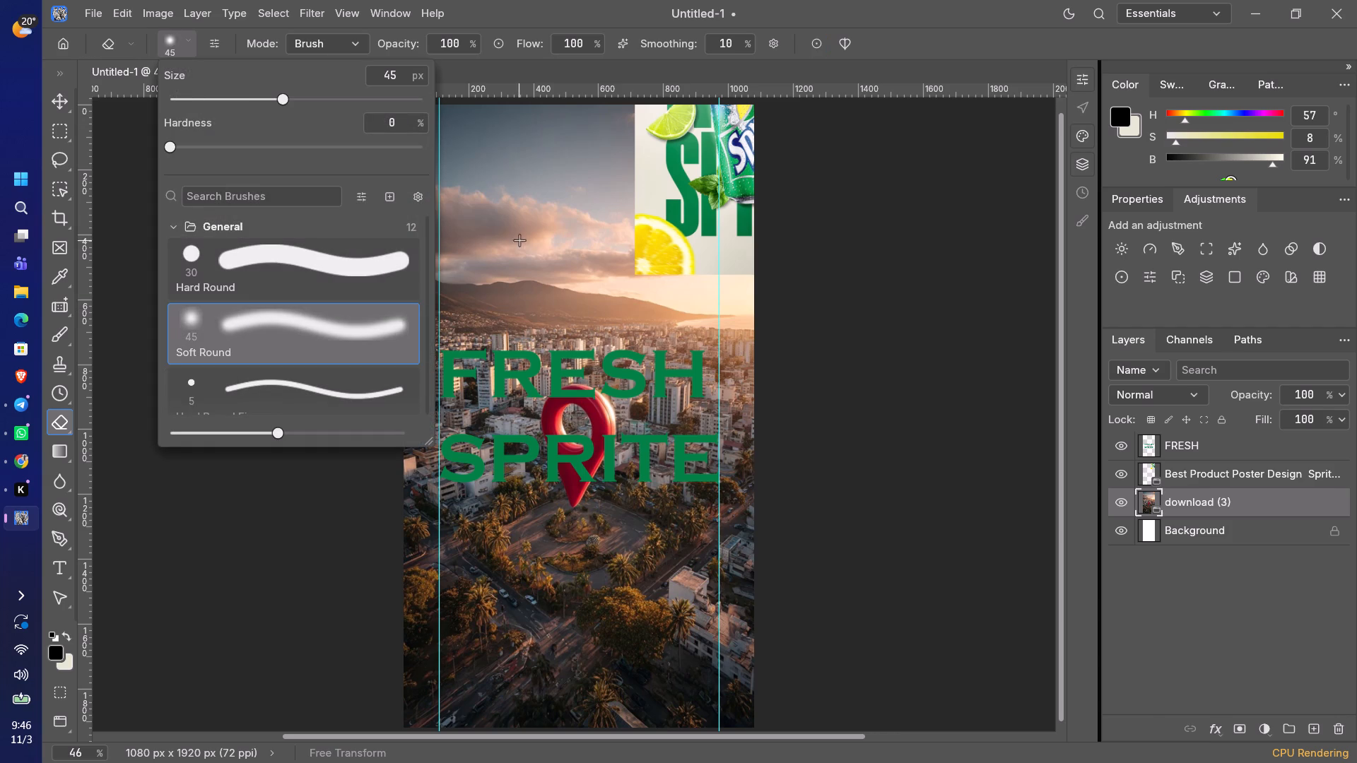
double_click(312, 334)
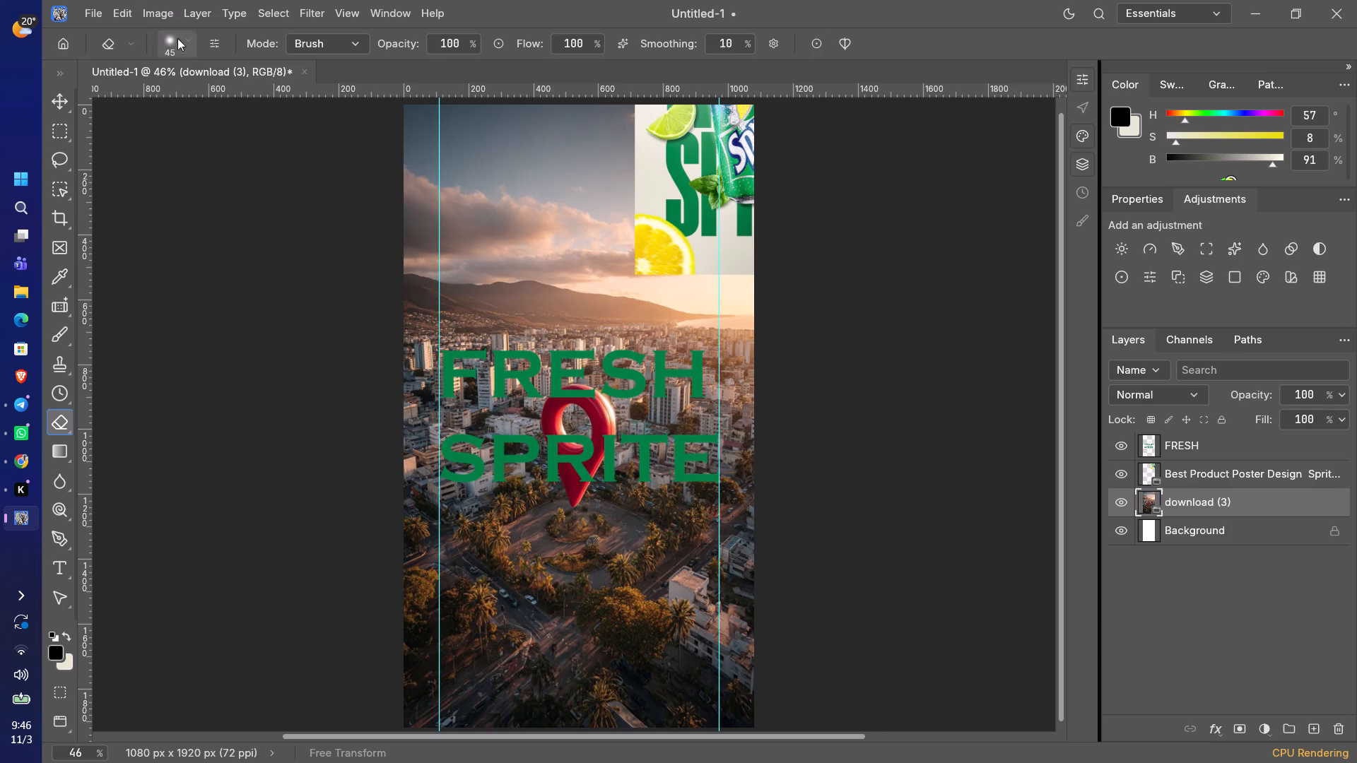
click(176, 47)
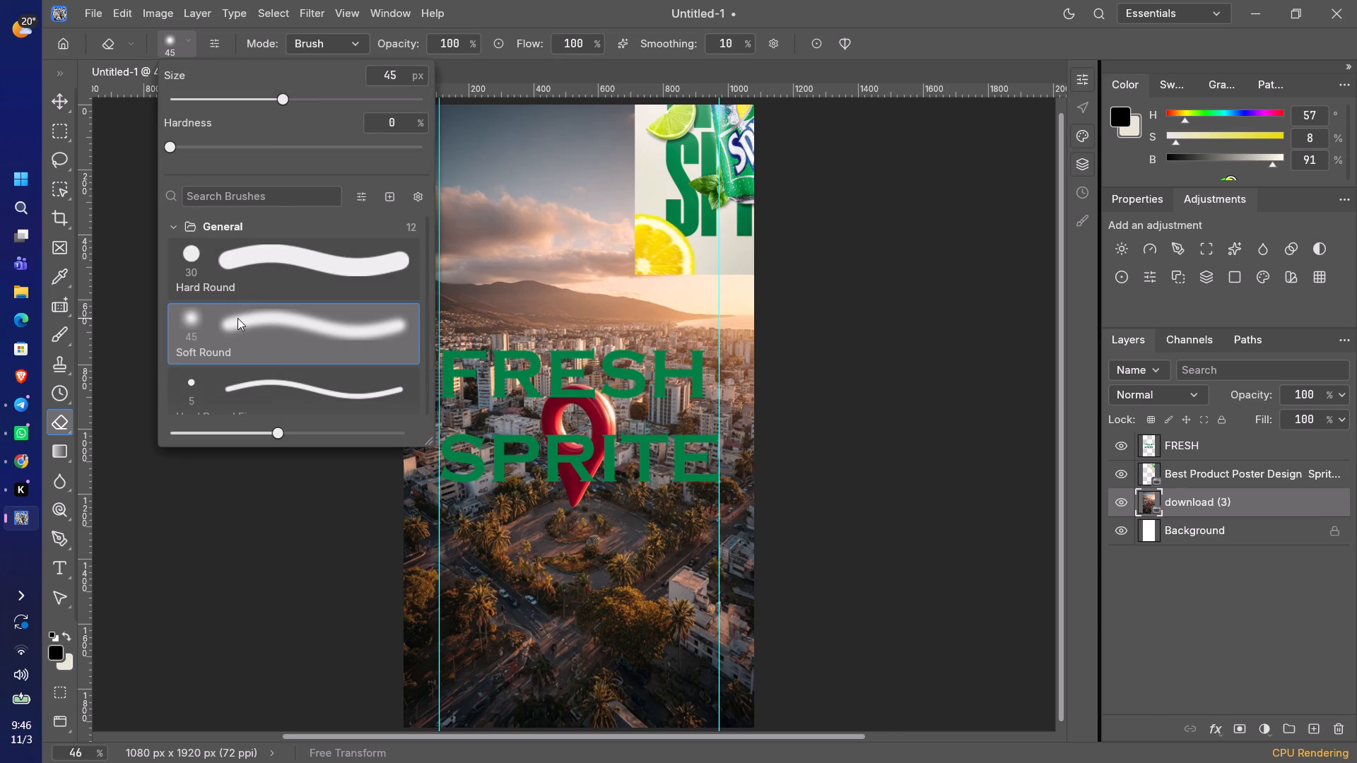
click(237, 318)
click(237, 318)
triple_click(237, 318)
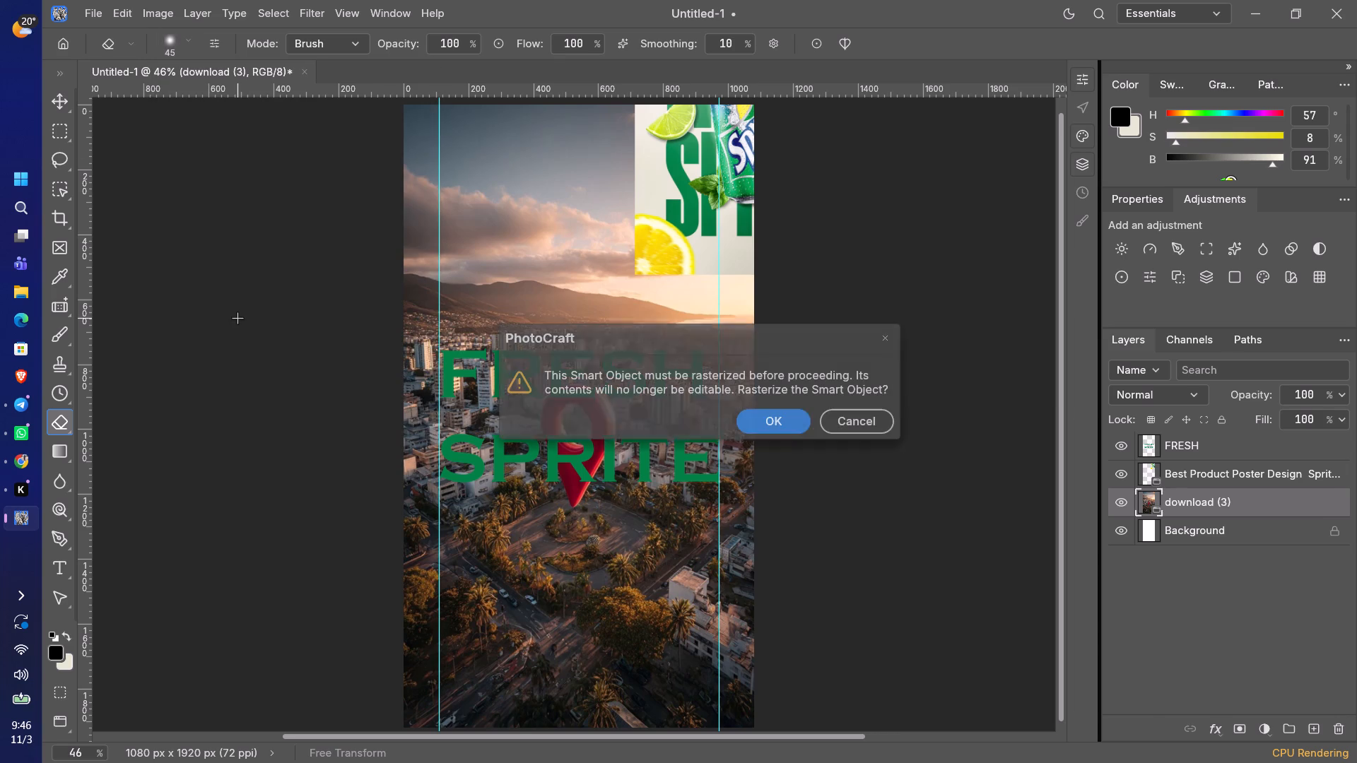
click(770, 422)
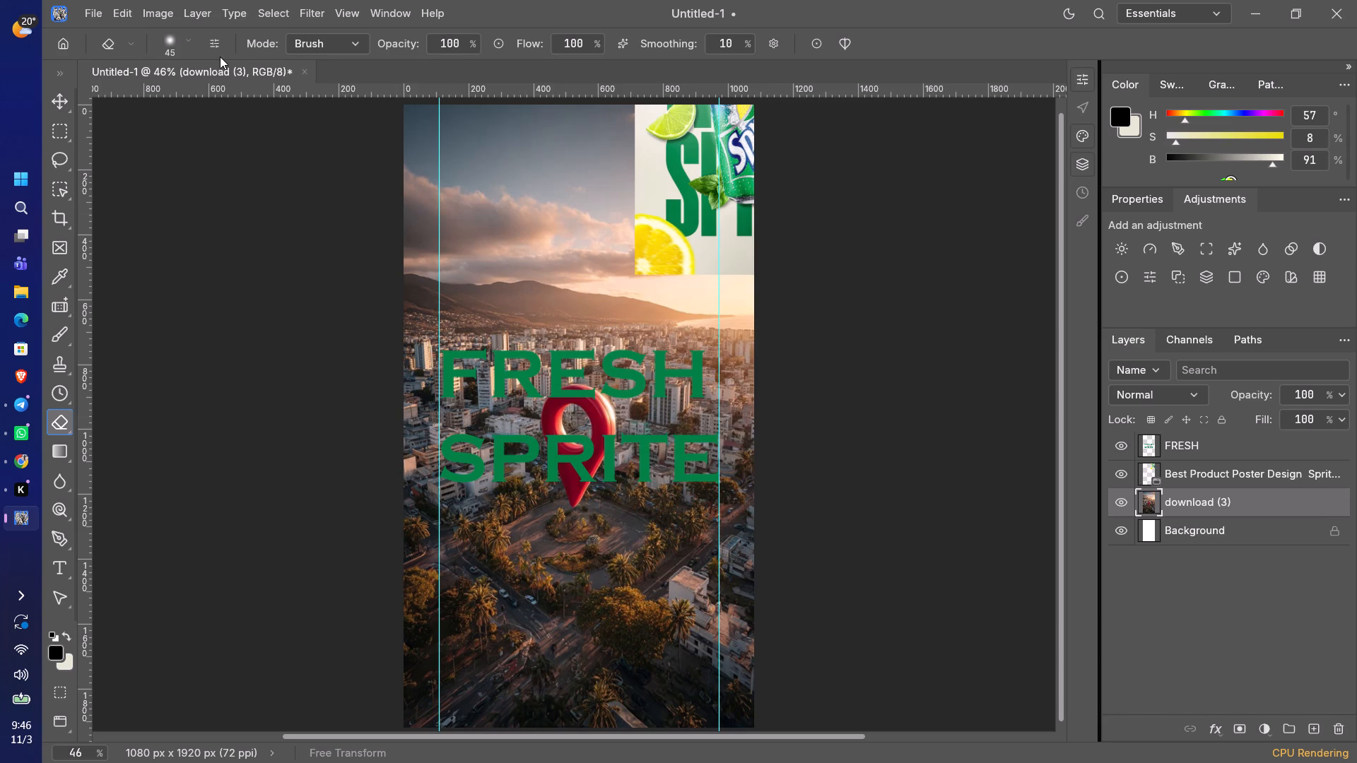
Erase the clouds and hills in the city photo with freehand strokes of the 45 px Soft Round eraser.
click(172, 32)
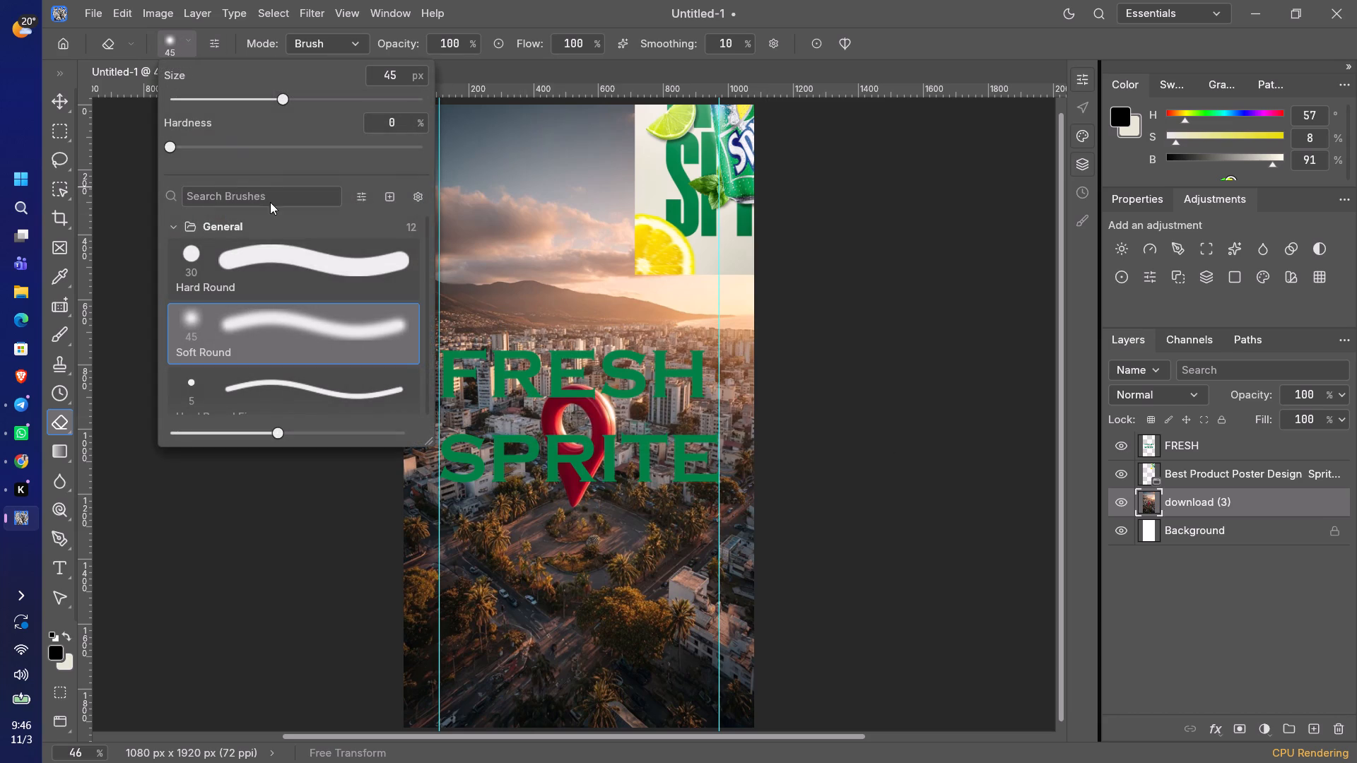
click(288, 321)
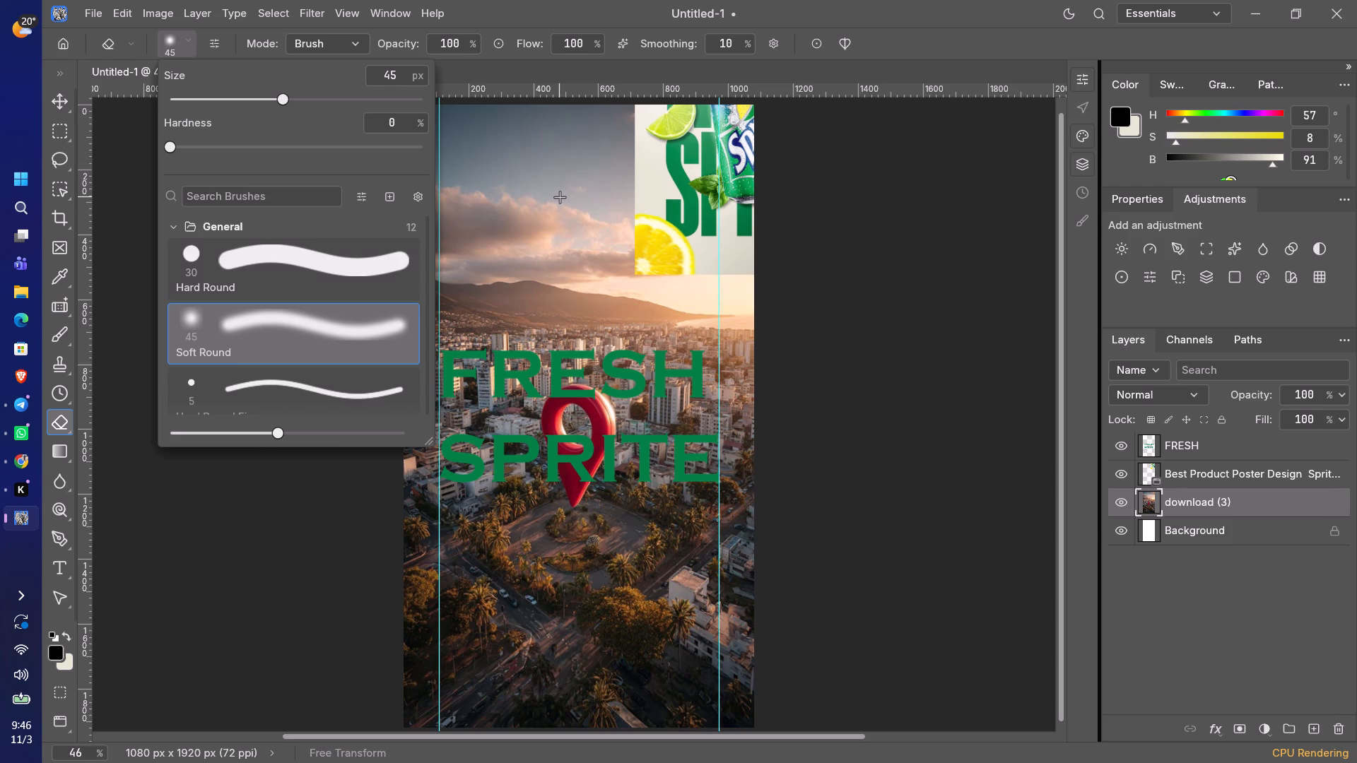
click(560, 199)
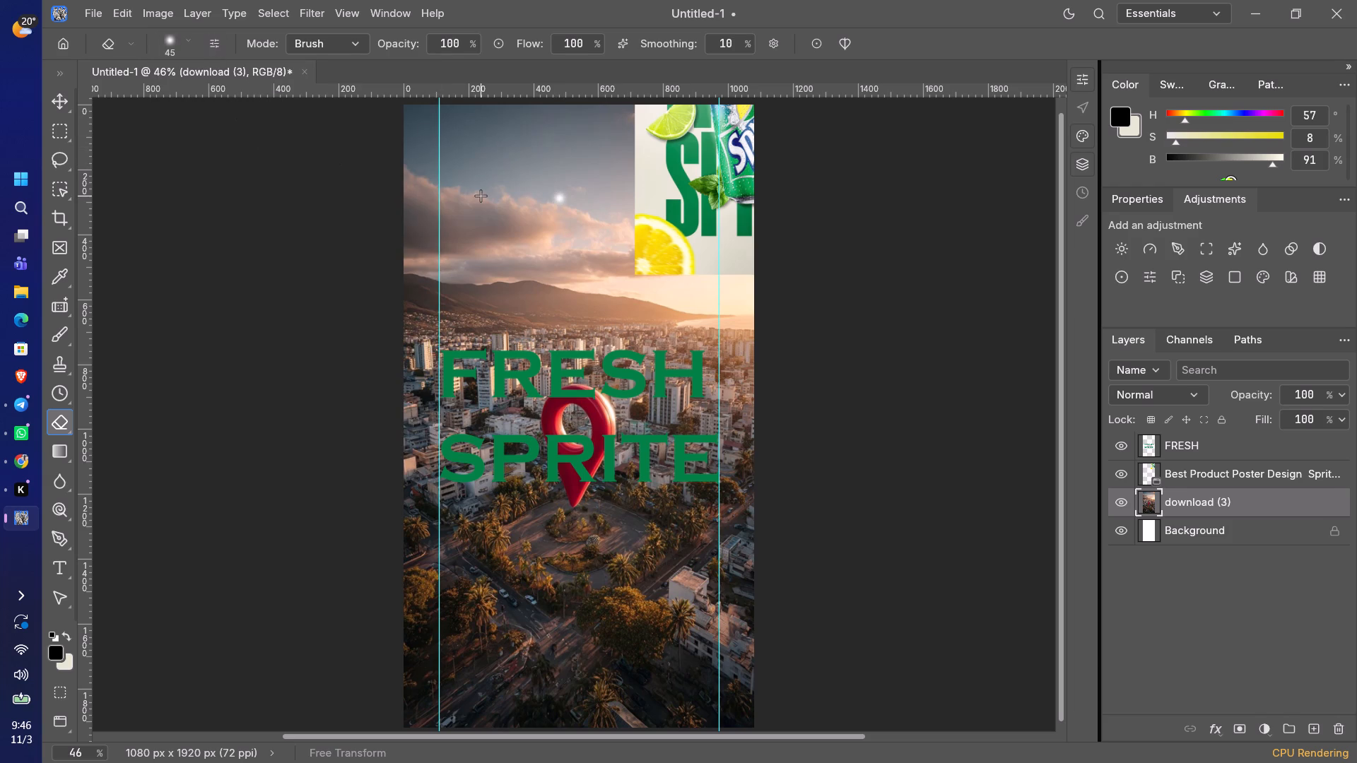
click(108, 46)
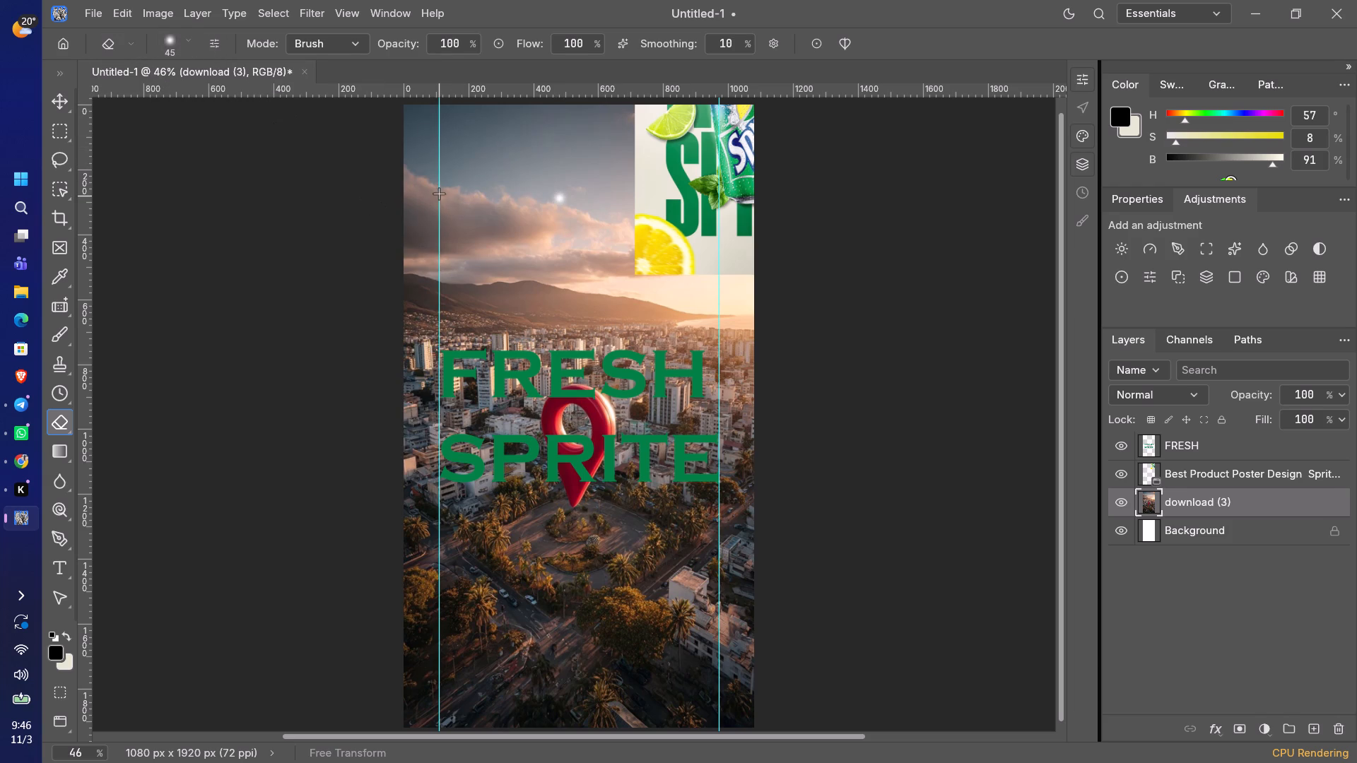
click(442, 182)
triple_click(442, 182)
triple_click(442, 182)
double_click(442, 182)
drag(442, 182, 512, 237)
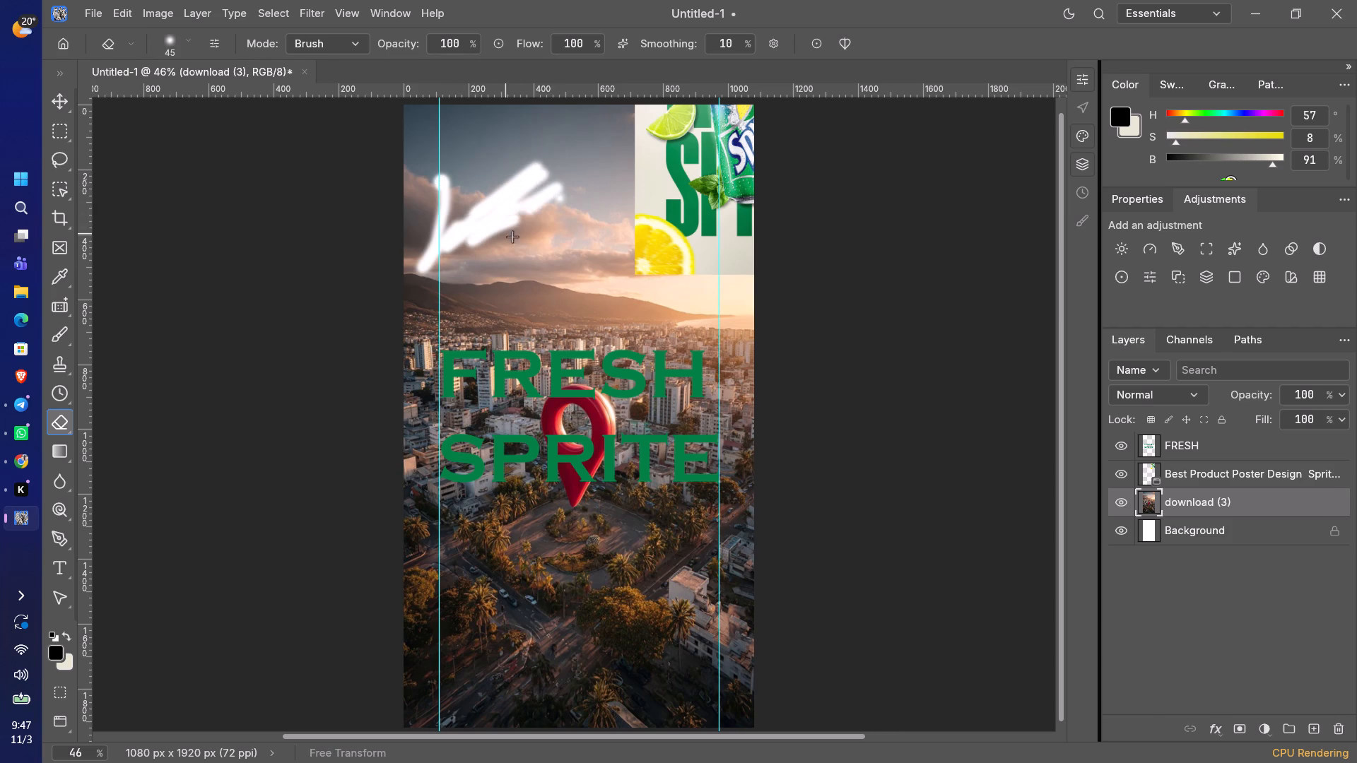
drag(512, 237, 575, 199)
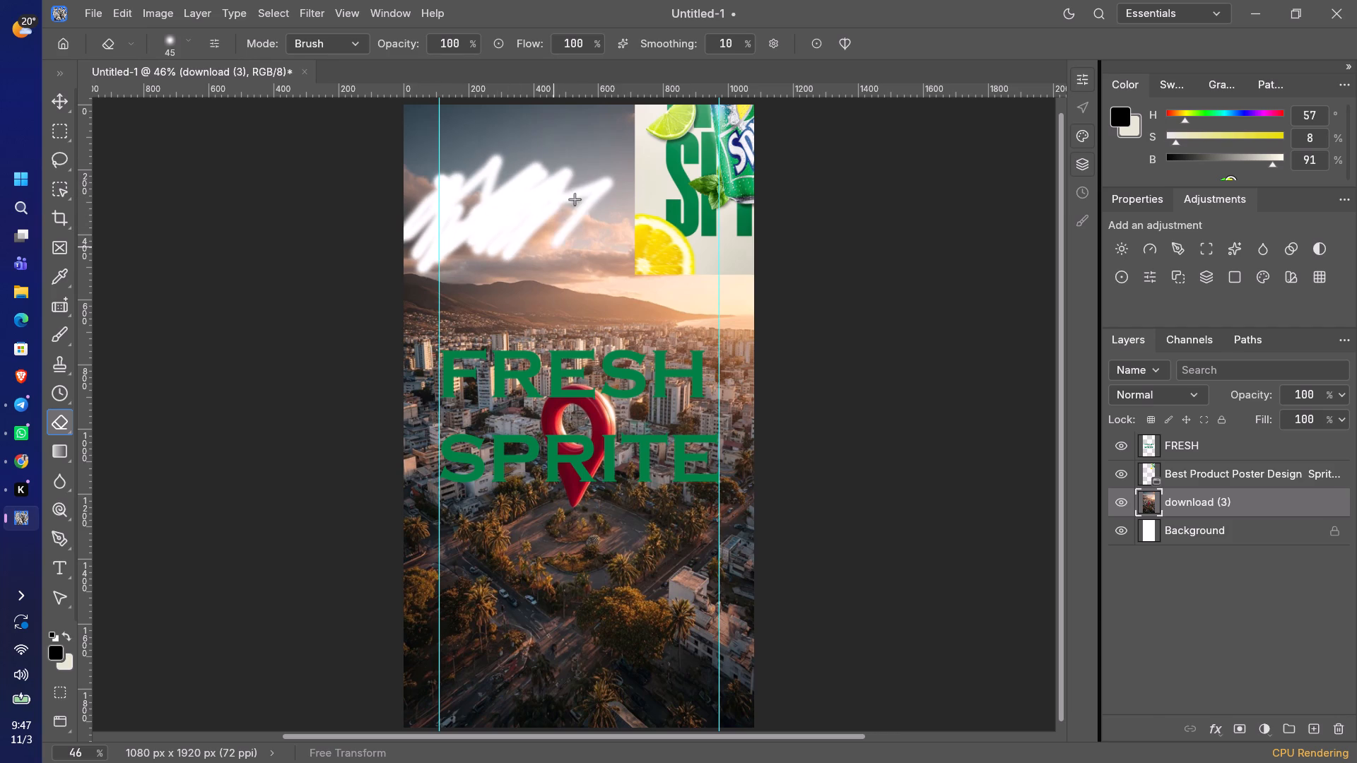
drag(575, 199, 587, 209)
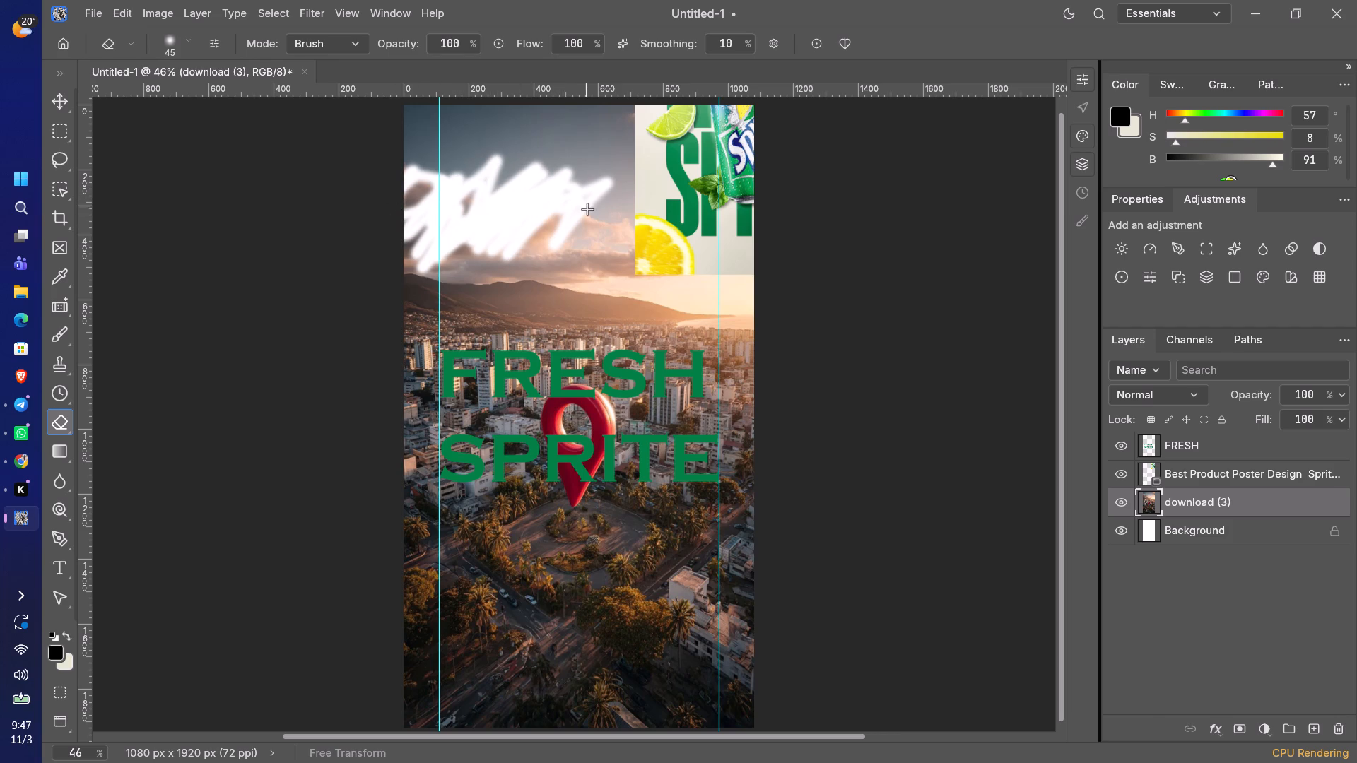
drag(587, 209, 558, 324)
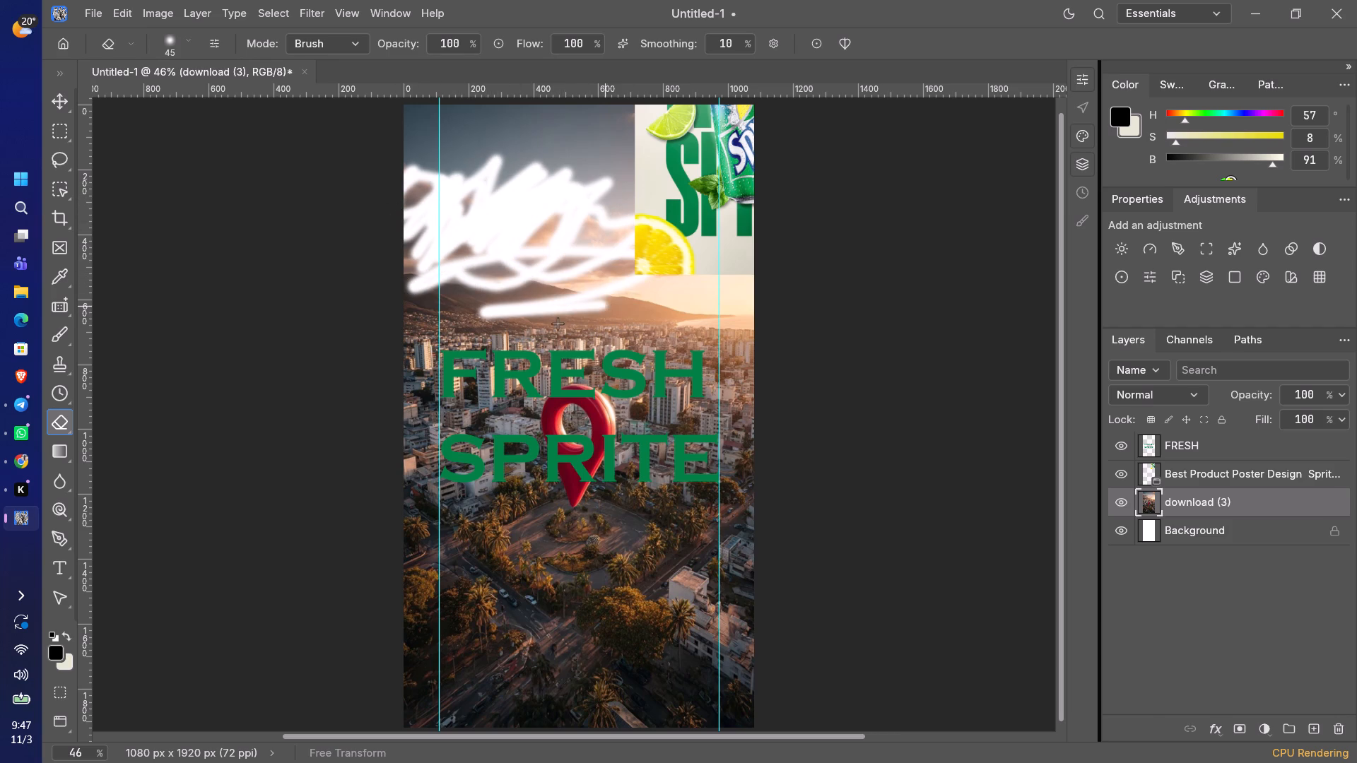
drag(558, 324, 565, 303)
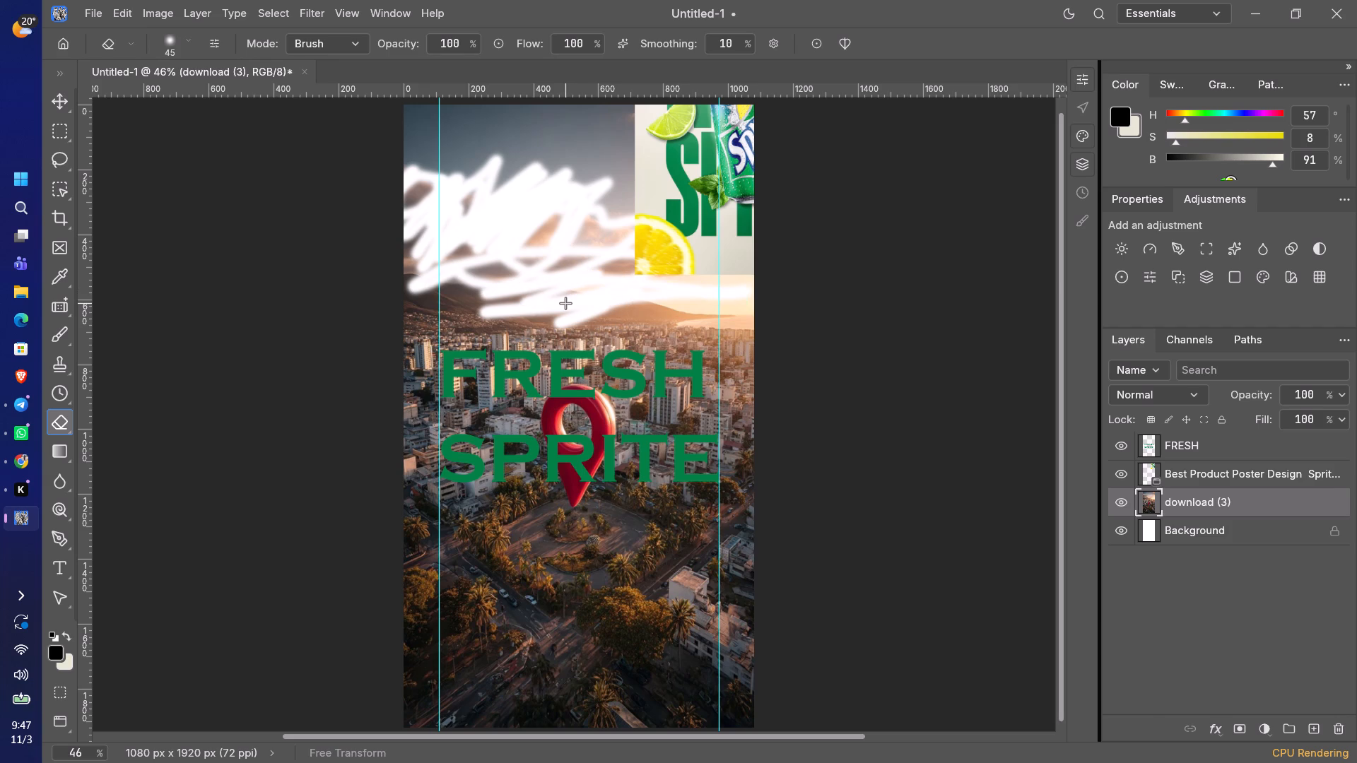
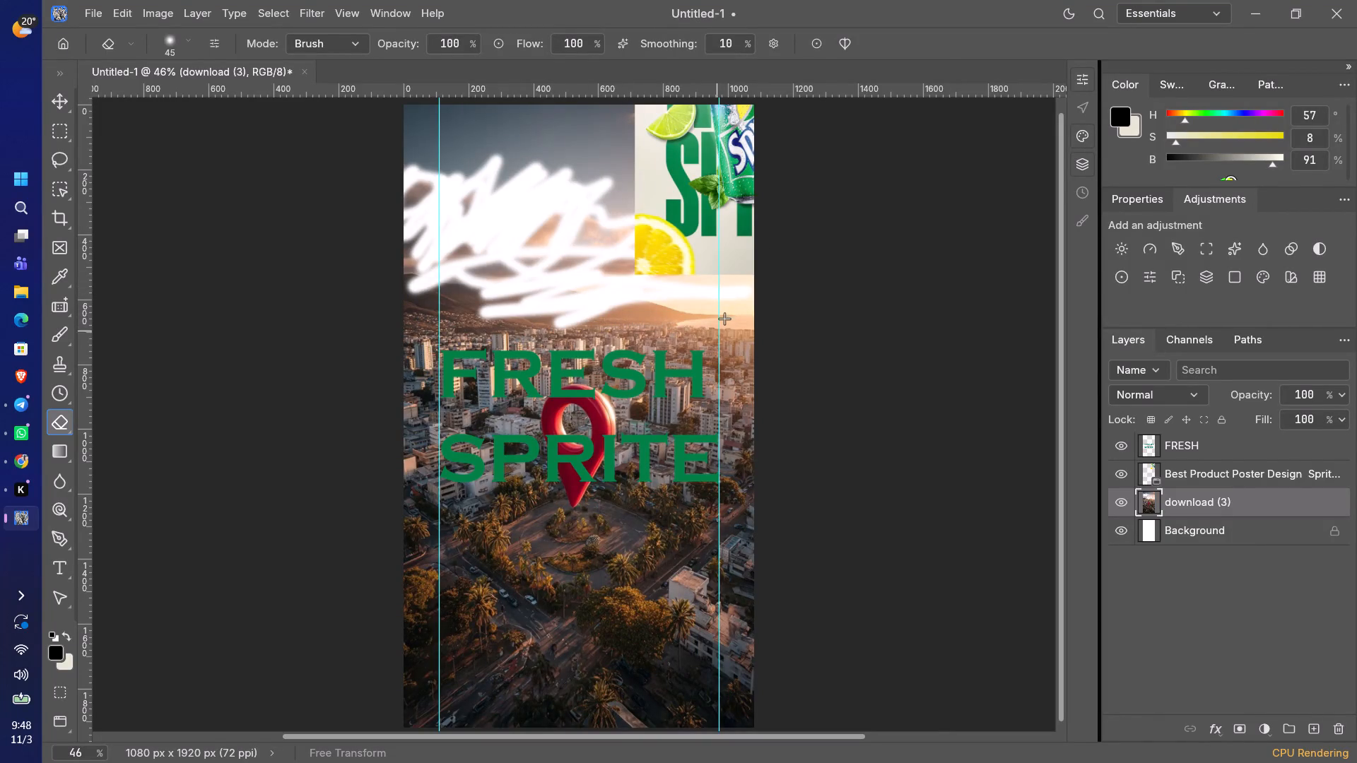
Undo the freehand eraser strokes over the clouds and hills in the download (3) city photo layer.
key(ctrl+z)
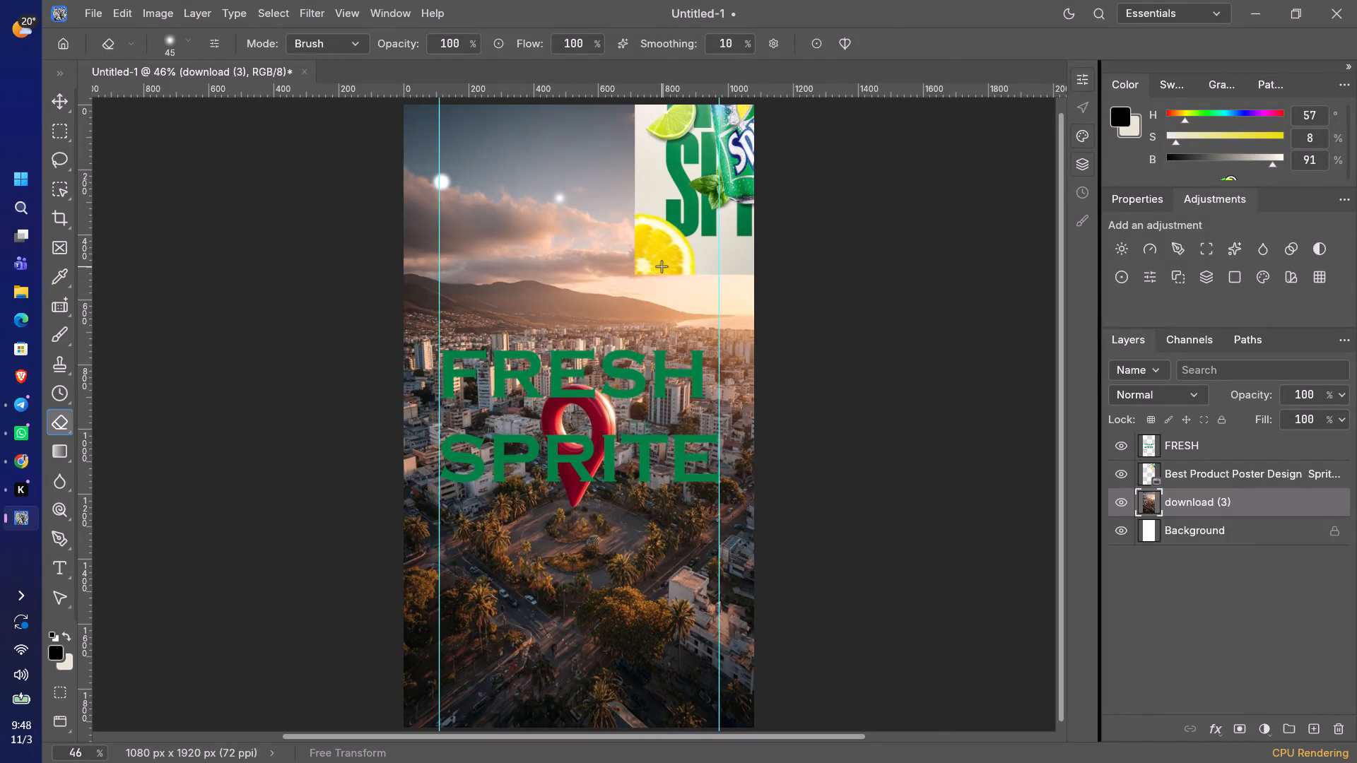
key(ctrl+z)
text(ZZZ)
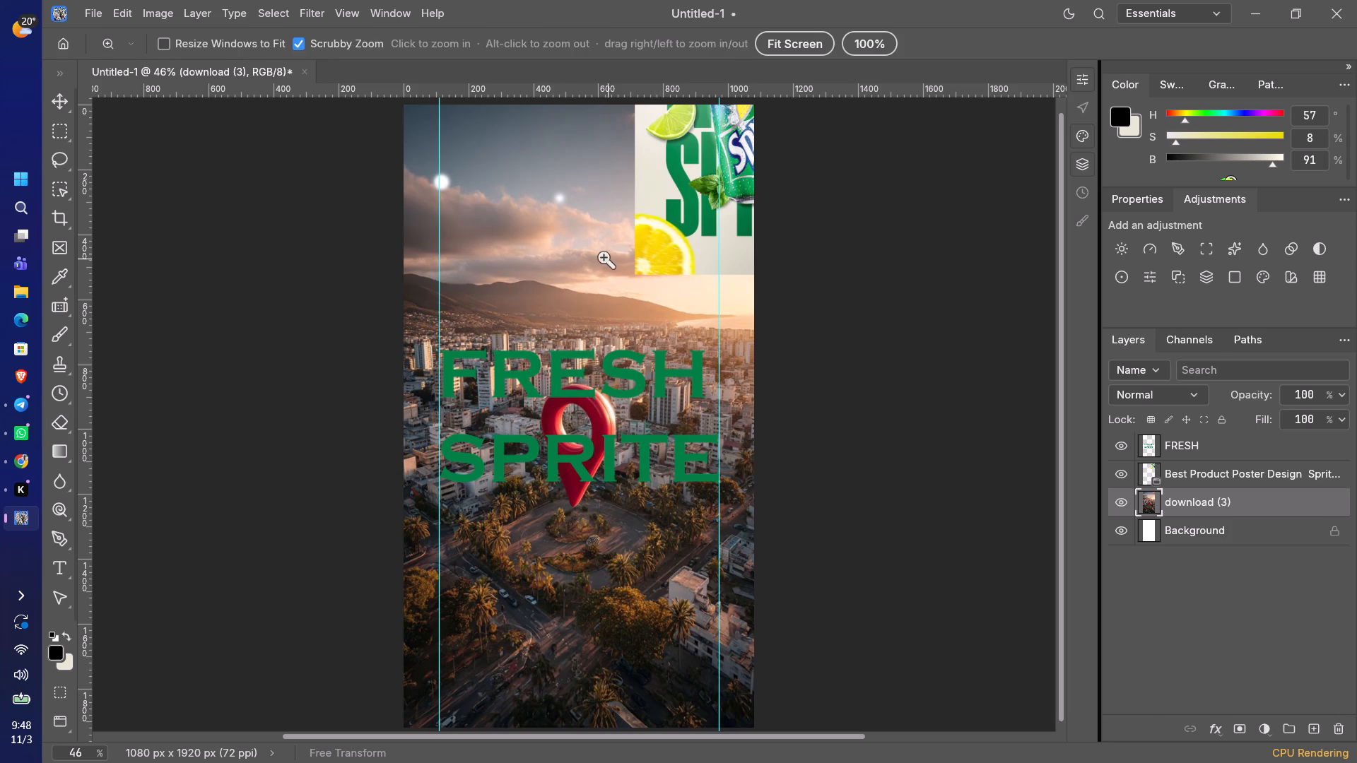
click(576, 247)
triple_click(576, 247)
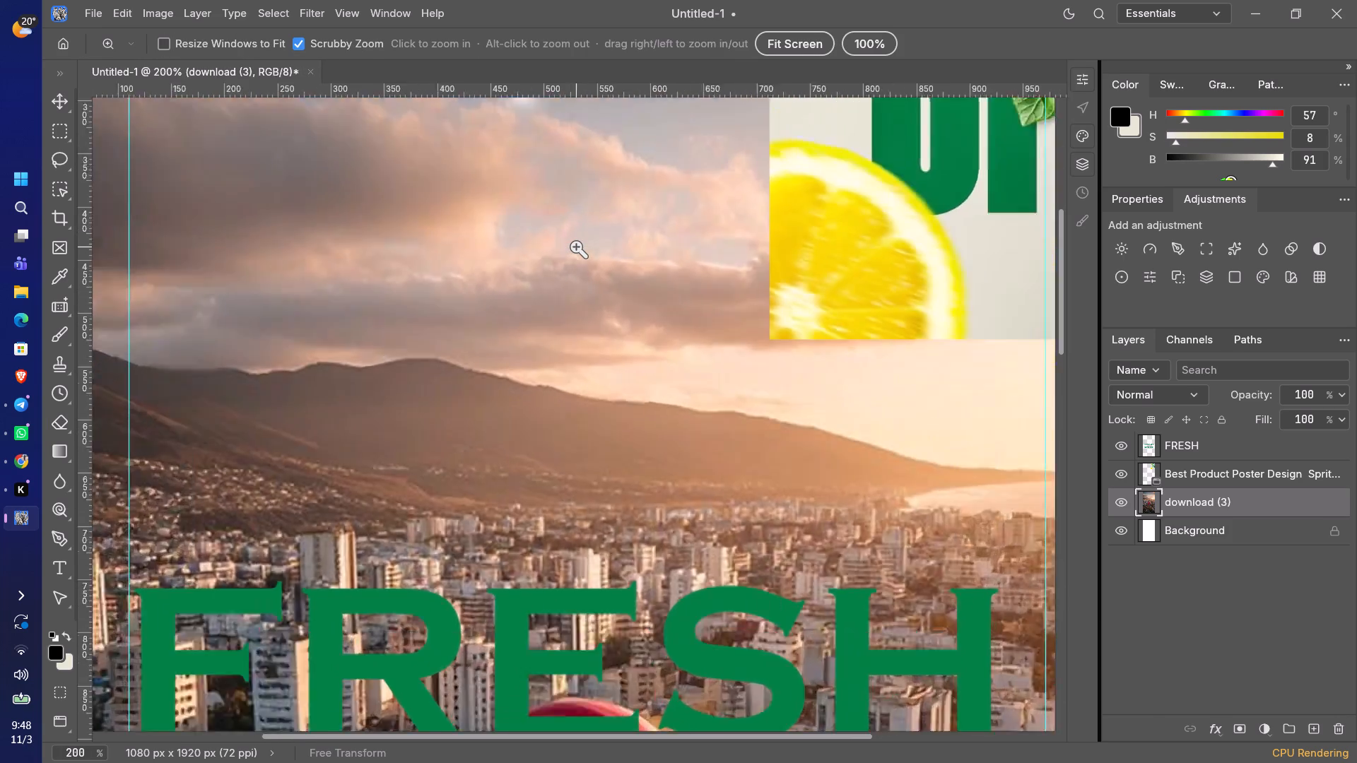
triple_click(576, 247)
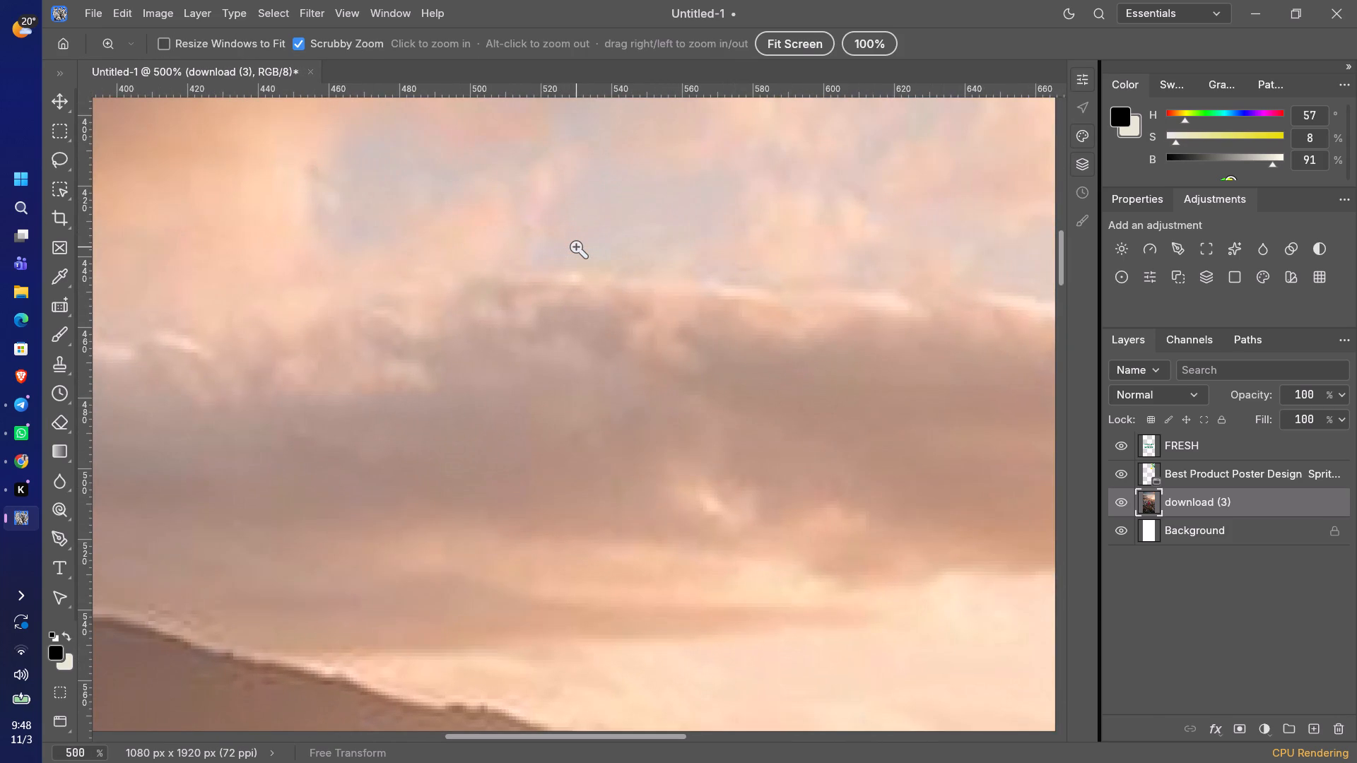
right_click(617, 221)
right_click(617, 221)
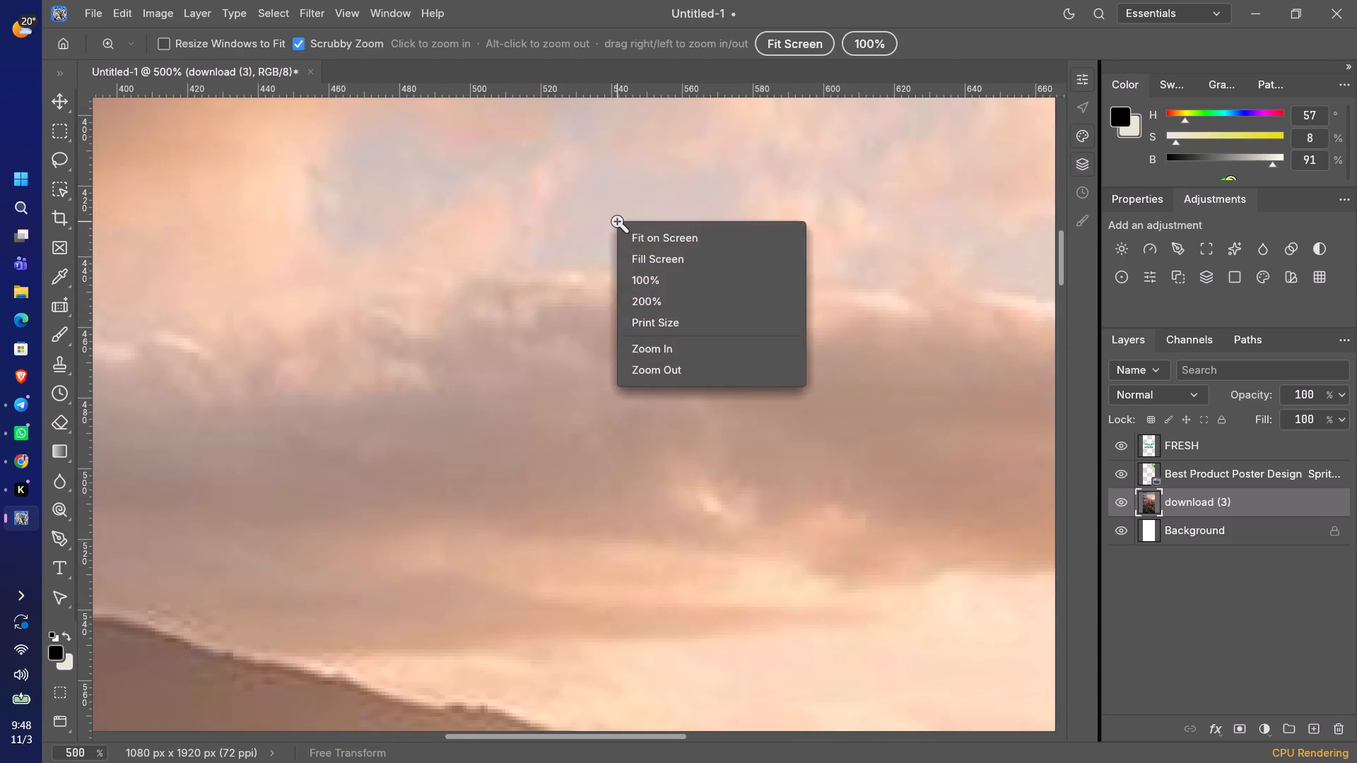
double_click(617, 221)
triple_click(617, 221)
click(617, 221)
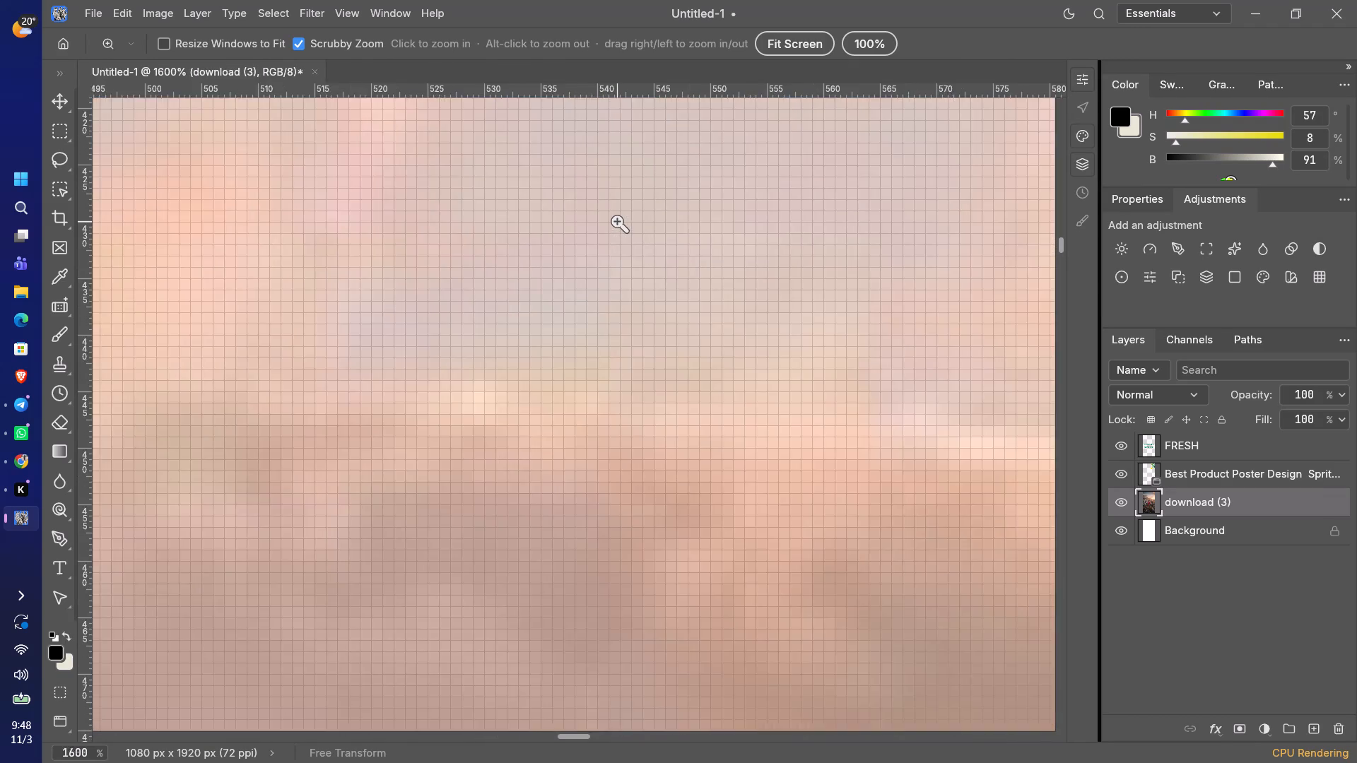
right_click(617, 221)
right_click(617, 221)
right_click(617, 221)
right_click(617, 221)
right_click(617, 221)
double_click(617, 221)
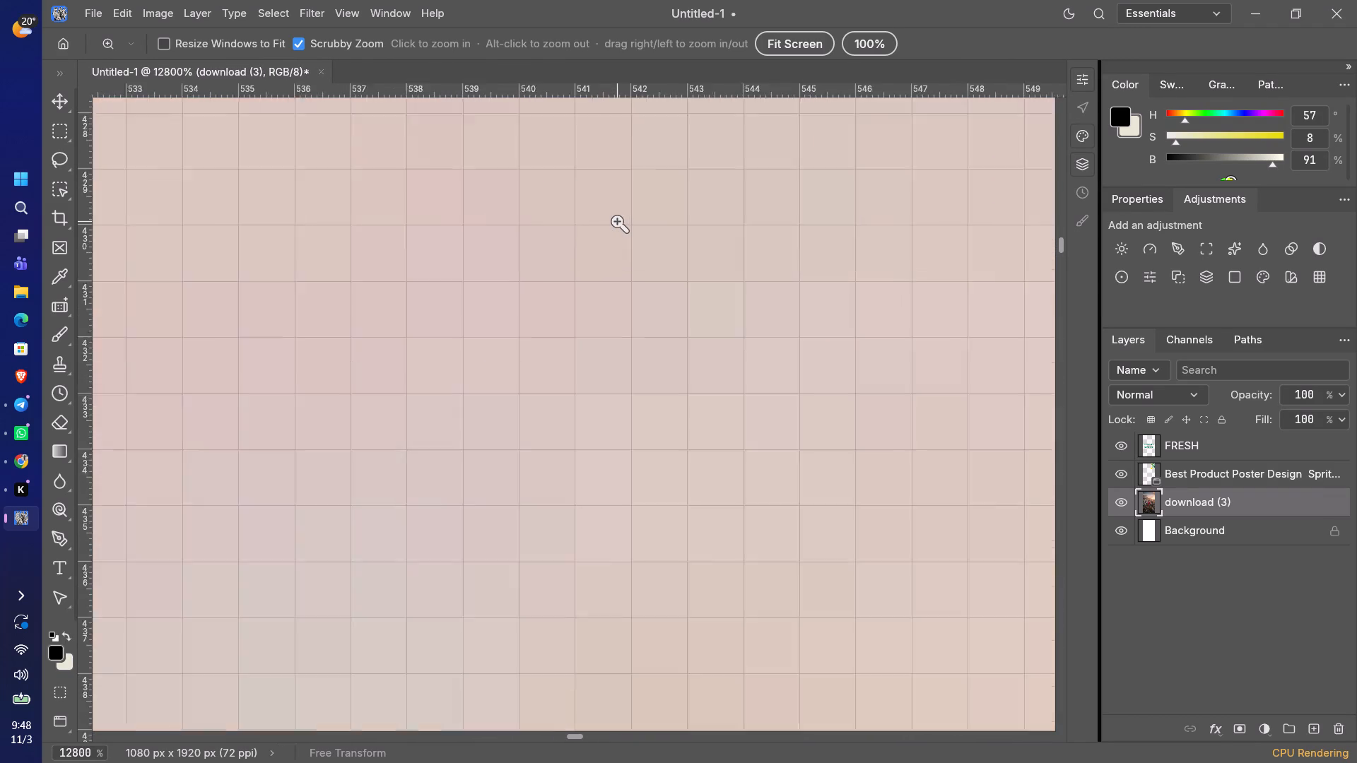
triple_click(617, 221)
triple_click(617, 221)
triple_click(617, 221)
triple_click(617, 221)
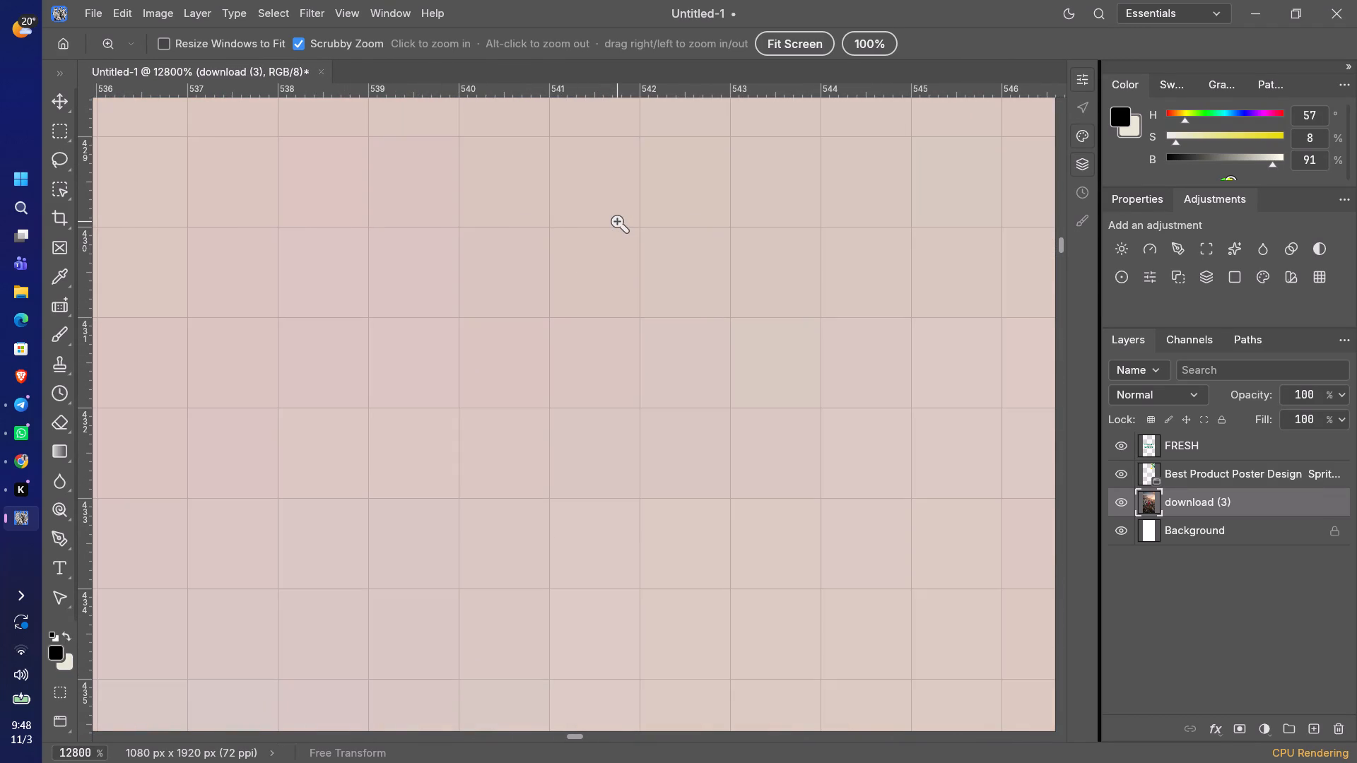
Undo all the poster edits, including the lettering, placed images and guides, back to the blank white Background layer.
key(ctrl+z)
key(ctrl+z)
ctrl+click(617, 221)
key(ctrl+z)
key(ctrl+z)
key(ctrl+z)
key(ctrl+z)
key(ctrl+z)
key(ctrl+z)
key(ctrl+z)
key(ctrl+z)
key(ctrl+z)
key(ctrl+z)
key(ctrl+z)
key(ctrl+z)
key(ctrl+z)
key(ctrl+z)
key(ctrl+z)
key(ctrl+z)
key(ctrl+z)
key(ctrl+z)
key(ctrl+z)
key(ctrl+z)
key(ctrl+z)
key(ctrl+z)
key(z)
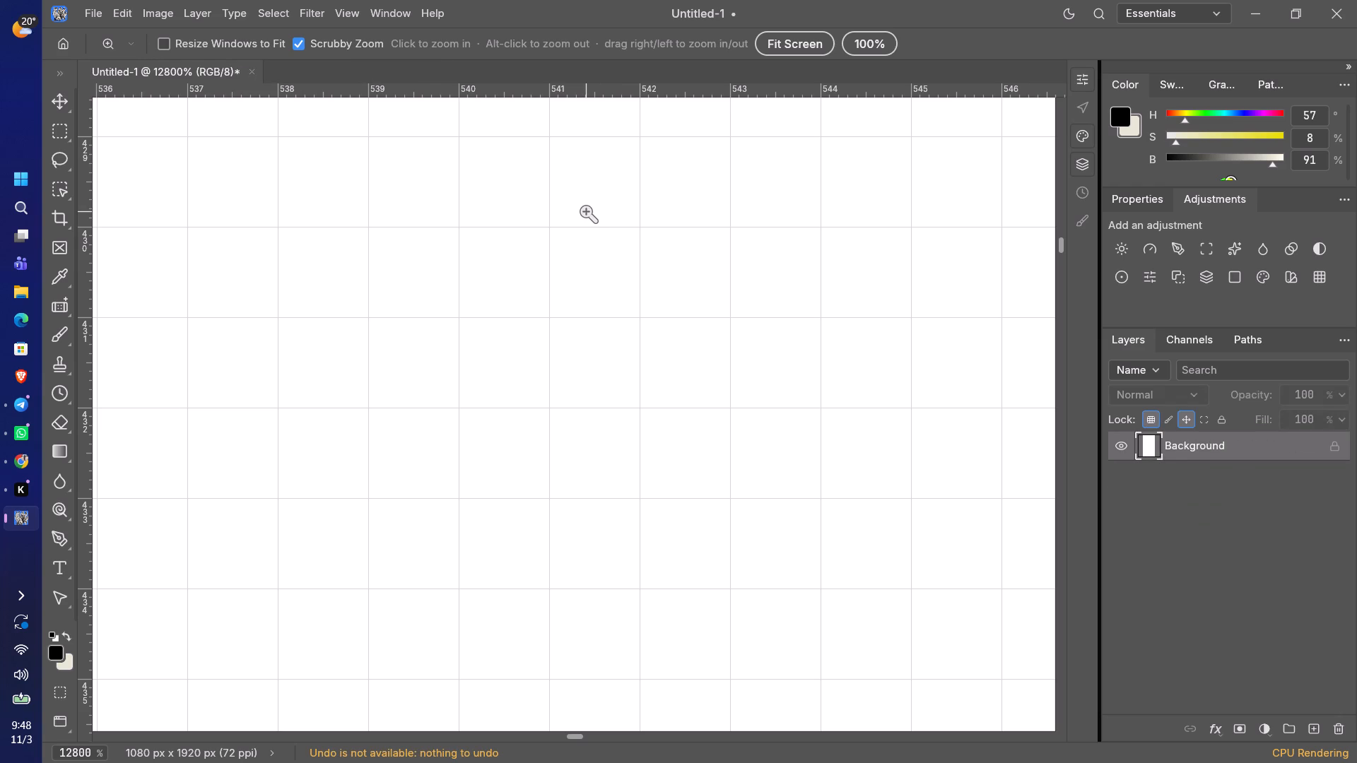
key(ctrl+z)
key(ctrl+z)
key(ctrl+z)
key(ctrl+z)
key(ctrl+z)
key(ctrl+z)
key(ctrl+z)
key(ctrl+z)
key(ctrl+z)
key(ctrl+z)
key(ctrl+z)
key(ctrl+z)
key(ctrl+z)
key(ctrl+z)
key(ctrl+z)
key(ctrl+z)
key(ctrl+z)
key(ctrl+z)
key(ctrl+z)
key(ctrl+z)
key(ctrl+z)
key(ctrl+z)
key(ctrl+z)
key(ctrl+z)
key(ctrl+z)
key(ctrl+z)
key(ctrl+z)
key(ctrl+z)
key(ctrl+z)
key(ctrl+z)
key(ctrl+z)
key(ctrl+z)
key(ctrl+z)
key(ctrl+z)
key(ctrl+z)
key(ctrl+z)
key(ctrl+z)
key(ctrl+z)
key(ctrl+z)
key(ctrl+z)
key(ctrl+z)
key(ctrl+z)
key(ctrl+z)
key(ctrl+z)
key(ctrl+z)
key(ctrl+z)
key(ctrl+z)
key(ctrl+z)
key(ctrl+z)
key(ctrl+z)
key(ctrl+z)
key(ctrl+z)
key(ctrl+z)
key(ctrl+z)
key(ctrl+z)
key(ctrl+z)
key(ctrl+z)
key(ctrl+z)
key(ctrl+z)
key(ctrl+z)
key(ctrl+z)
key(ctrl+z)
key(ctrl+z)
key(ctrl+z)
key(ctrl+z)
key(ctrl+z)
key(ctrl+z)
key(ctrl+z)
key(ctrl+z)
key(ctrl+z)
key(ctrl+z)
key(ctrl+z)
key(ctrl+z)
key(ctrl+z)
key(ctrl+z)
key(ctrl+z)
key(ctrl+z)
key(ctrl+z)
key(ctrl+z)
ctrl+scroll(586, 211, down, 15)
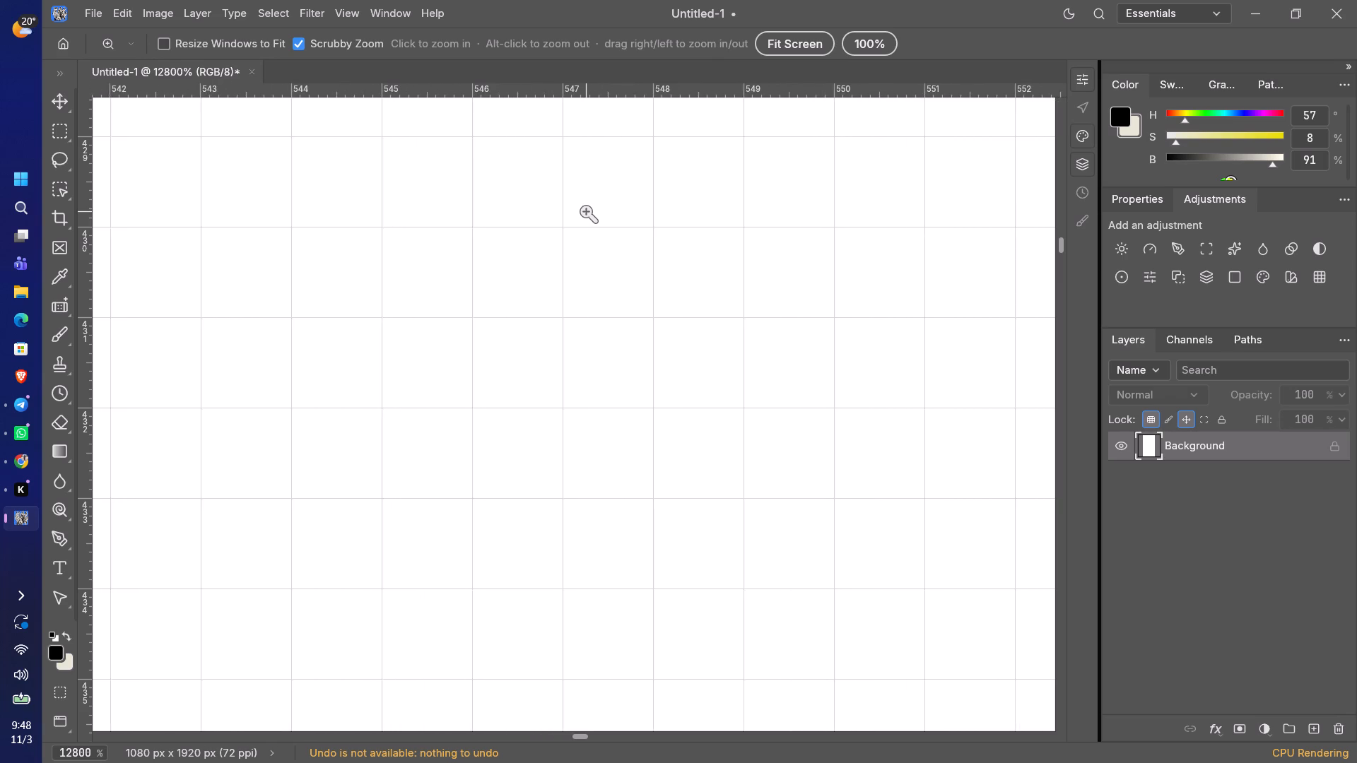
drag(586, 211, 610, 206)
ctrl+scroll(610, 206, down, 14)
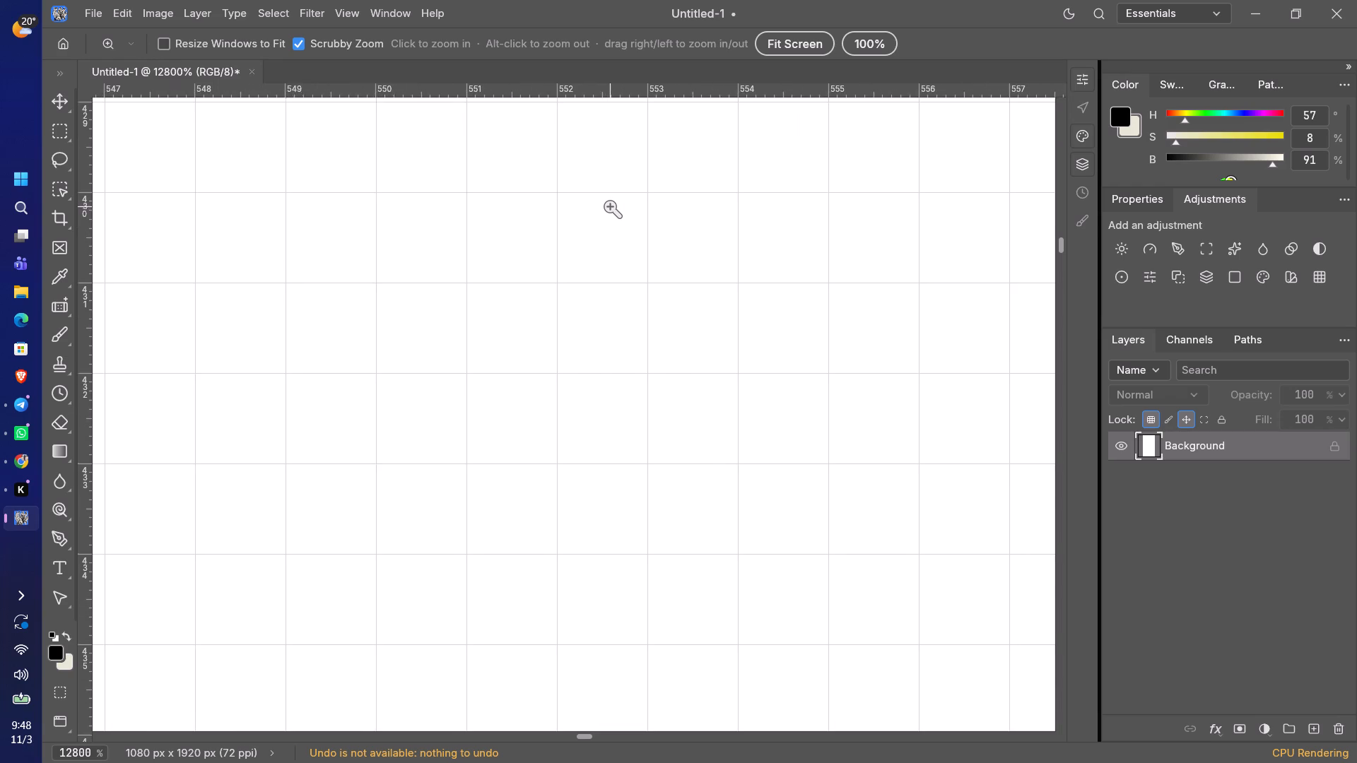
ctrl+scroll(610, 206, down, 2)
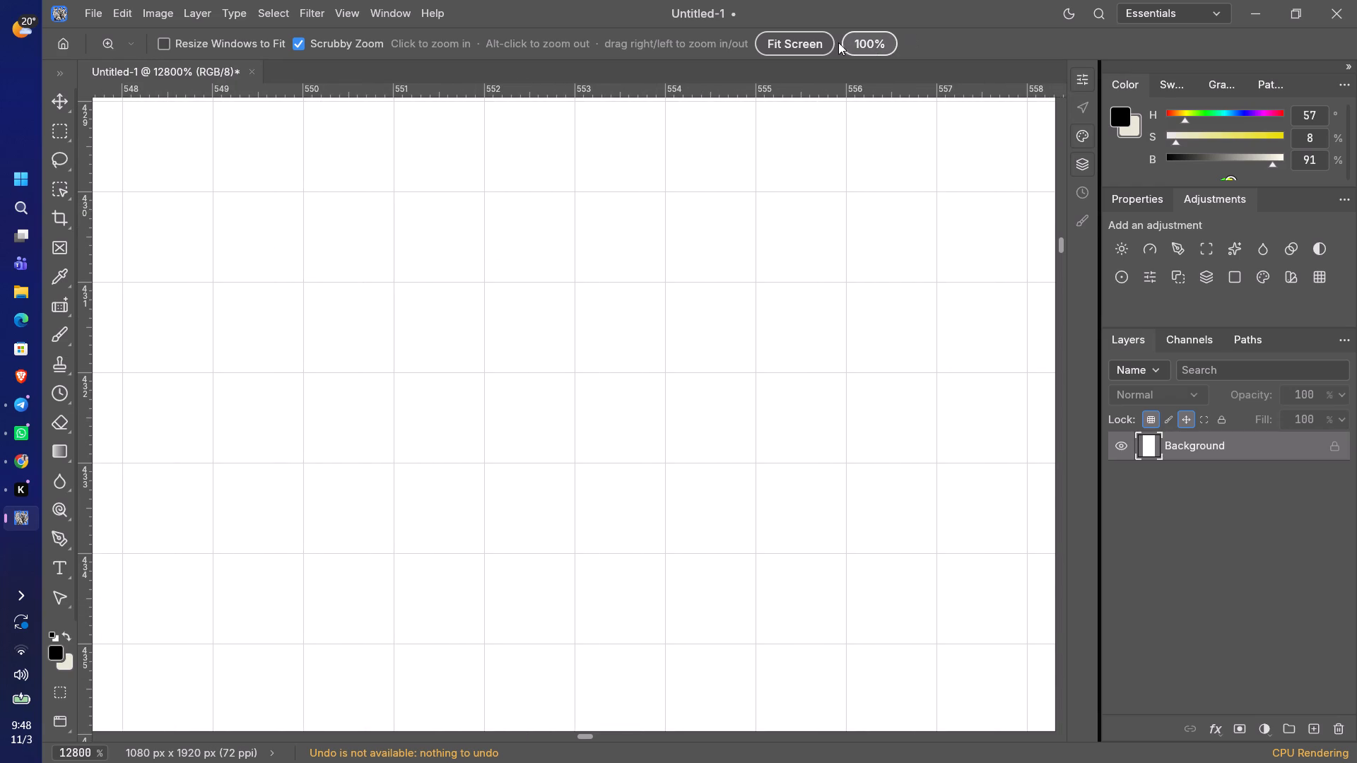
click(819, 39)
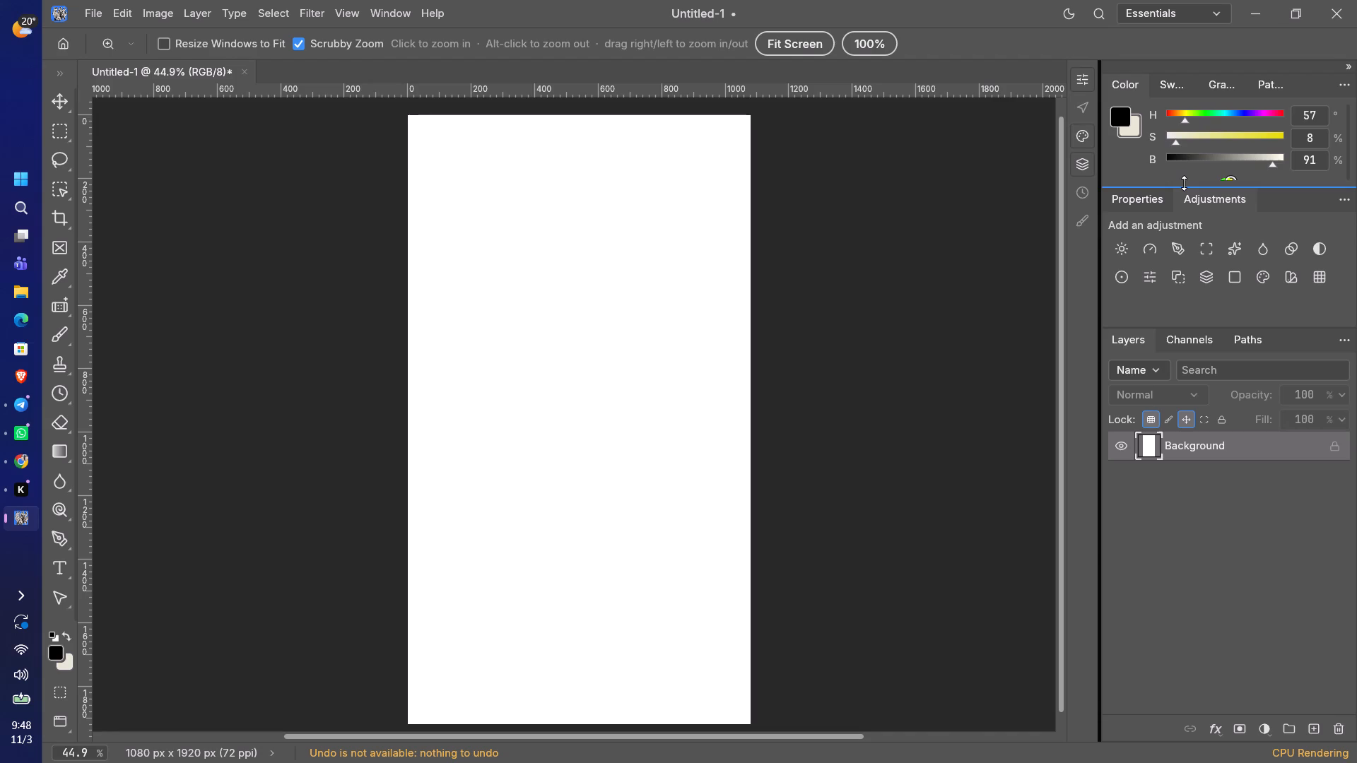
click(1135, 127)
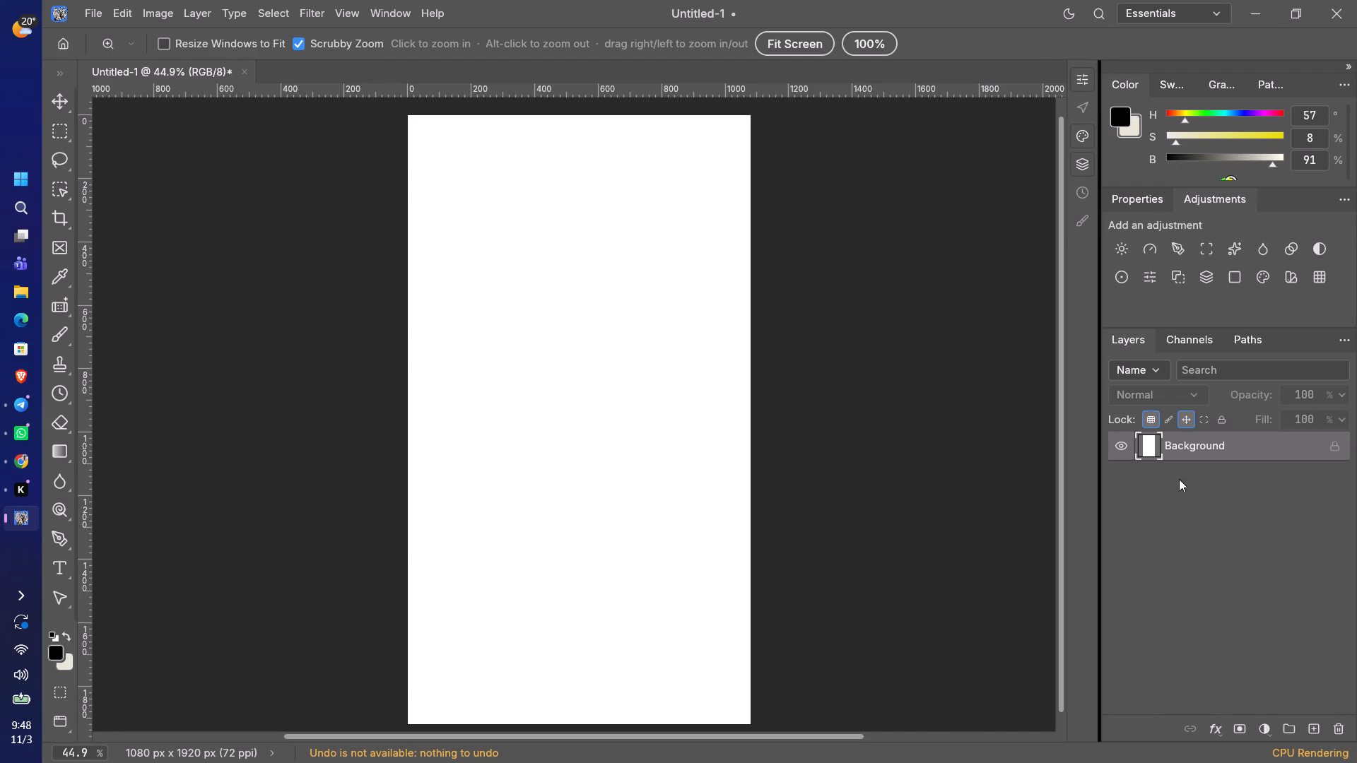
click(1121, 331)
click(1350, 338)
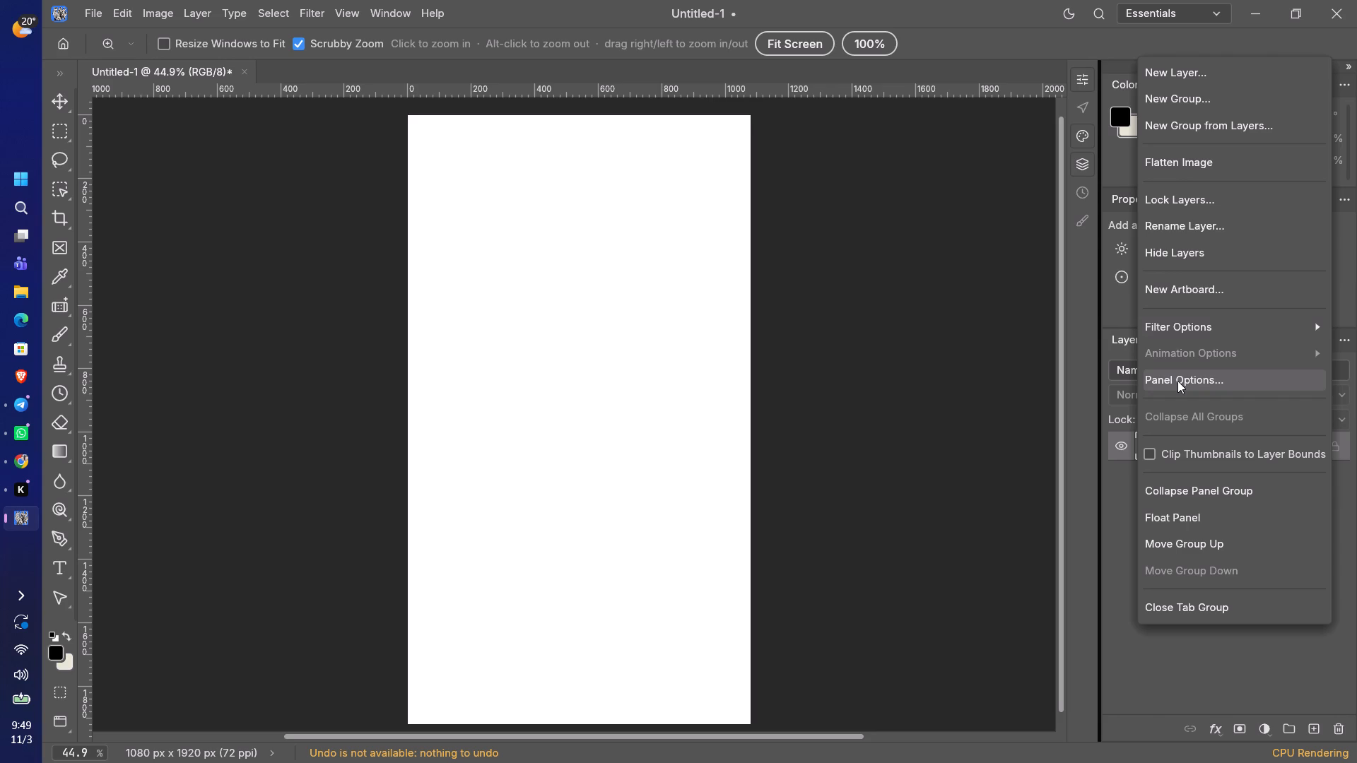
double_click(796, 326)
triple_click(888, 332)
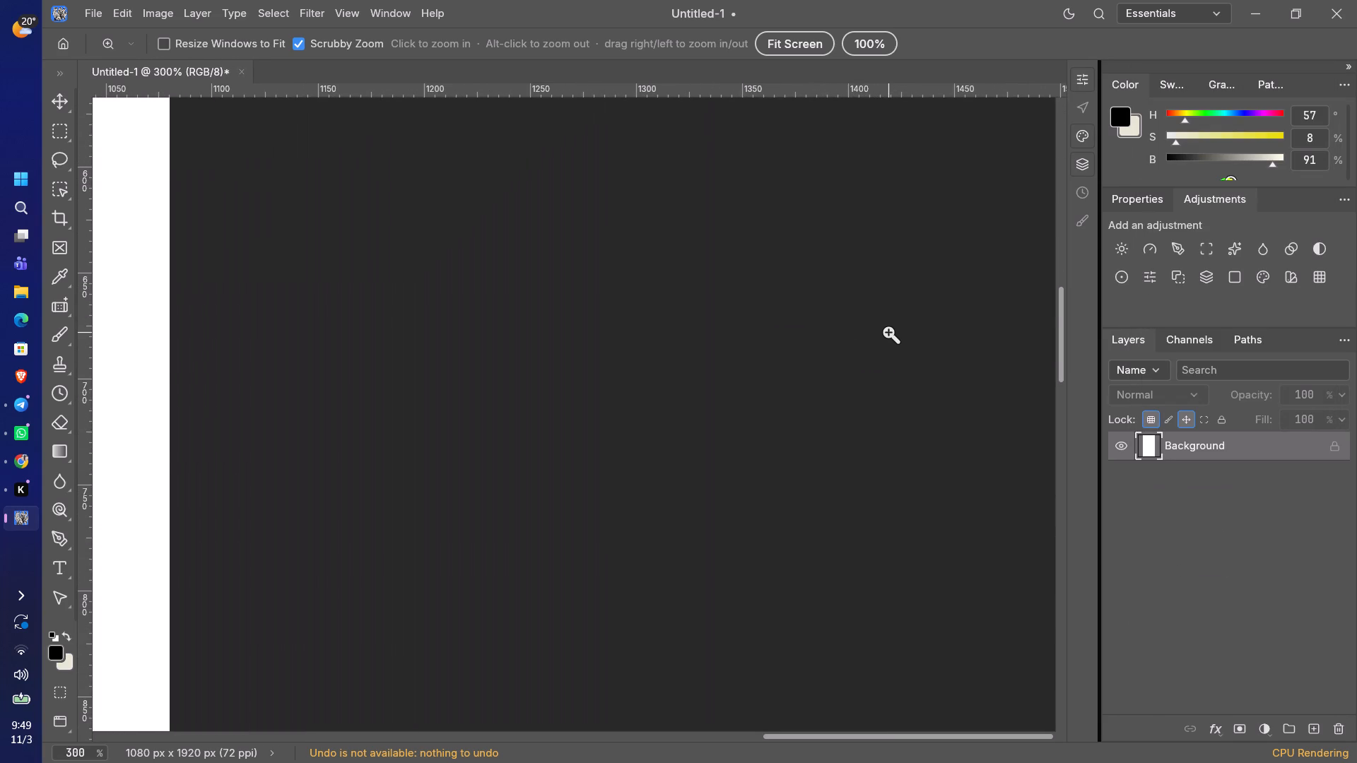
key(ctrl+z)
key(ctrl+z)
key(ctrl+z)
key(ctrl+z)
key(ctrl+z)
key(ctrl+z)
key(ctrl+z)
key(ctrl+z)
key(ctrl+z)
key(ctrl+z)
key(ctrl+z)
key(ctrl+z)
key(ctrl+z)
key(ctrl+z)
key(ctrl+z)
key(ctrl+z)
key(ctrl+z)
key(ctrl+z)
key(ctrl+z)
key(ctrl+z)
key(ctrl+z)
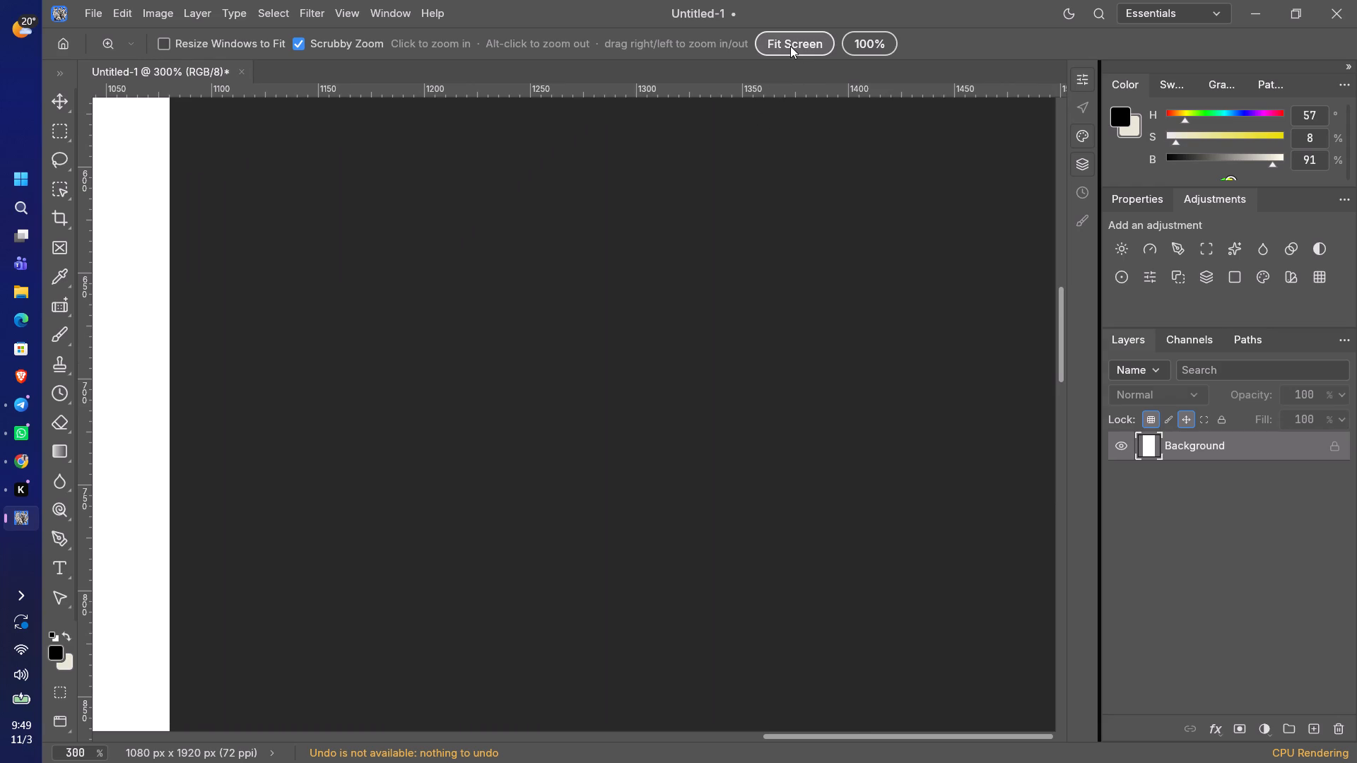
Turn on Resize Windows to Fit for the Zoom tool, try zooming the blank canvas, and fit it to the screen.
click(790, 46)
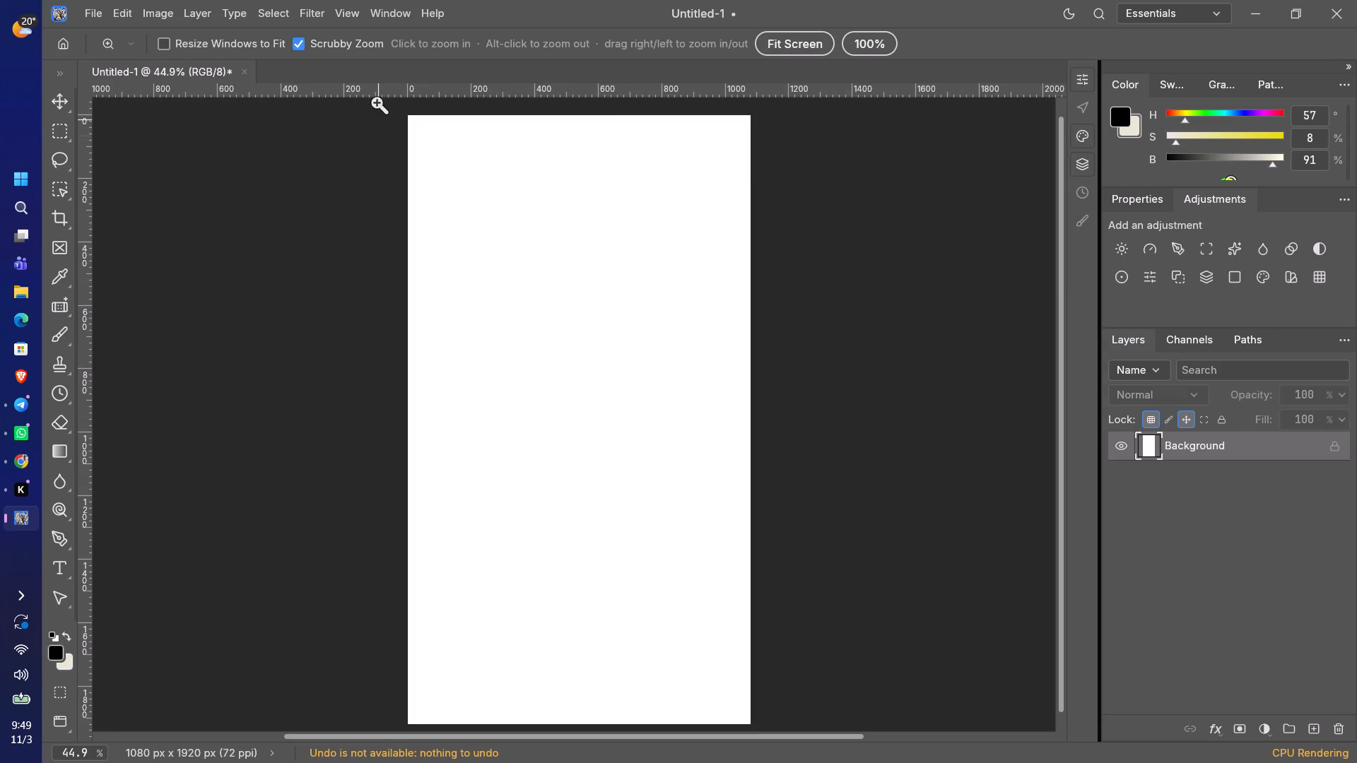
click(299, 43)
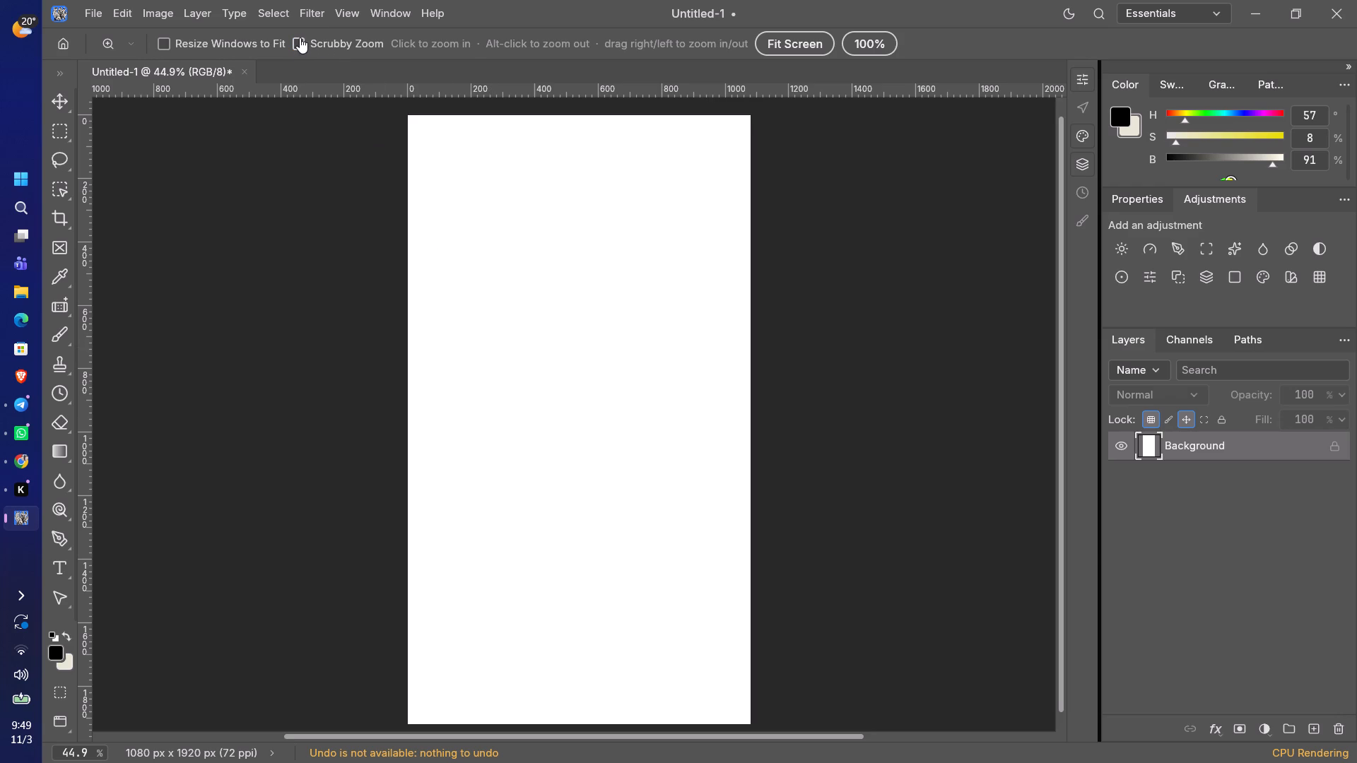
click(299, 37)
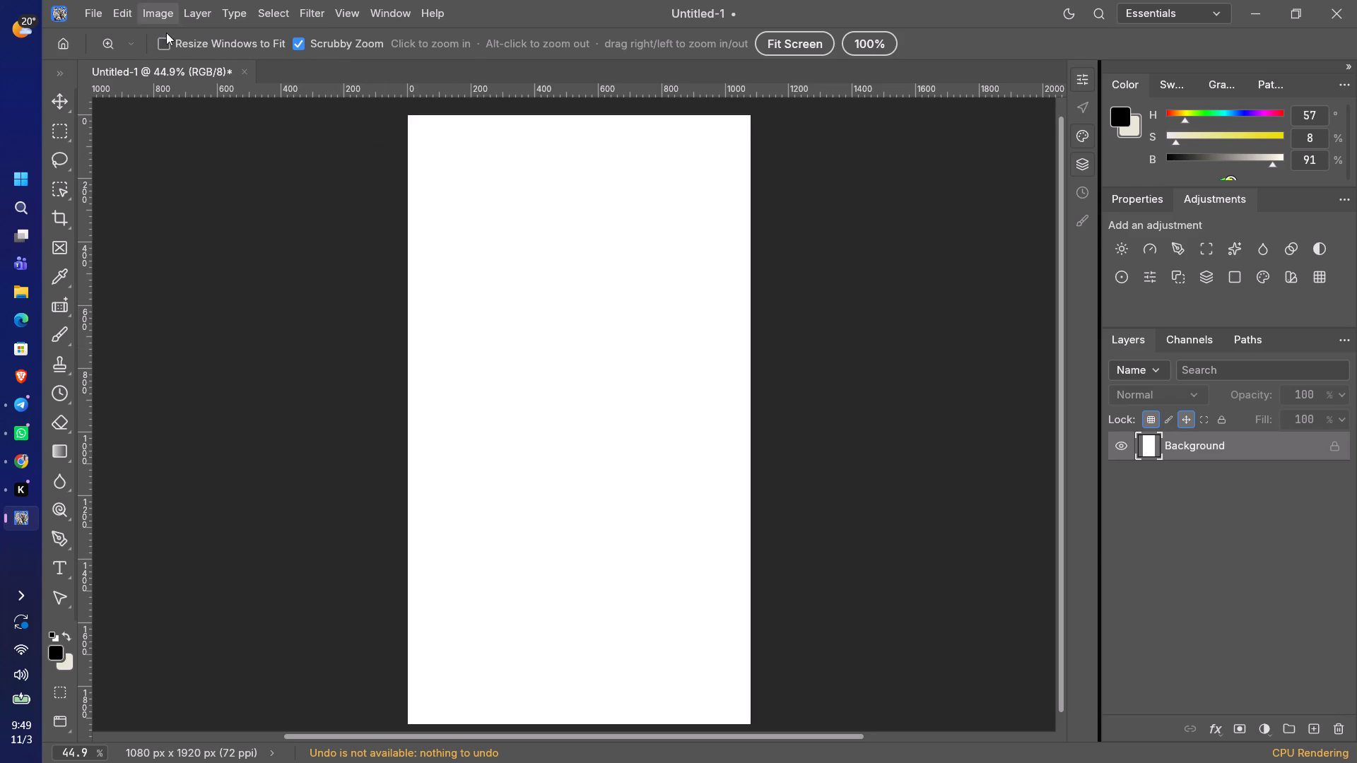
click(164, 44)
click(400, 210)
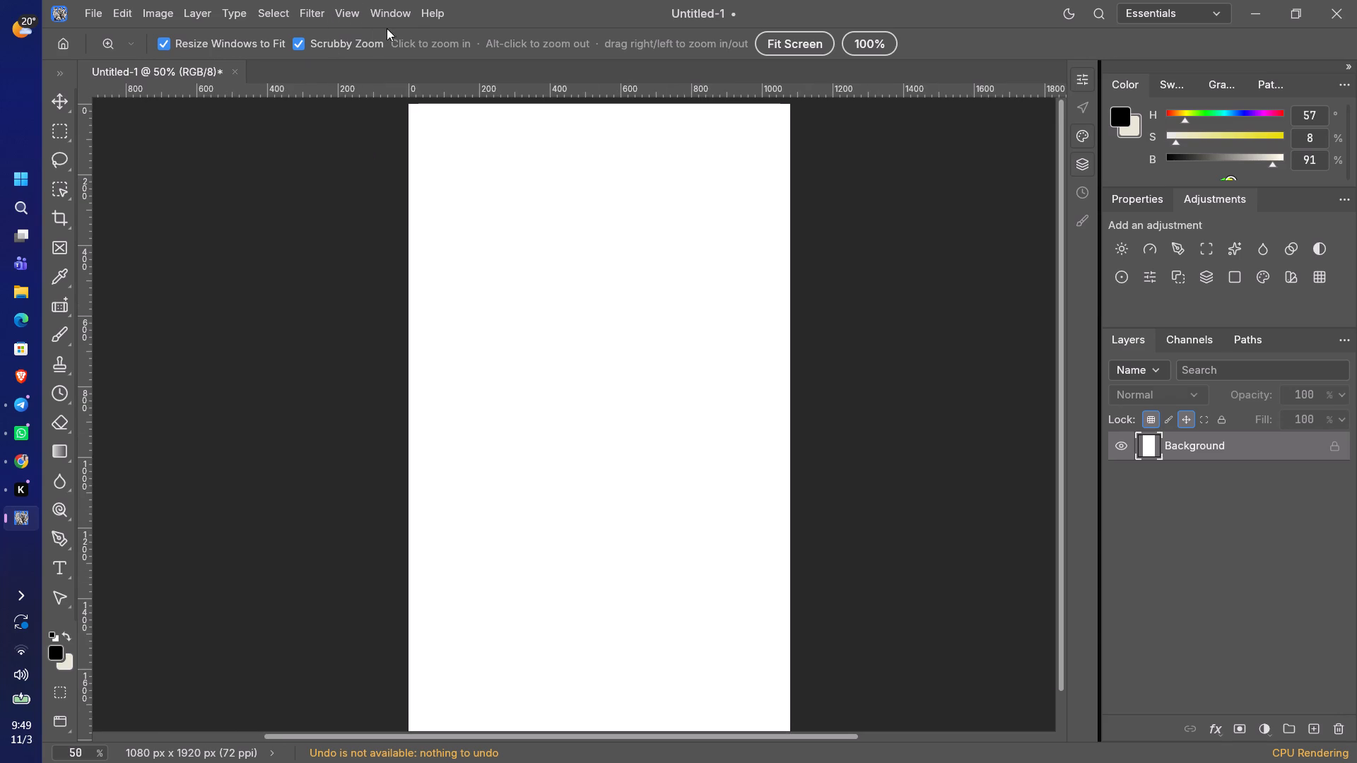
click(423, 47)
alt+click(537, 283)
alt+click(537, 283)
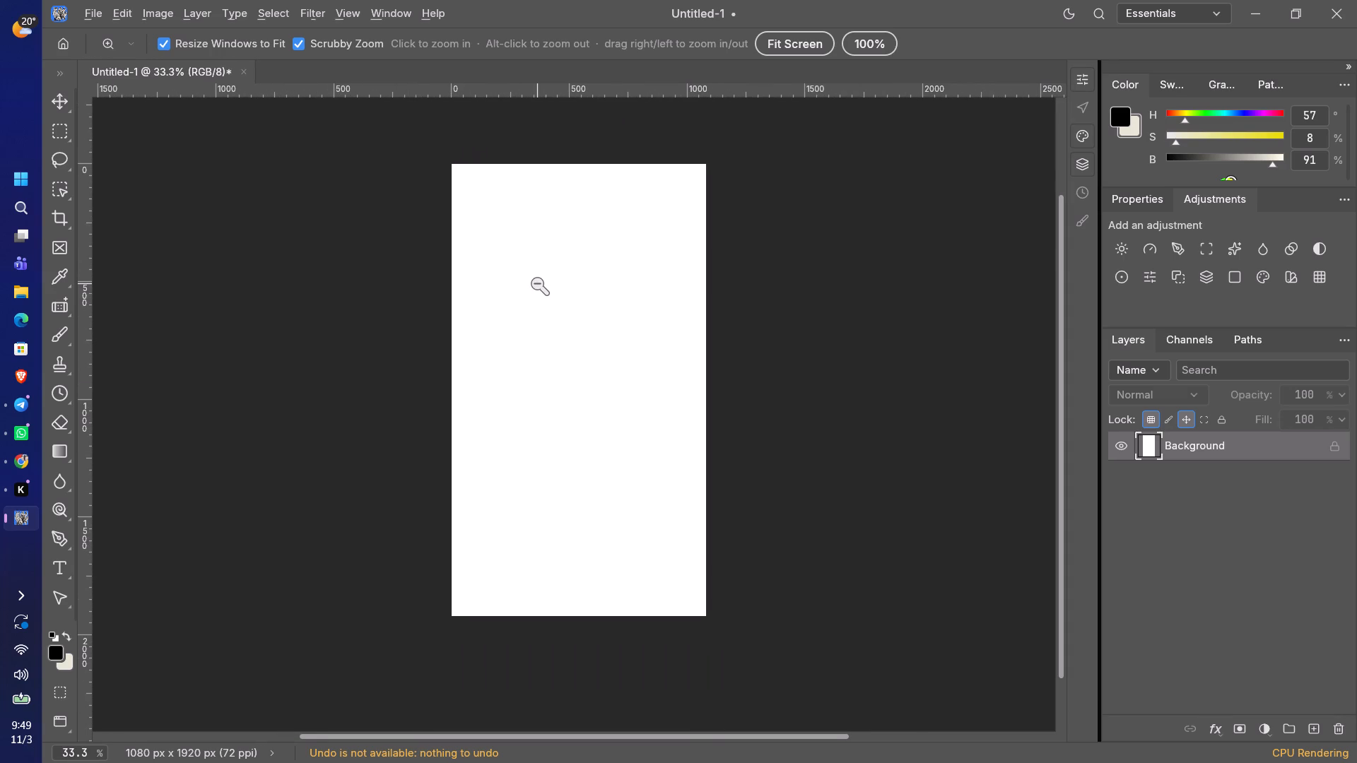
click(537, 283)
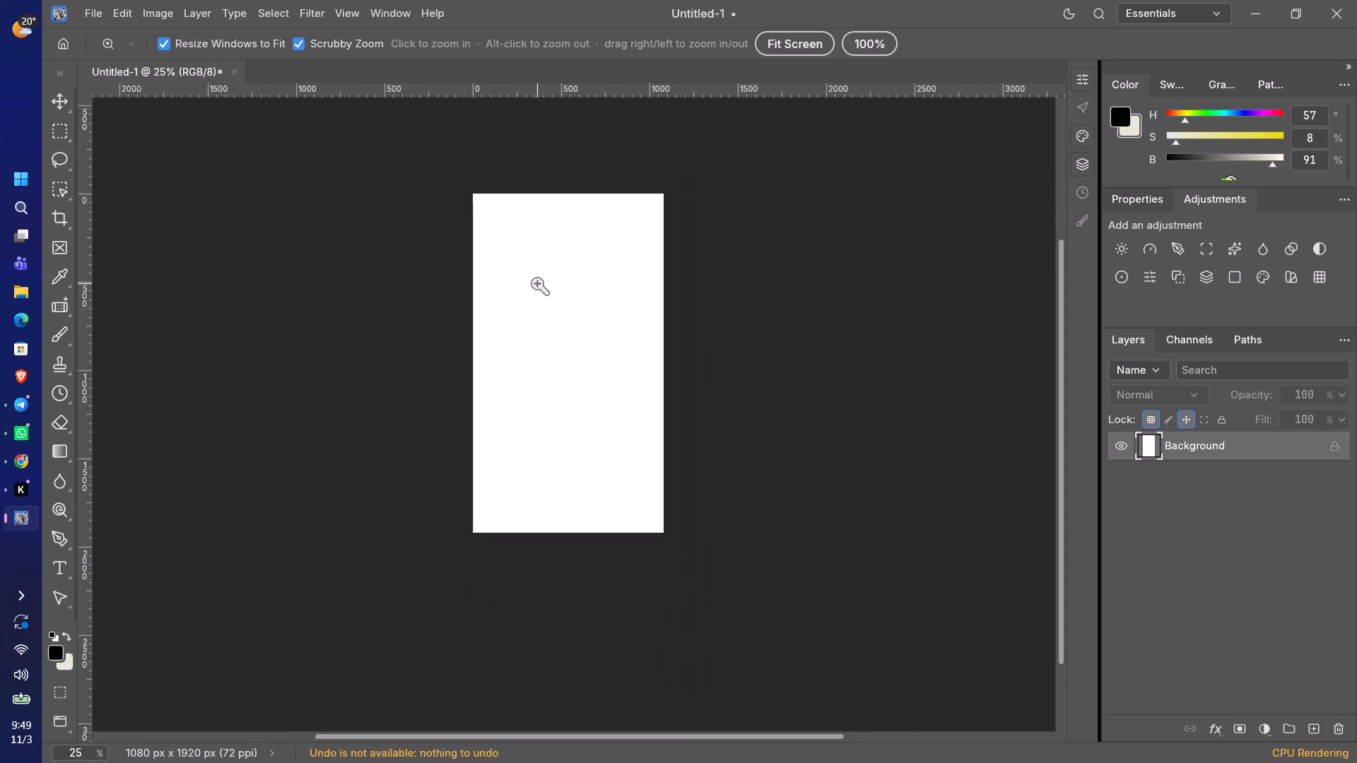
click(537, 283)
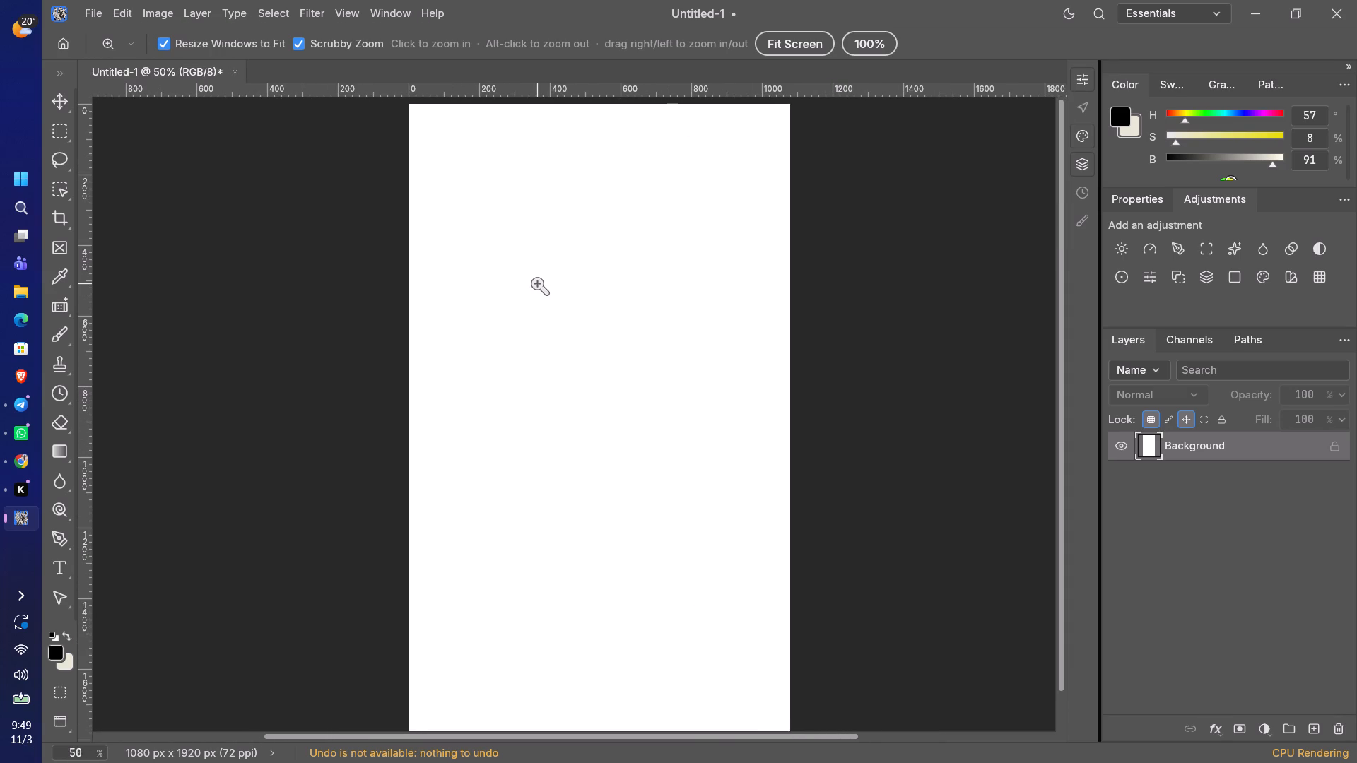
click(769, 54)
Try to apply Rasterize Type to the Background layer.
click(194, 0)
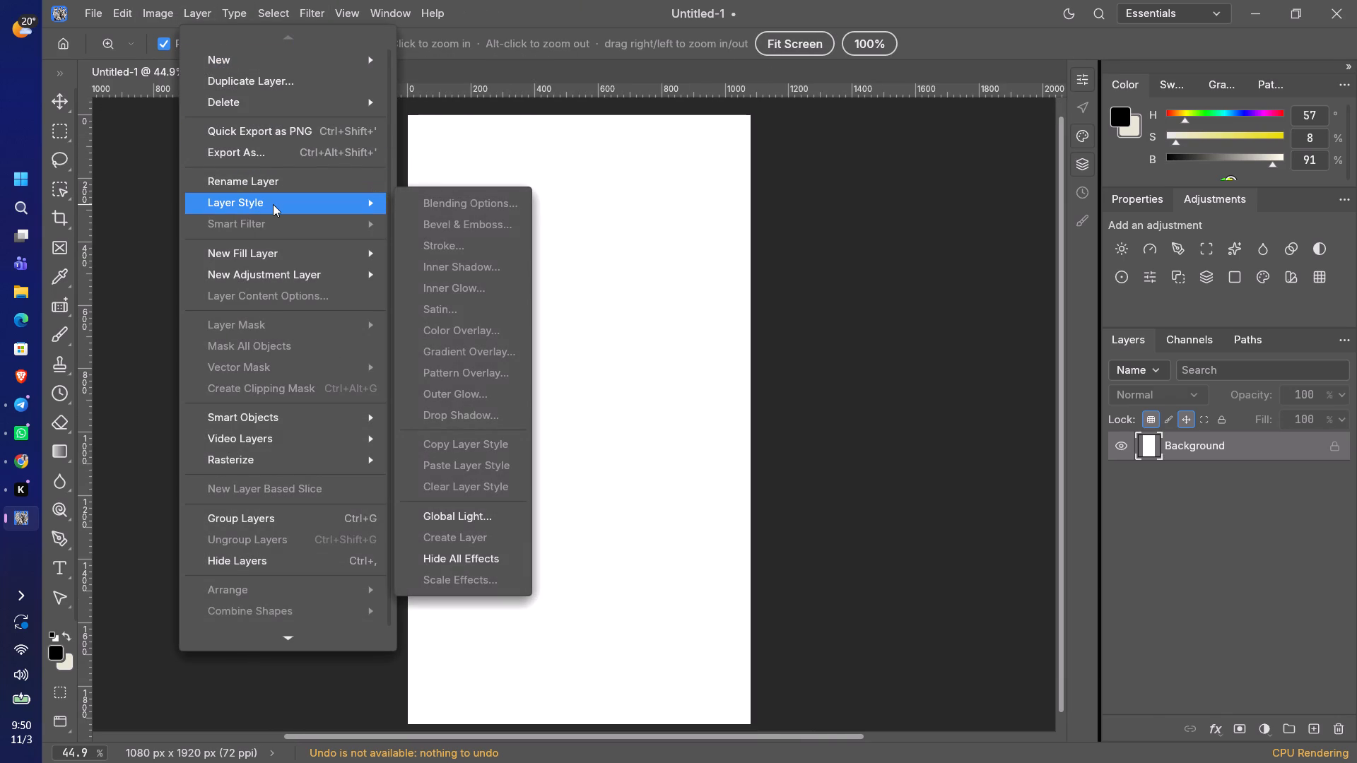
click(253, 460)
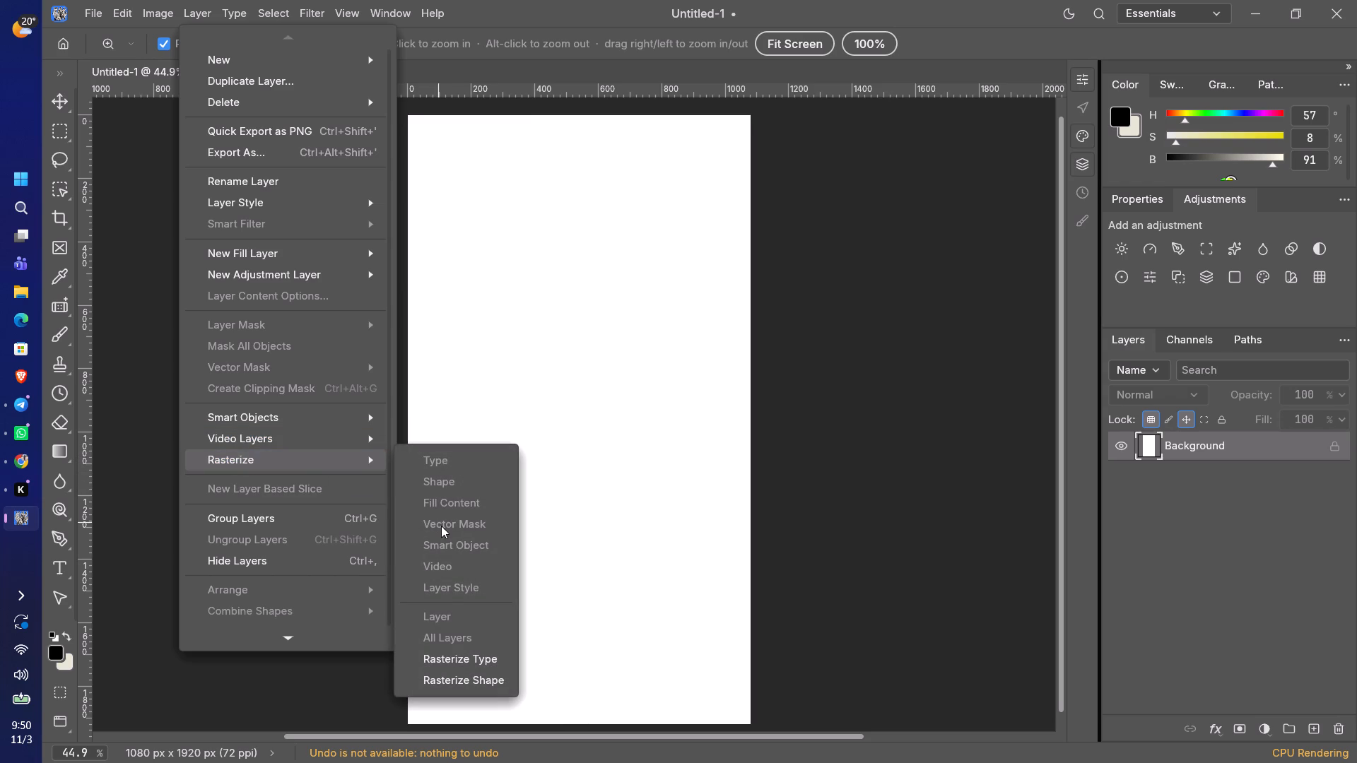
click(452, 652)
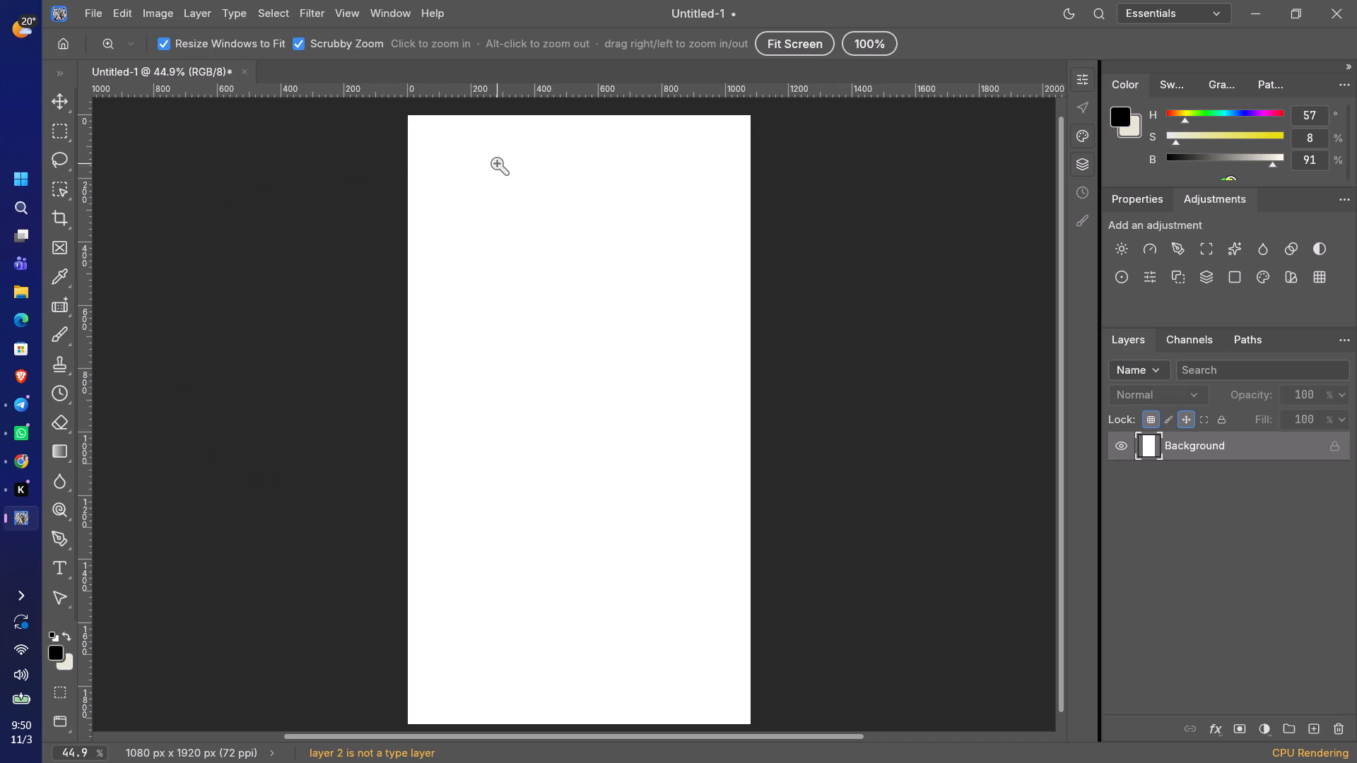
Turn off both Resize Windows to Fit and Scrubby Zoom for the Zoom tool.
click(162, 43)
click(298, 44)
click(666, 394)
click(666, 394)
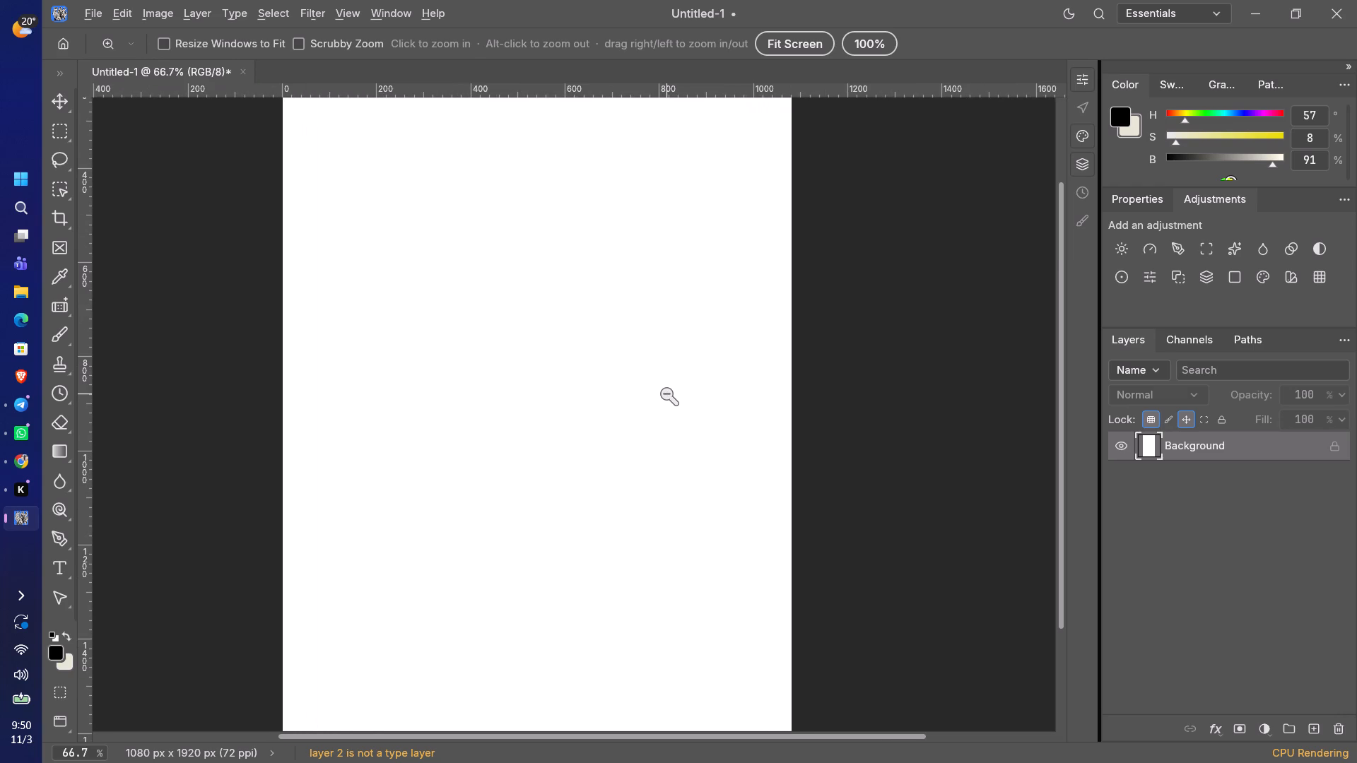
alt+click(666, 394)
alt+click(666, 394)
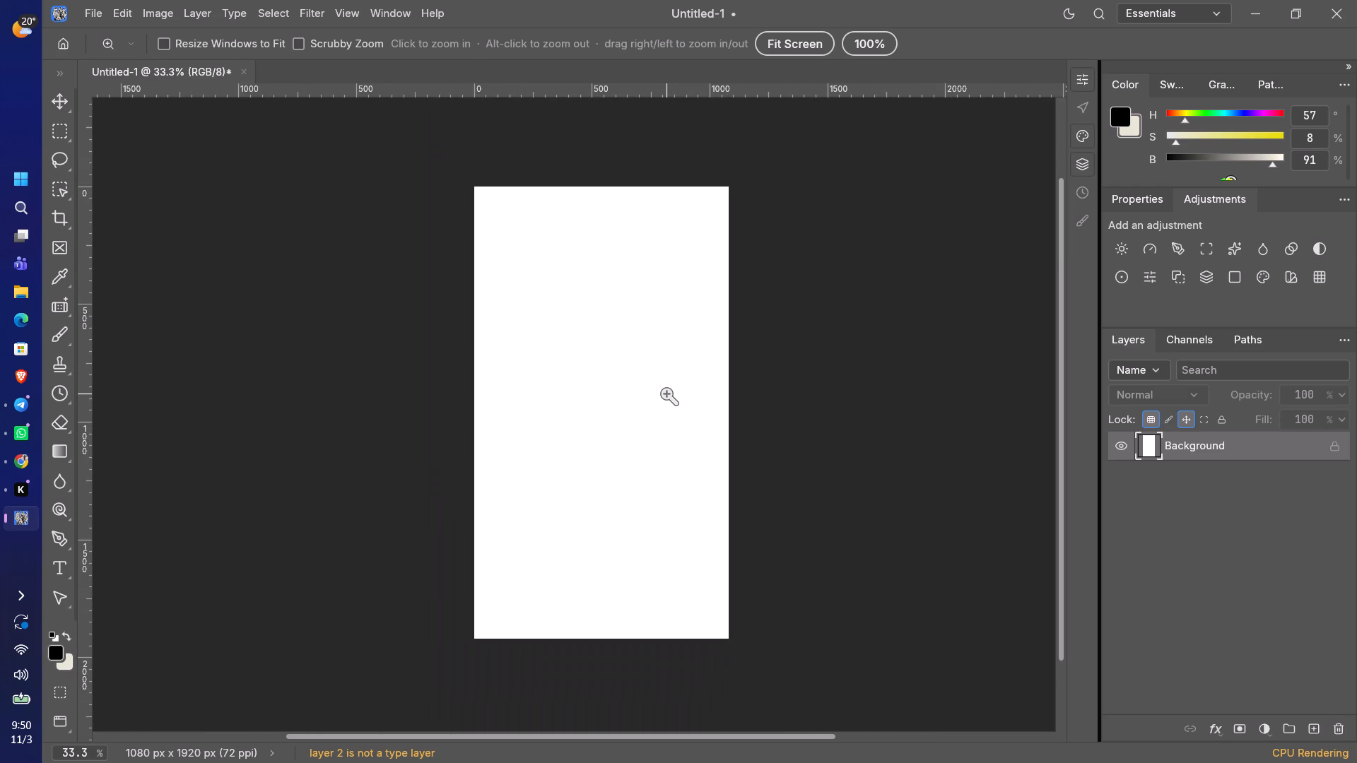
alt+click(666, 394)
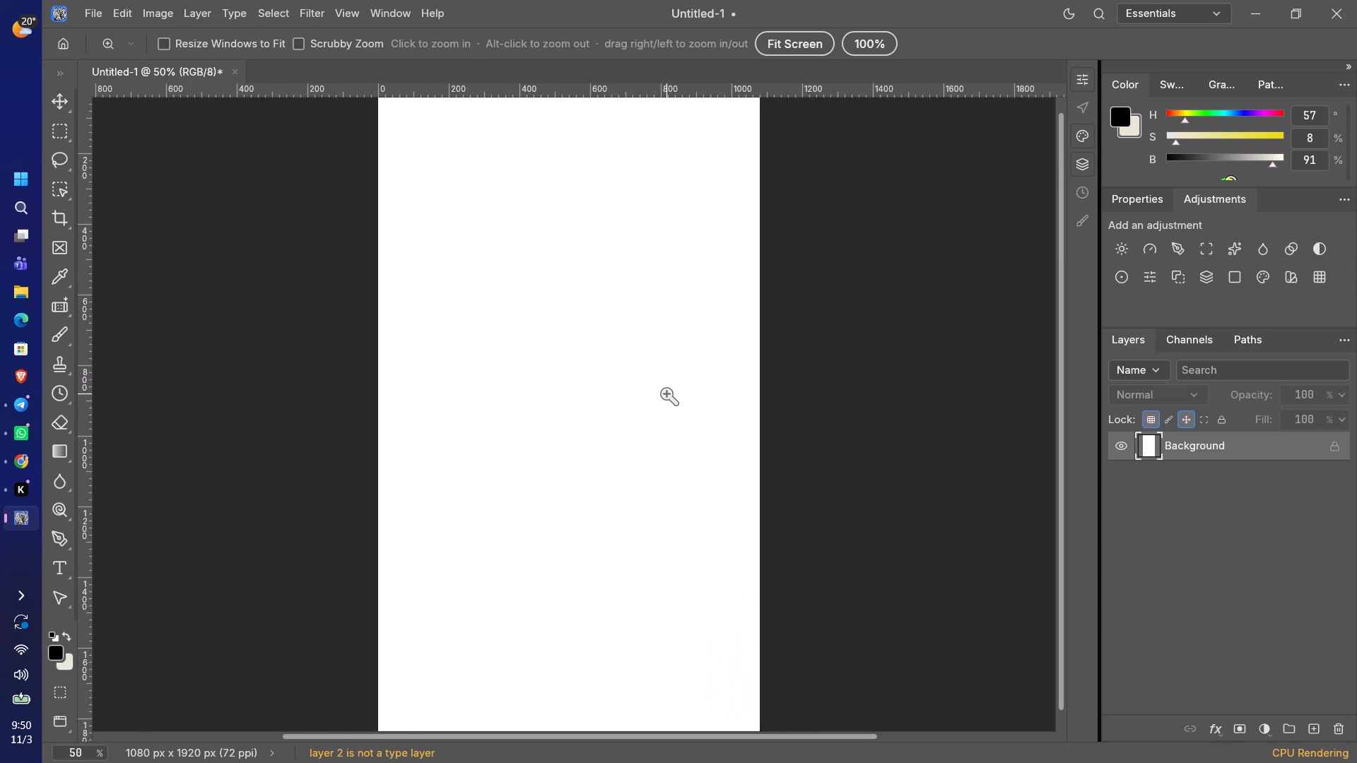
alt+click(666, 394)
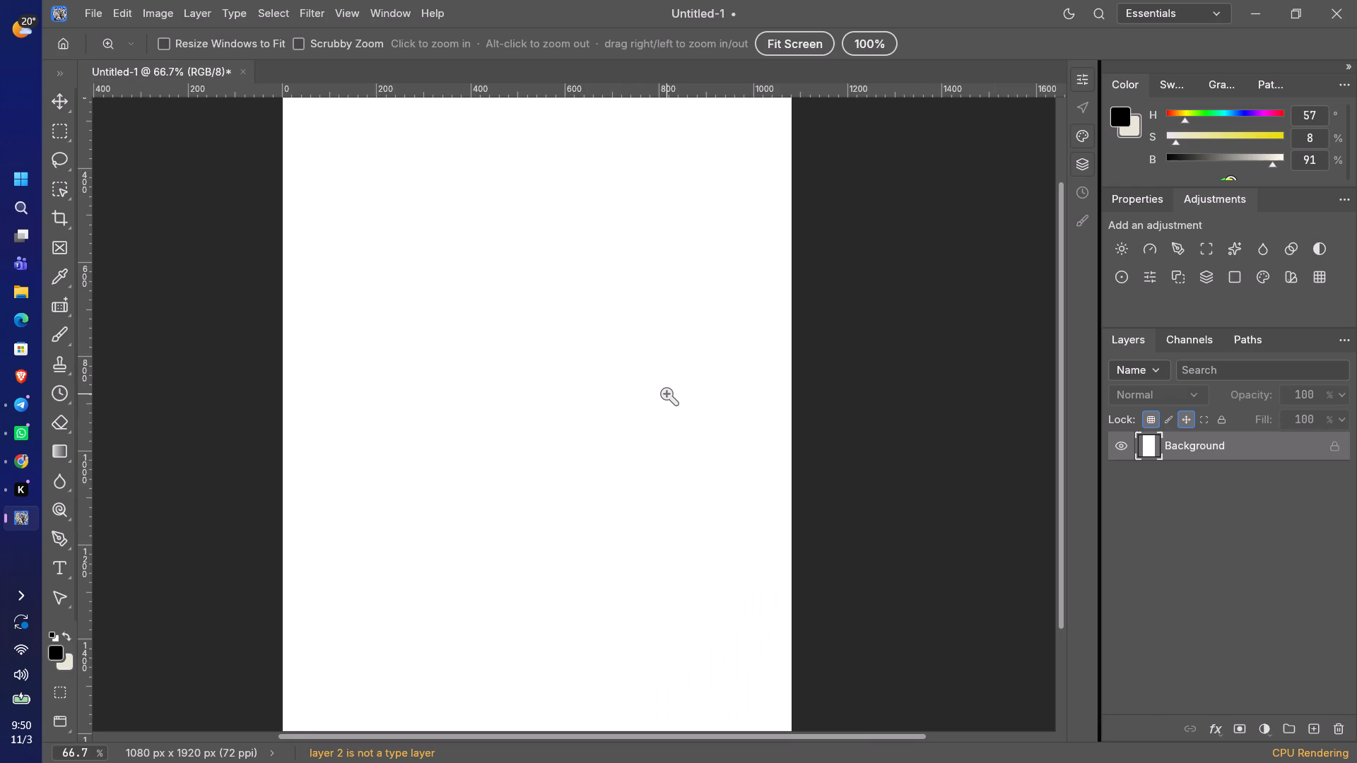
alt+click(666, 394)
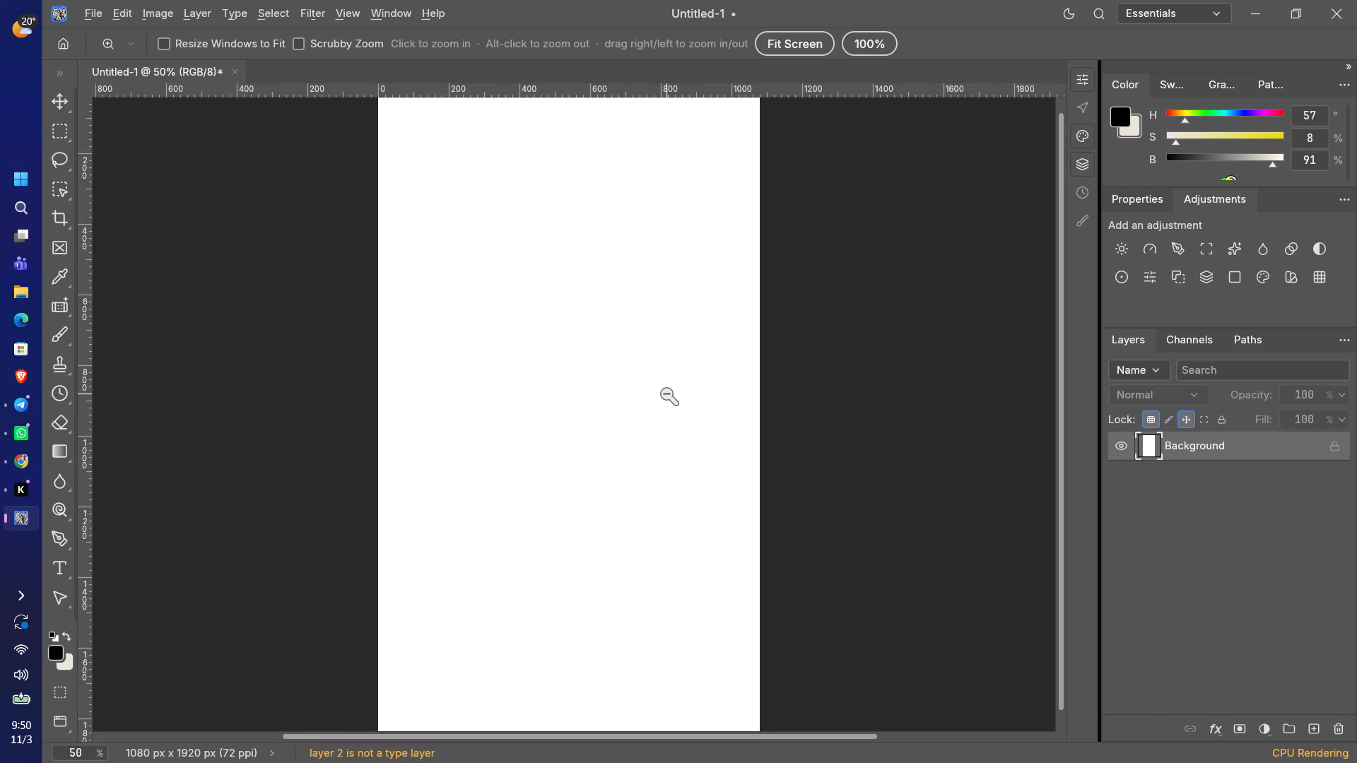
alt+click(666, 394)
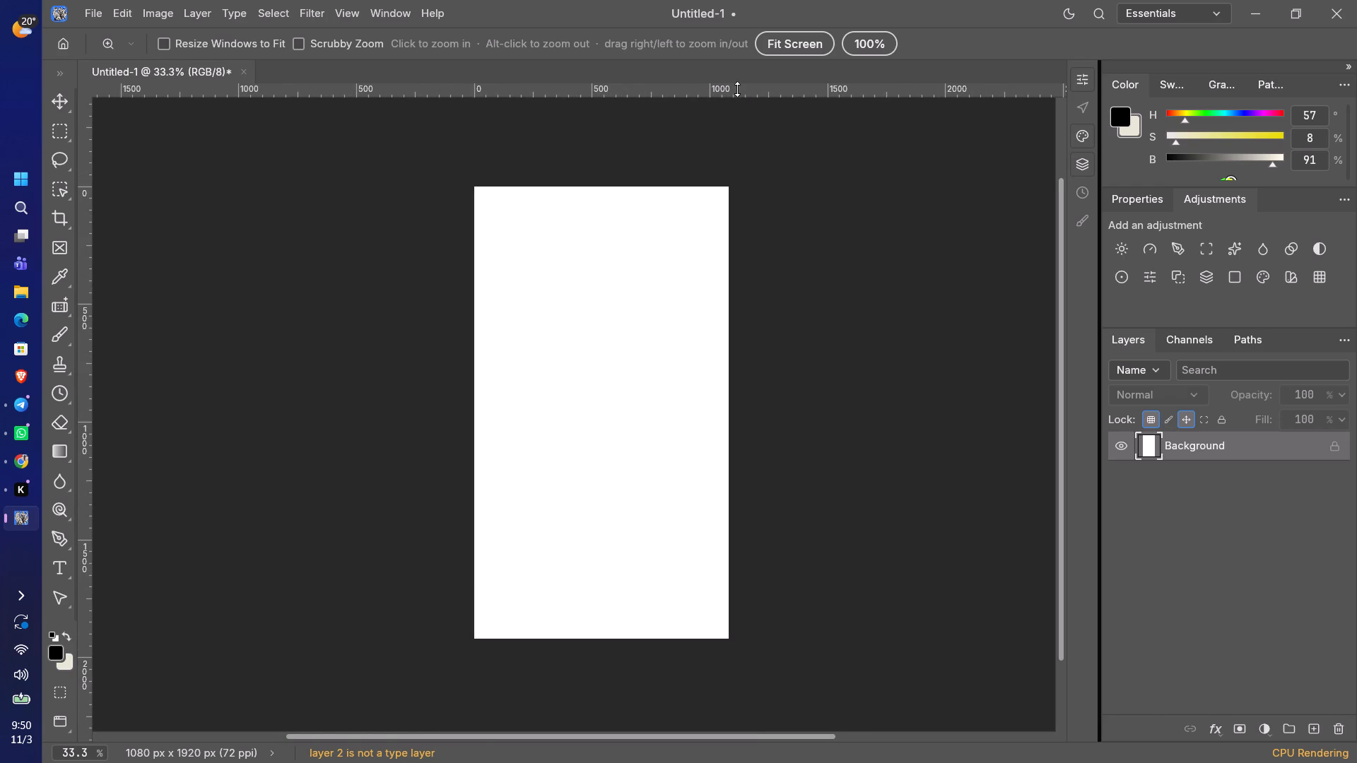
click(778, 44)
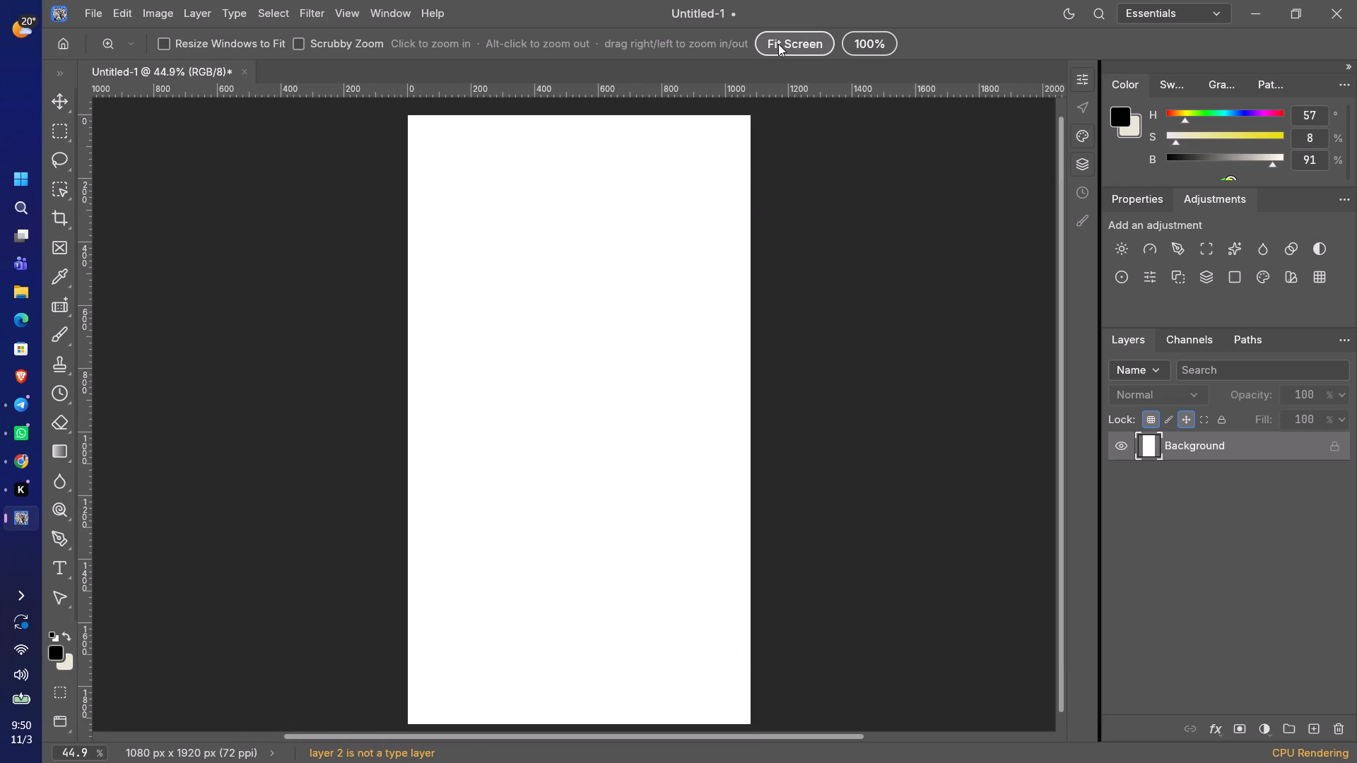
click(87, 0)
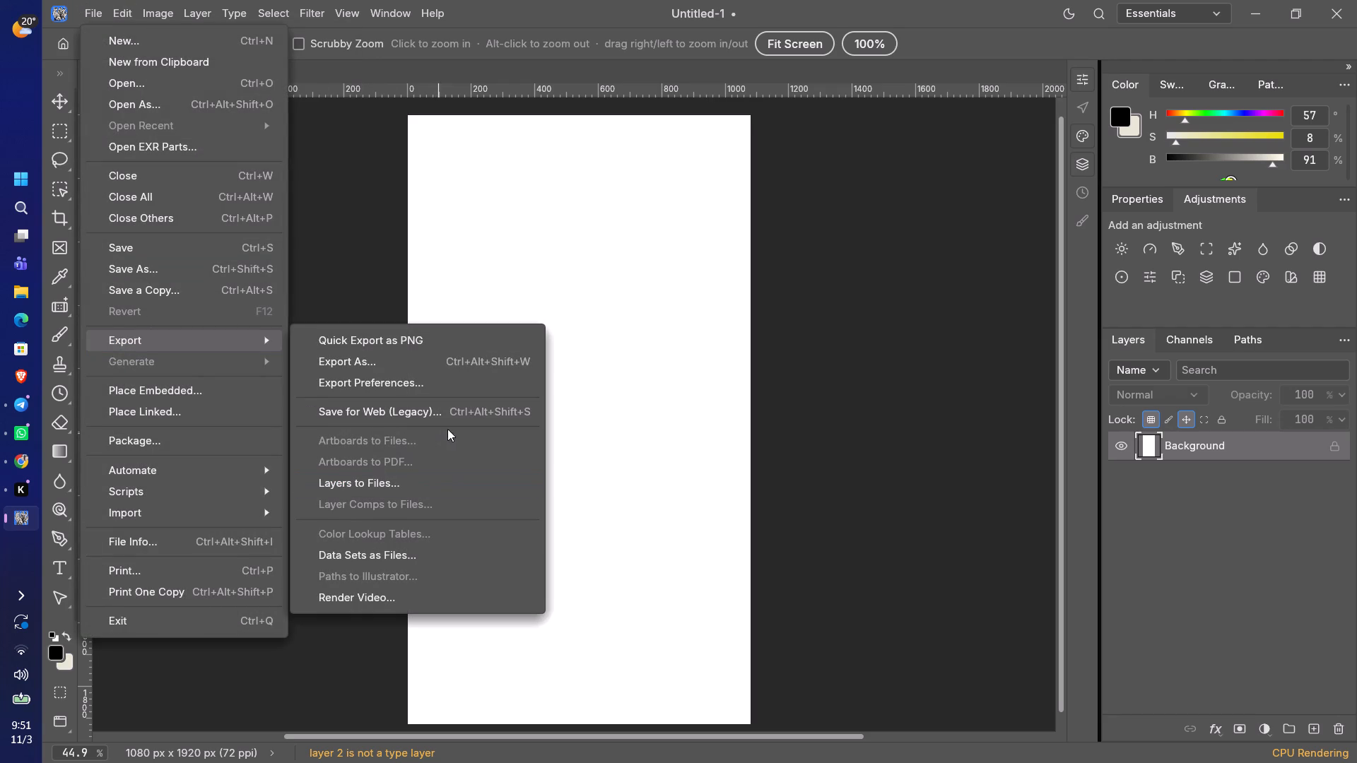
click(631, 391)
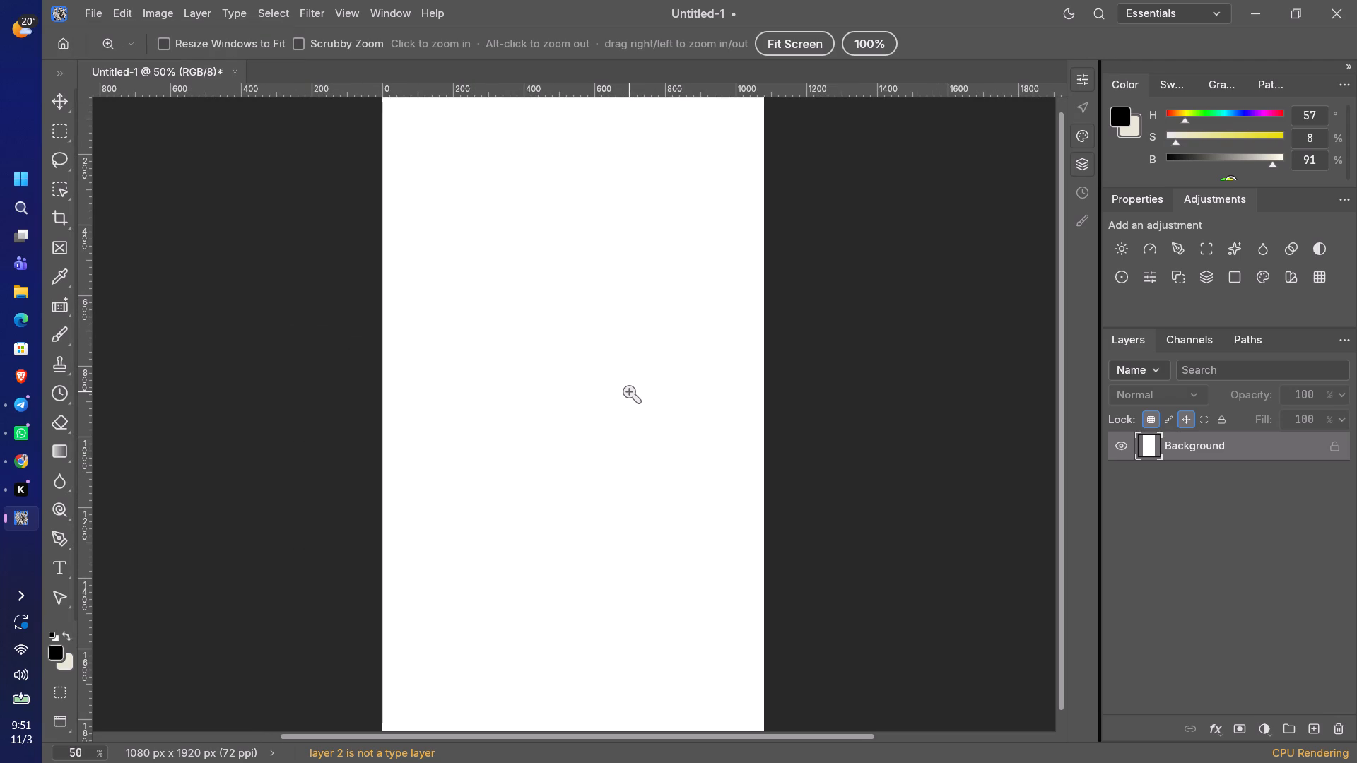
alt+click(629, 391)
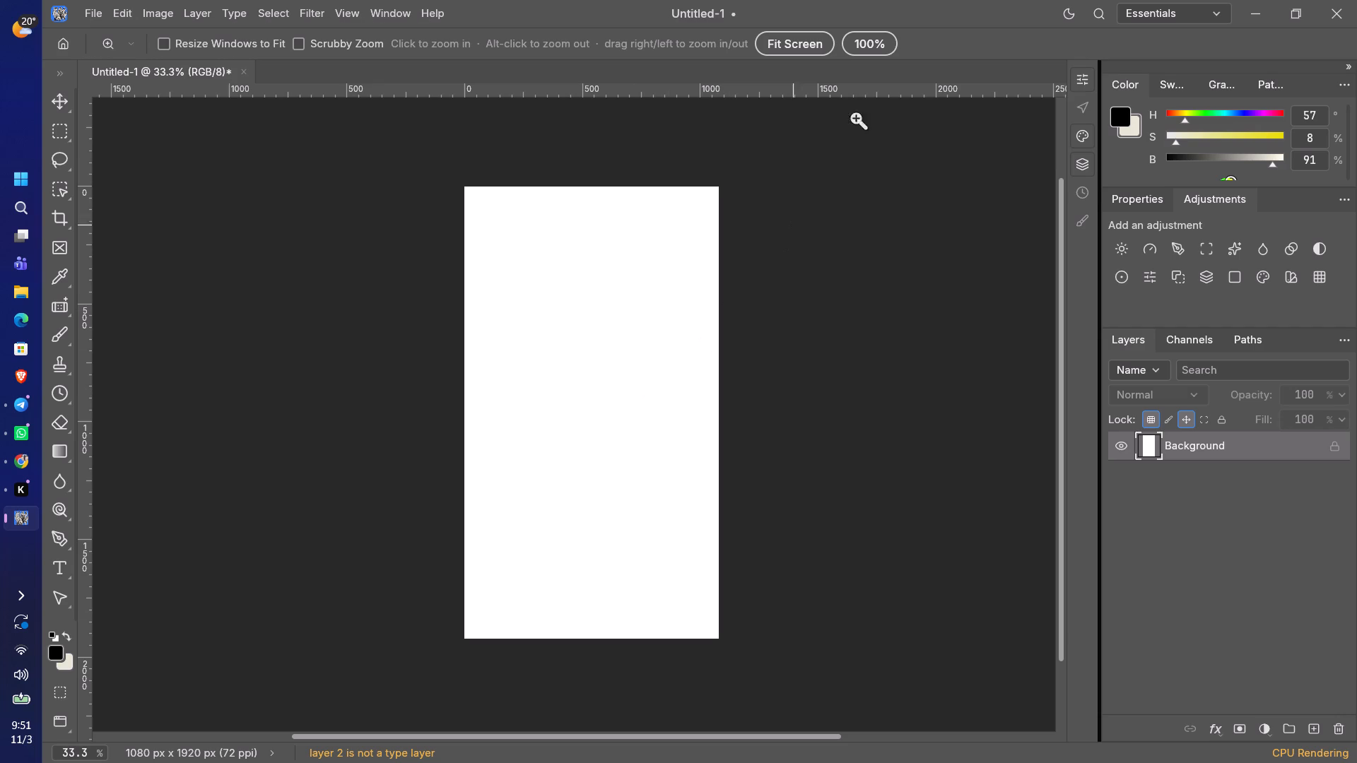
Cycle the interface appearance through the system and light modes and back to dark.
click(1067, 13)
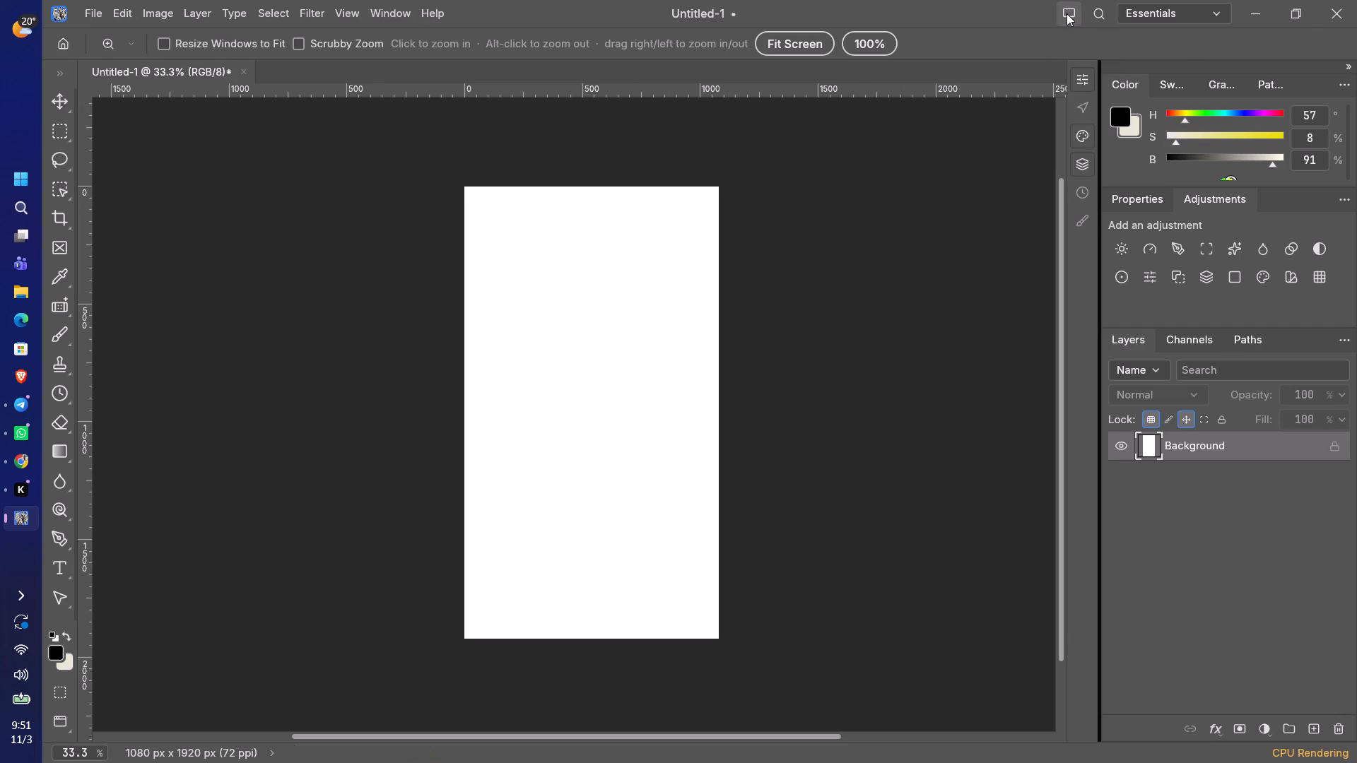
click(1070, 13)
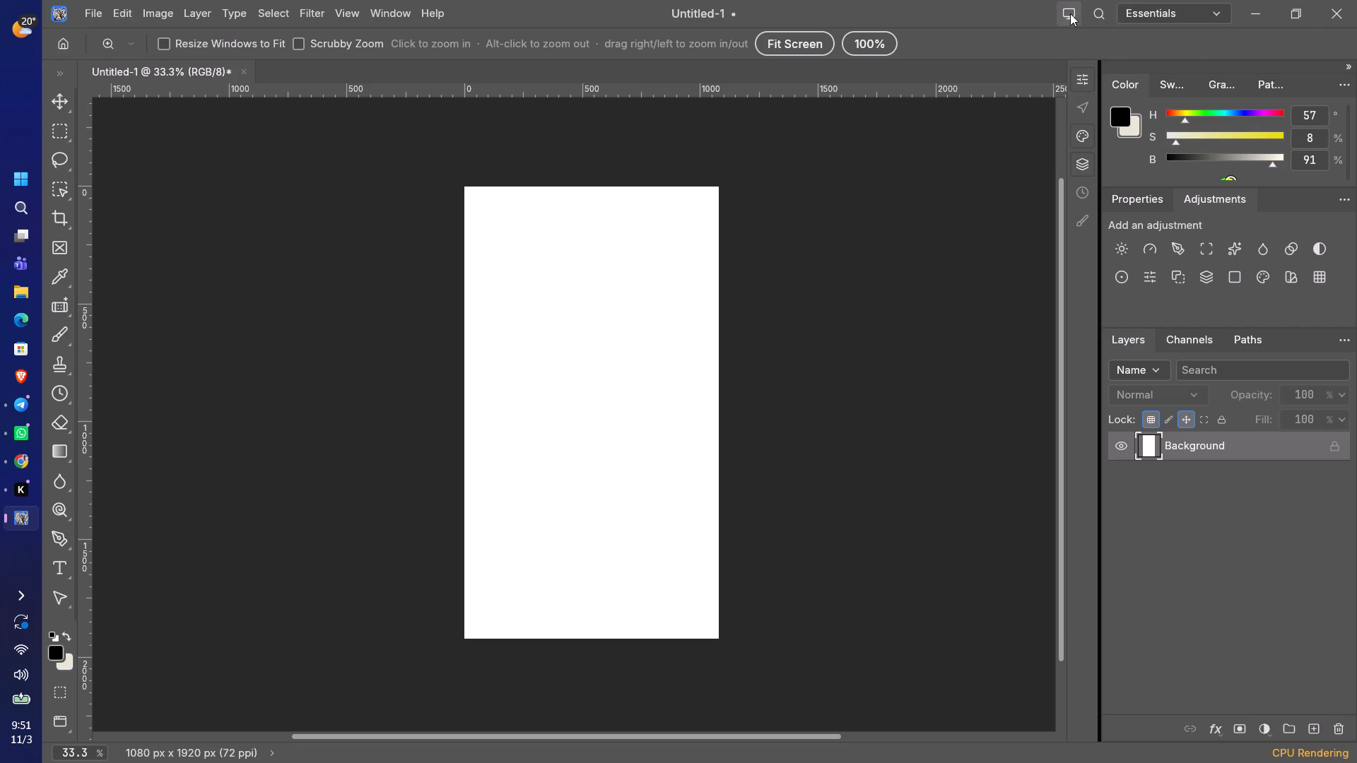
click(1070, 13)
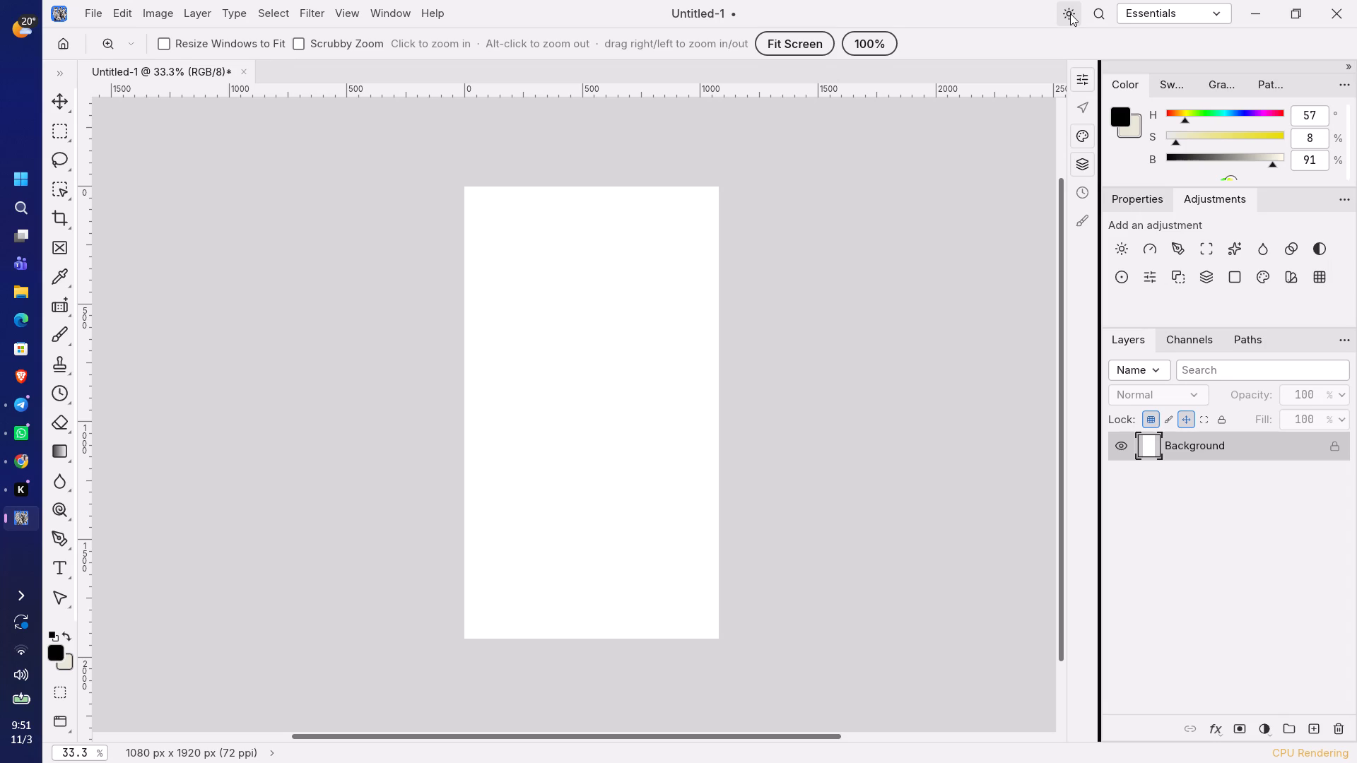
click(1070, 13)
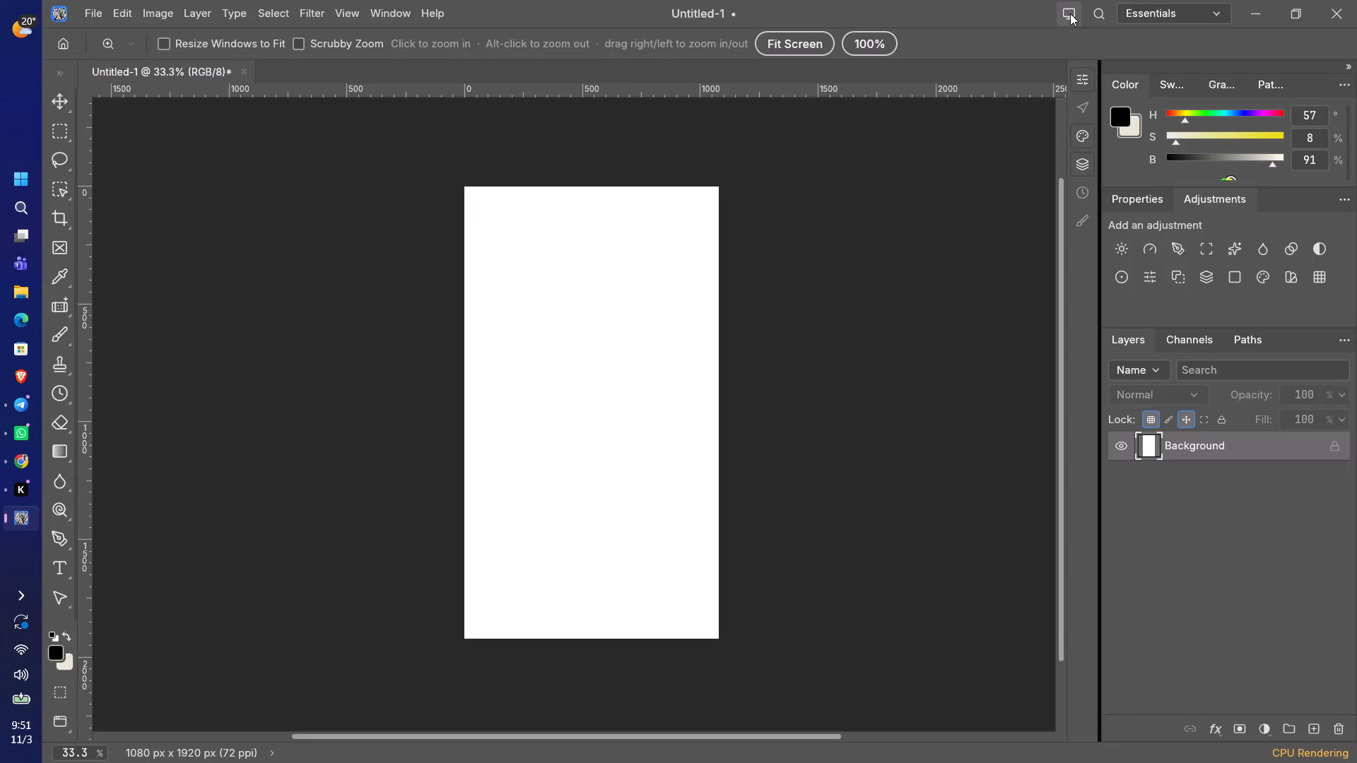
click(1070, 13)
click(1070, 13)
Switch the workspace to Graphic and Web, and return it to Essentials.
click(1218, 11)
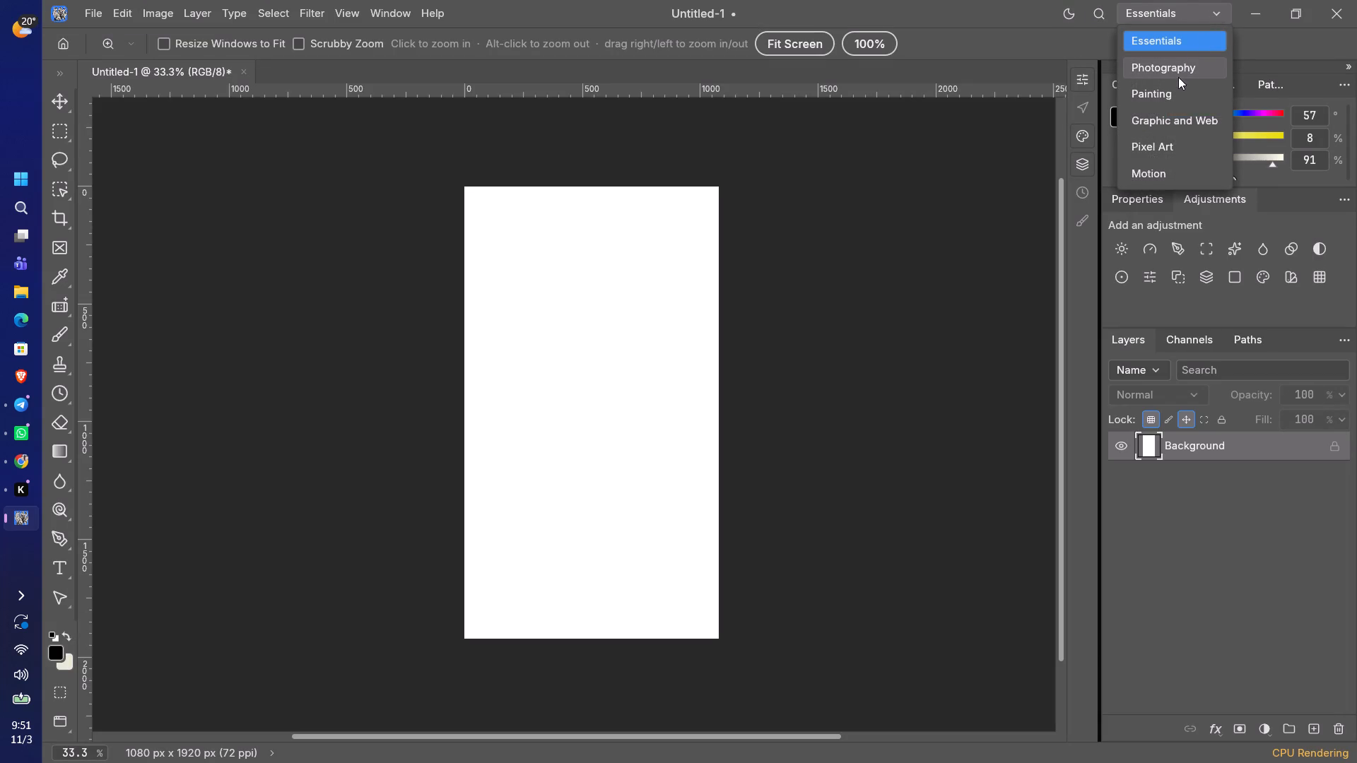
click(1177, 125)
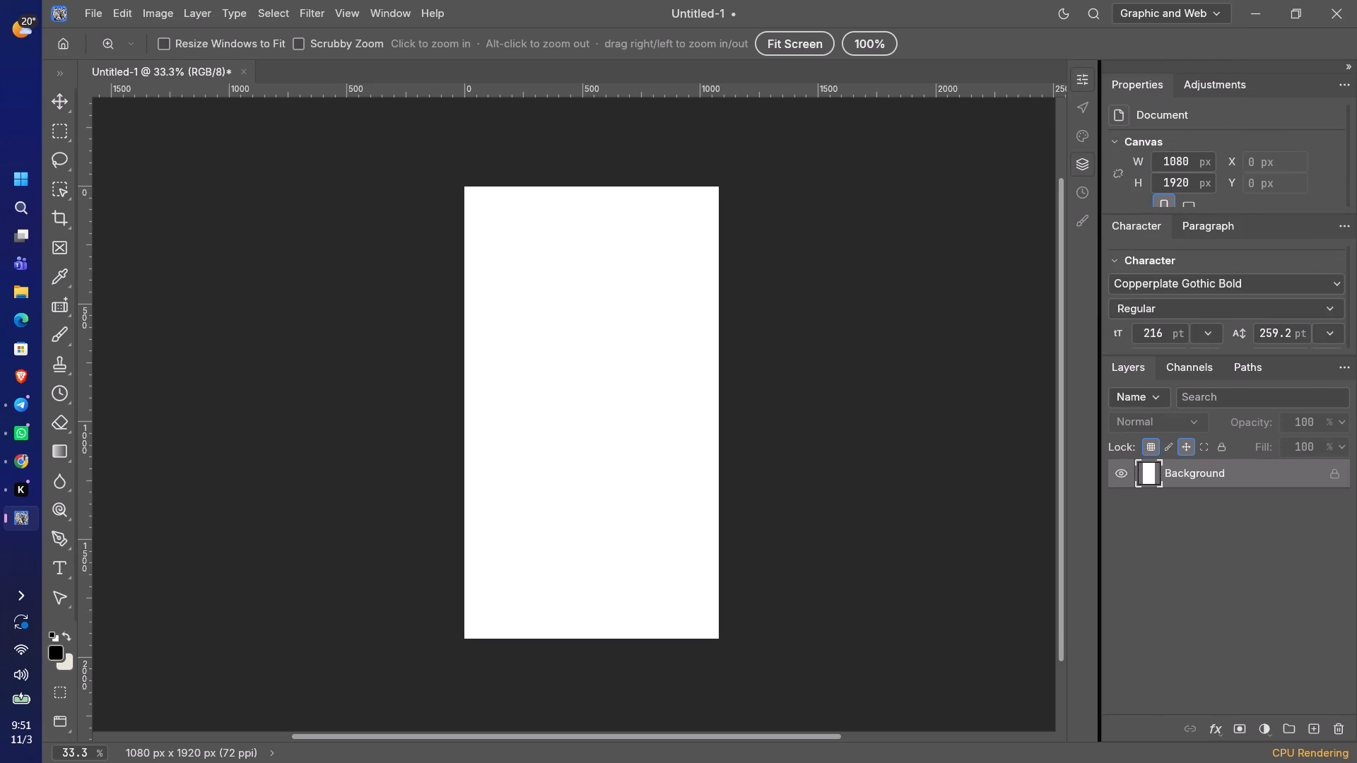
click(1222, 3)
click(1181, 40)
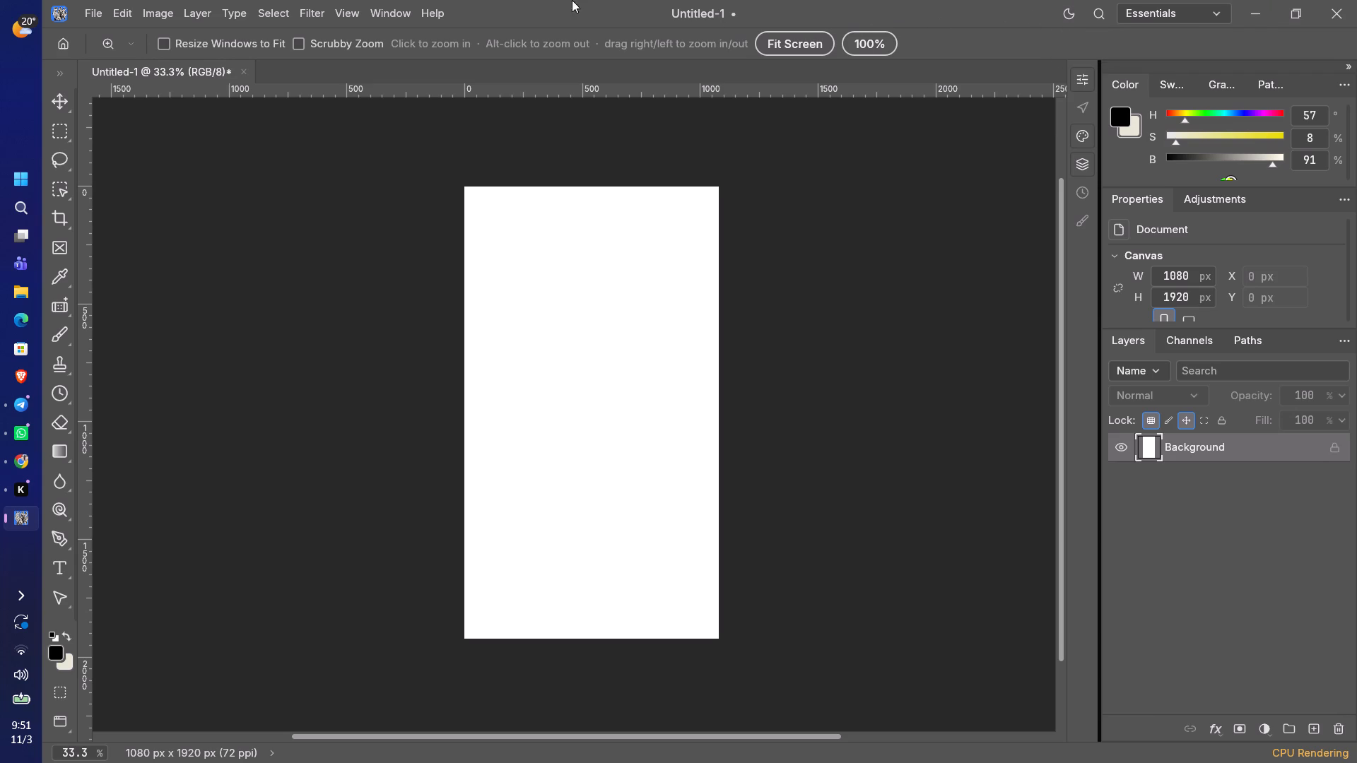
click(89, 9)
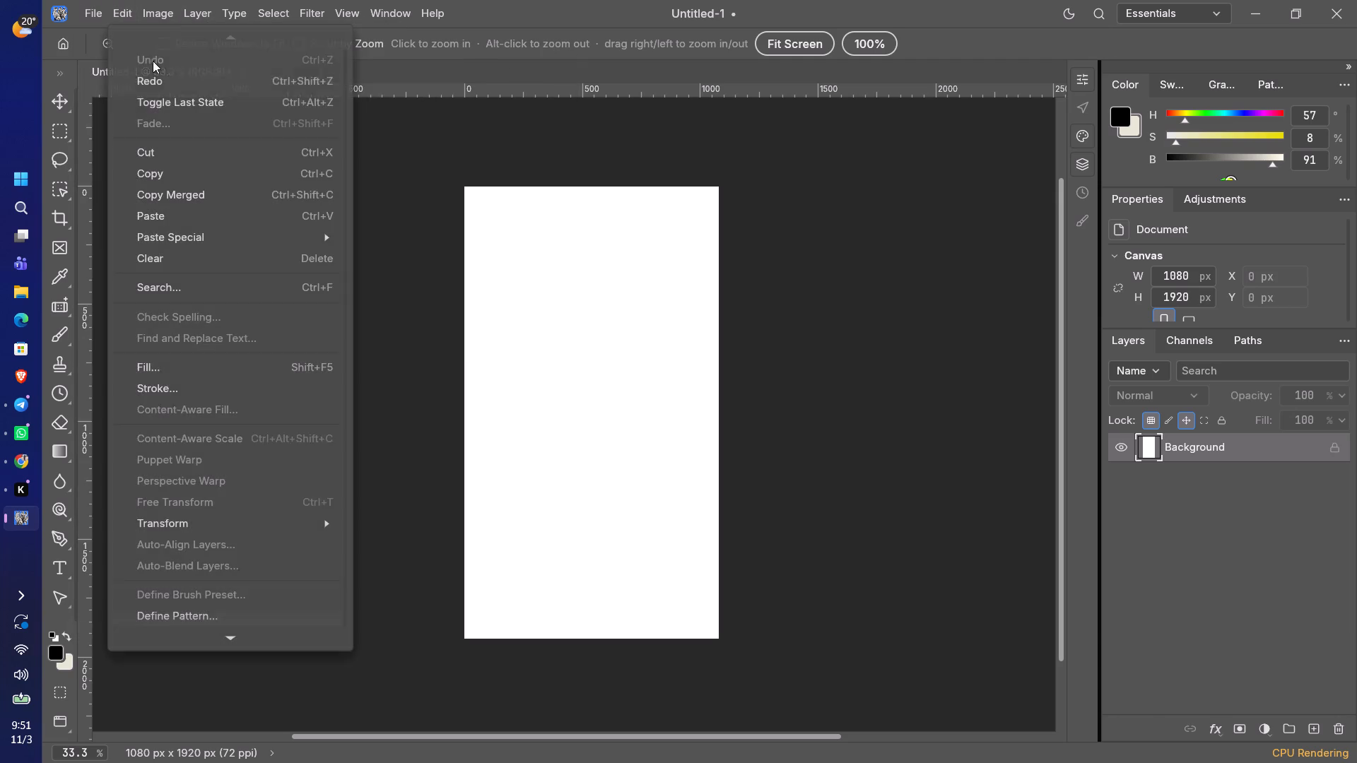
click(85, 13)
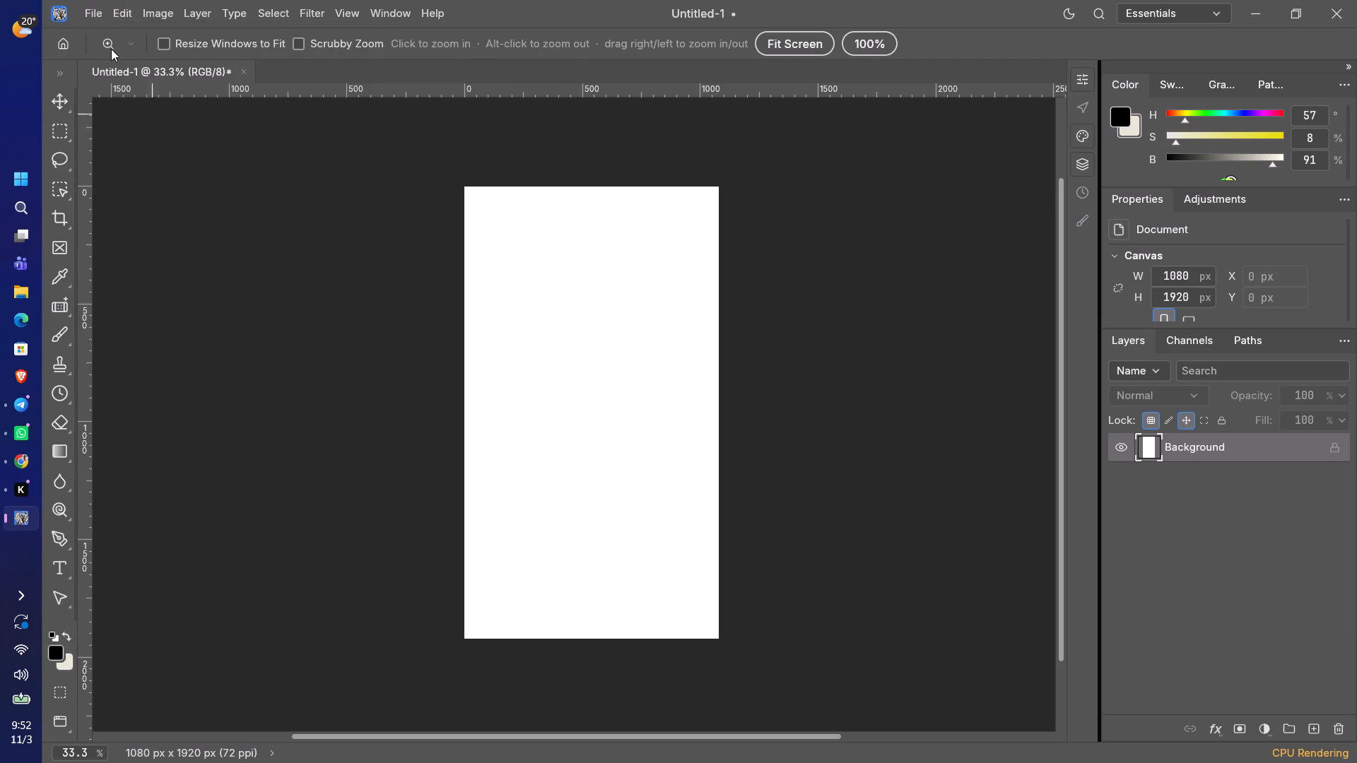
Place the lemon slice image, the Stunning bubble letter fonts JPG from Downloads, as an embedded object.
click(90, 1)
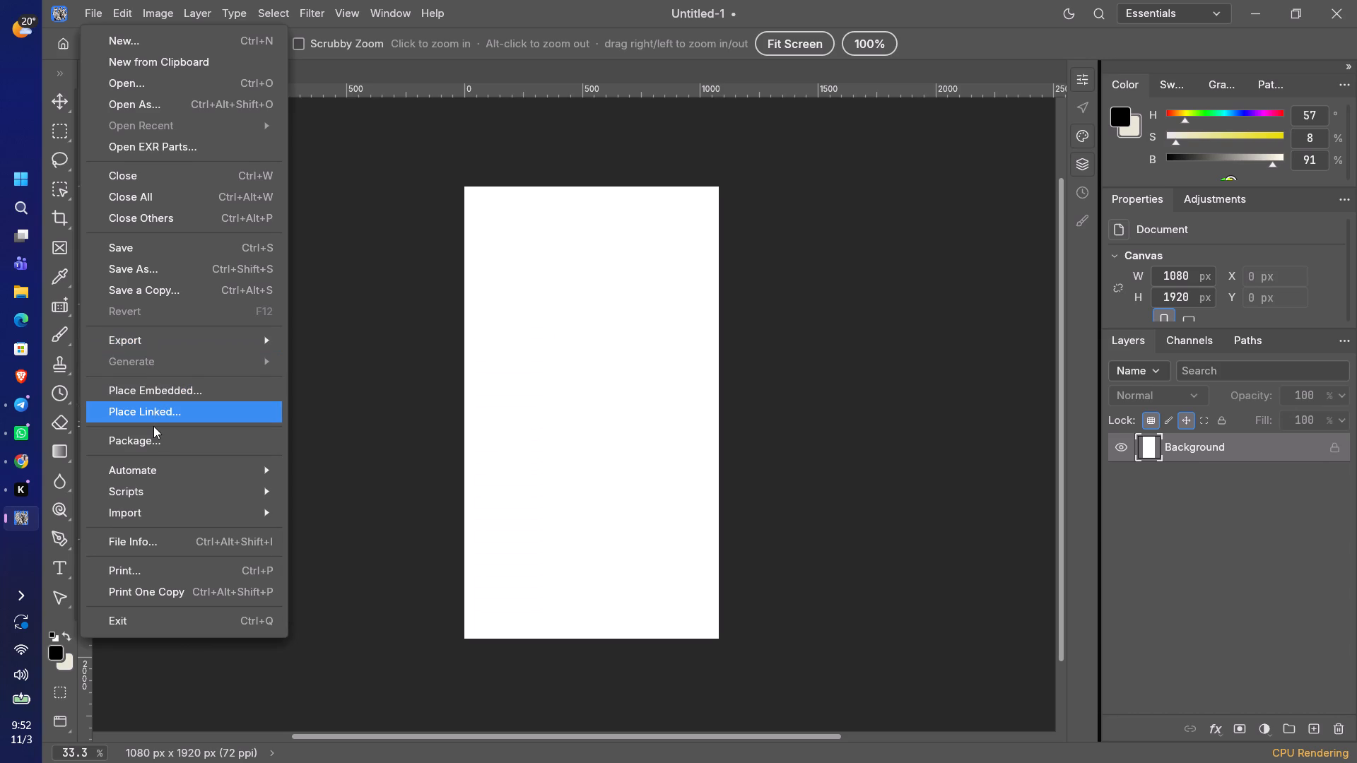
click(176, 396)
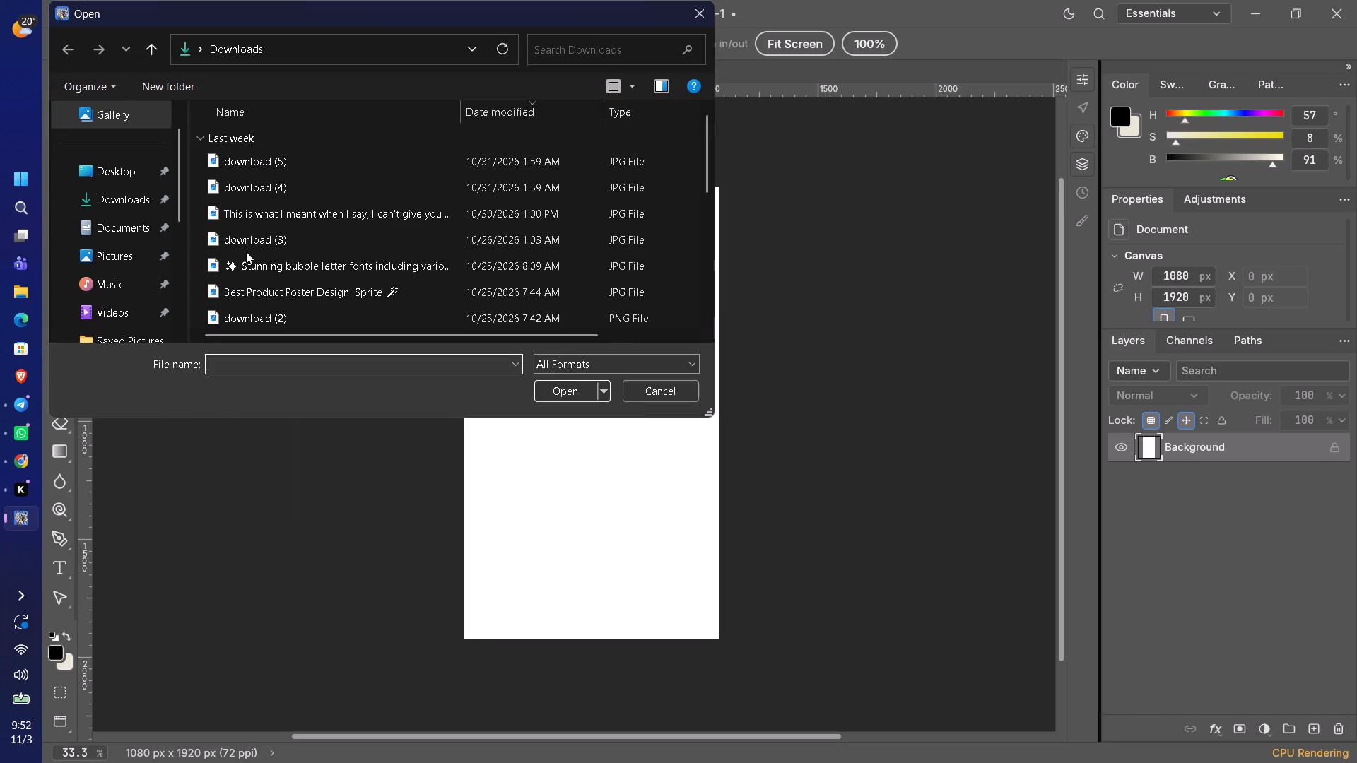
double_click(287, 266)
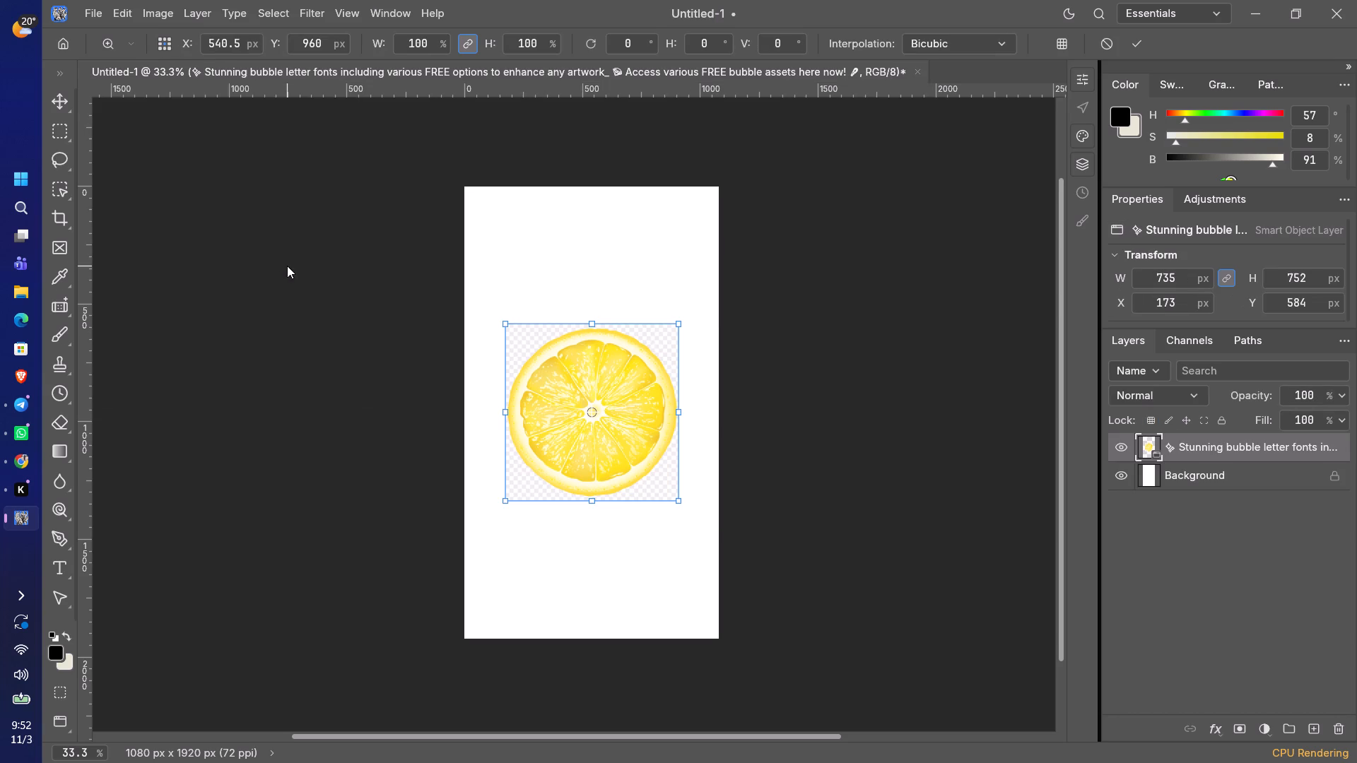
Move the lemon slice so its centre sits on the canvas's lower-left corner at X 0, Y 1920 px, and commit the transform.
drag(577, 407, 459, 634)
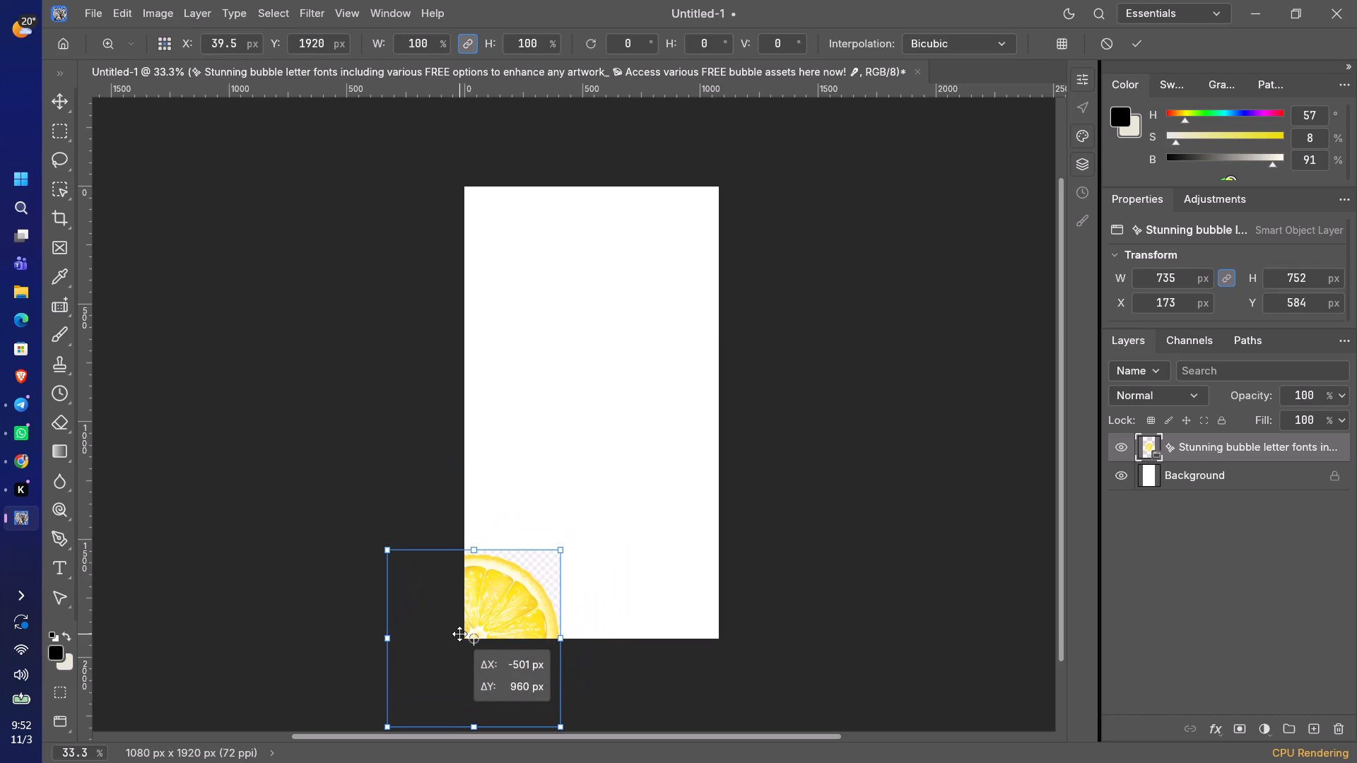
drag(459, 634, 458, 641)
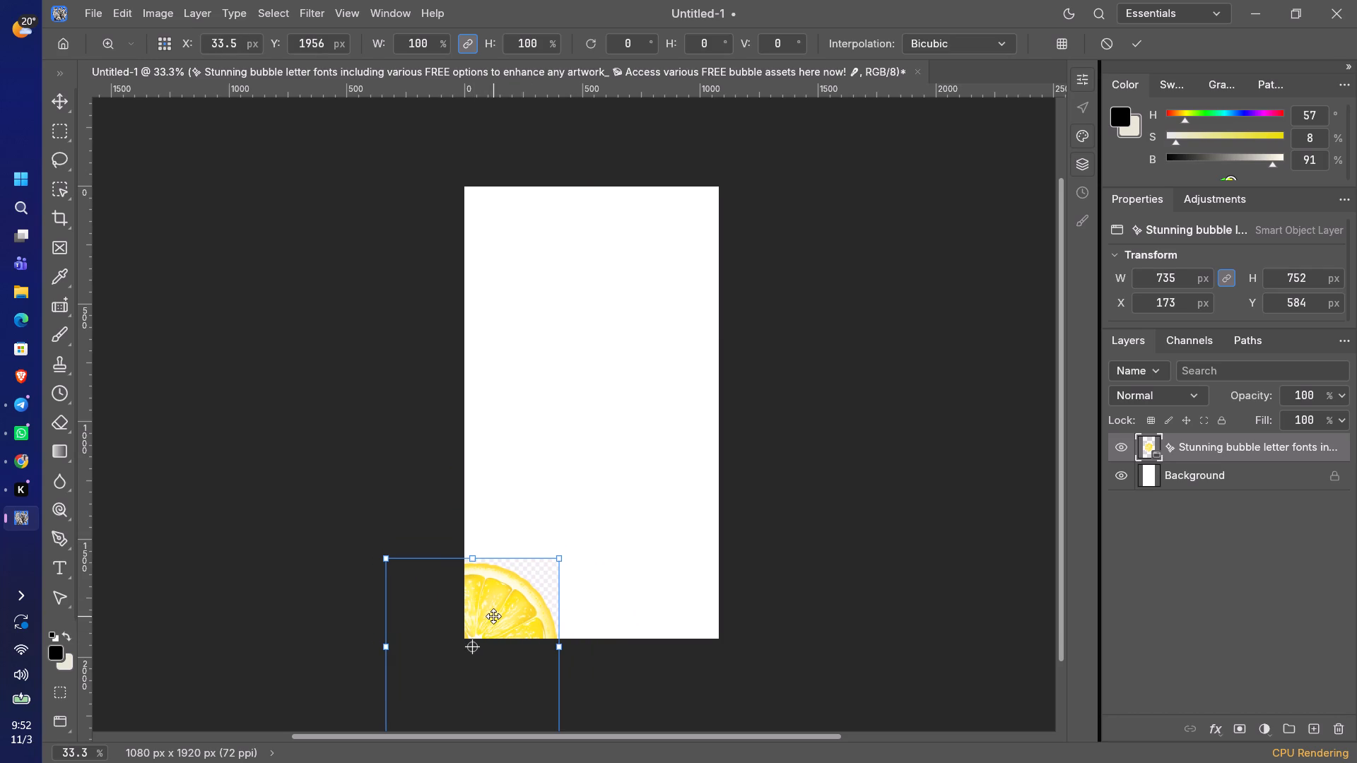
drag(493, 616, 491, 596)
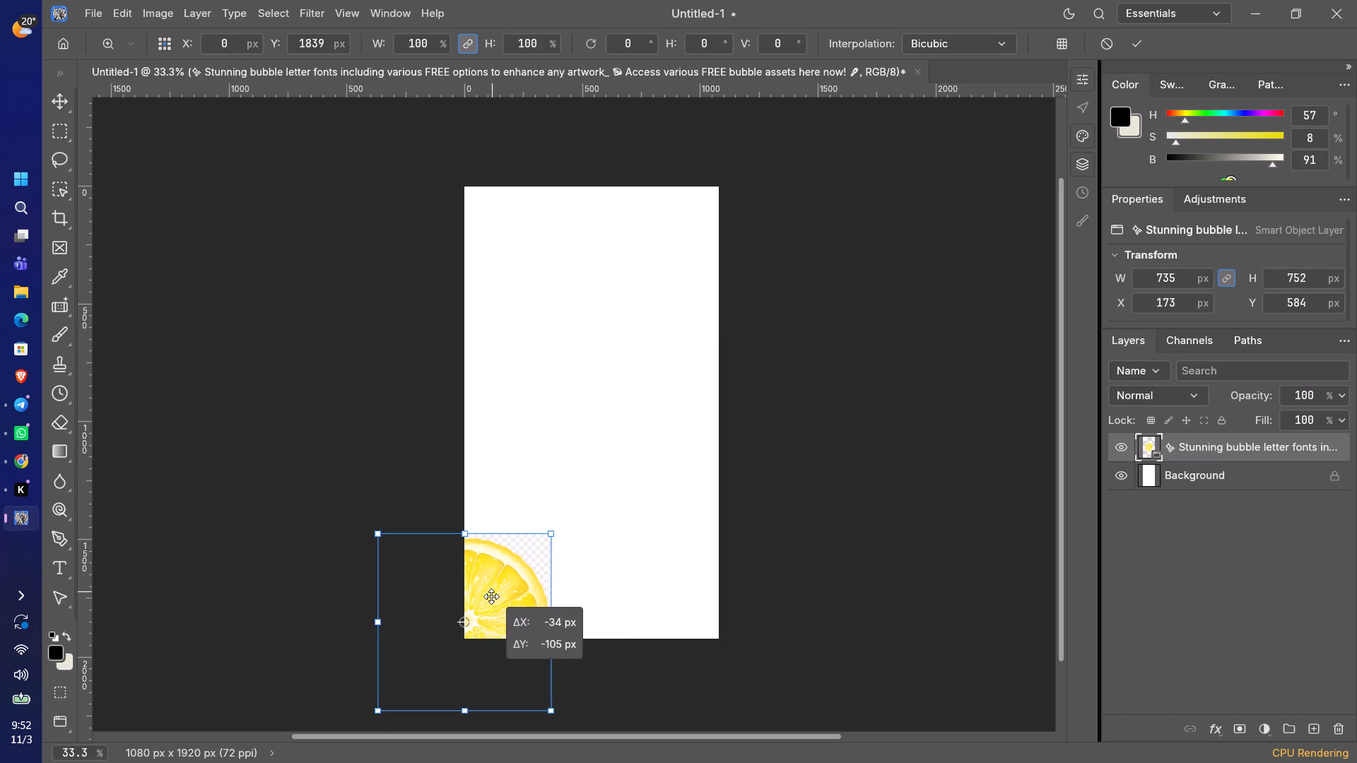
drag(491, 596, 493, 598)
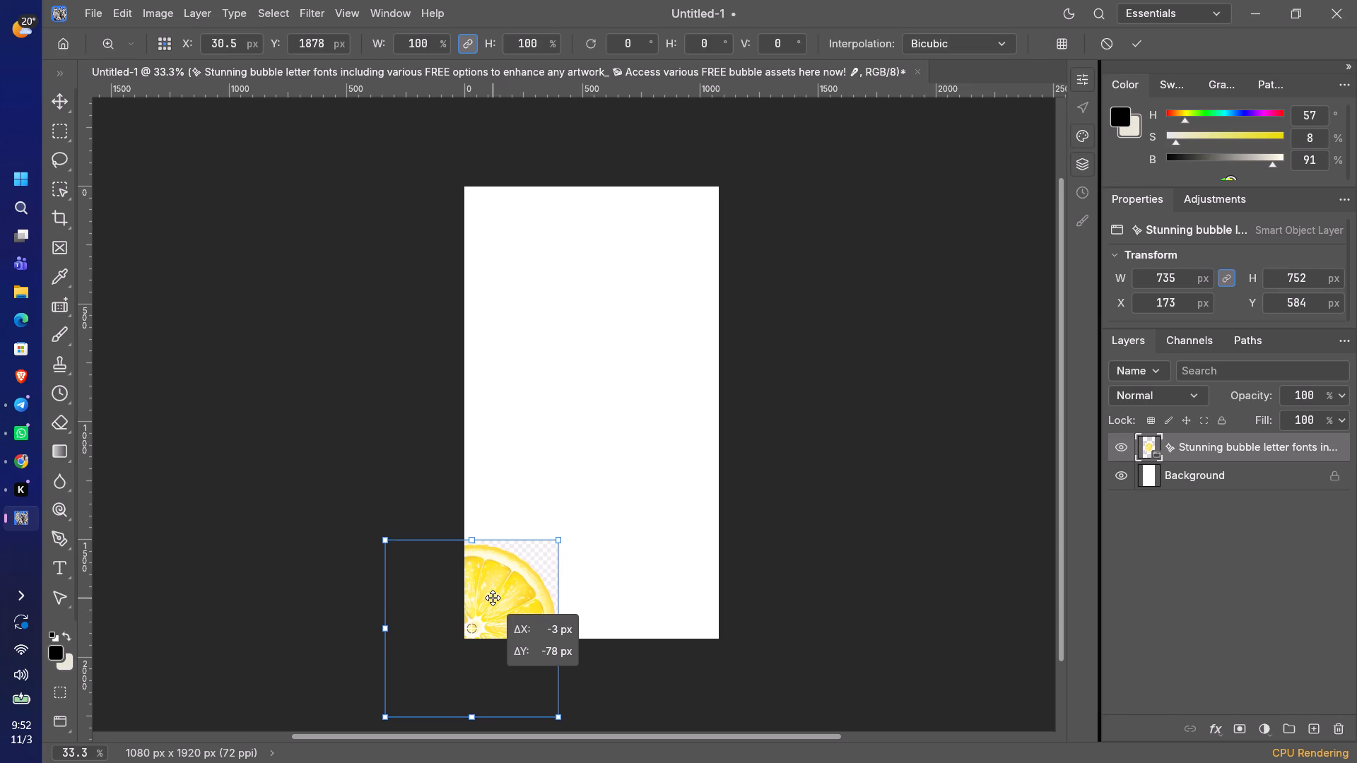
drag(493, 598, 488, 603)
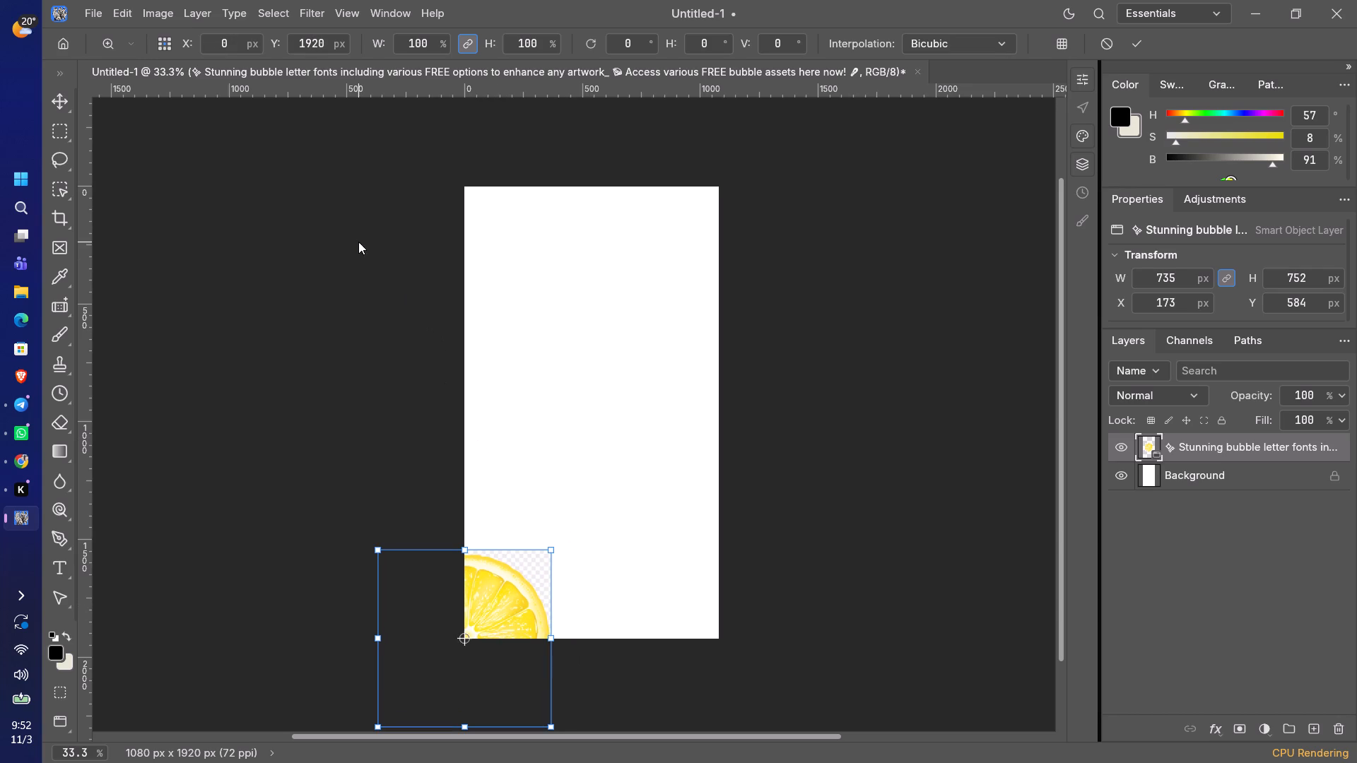
click(93, 0)
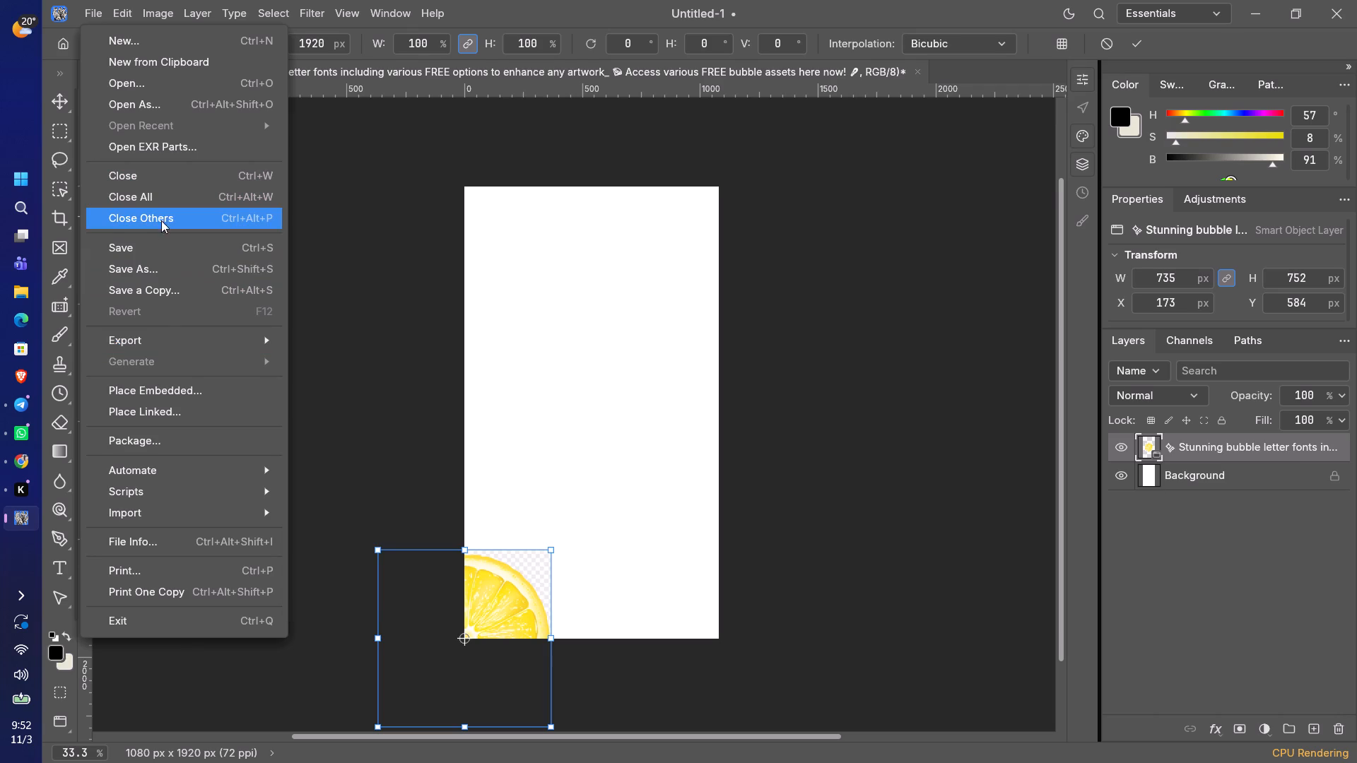
click(158, 391)
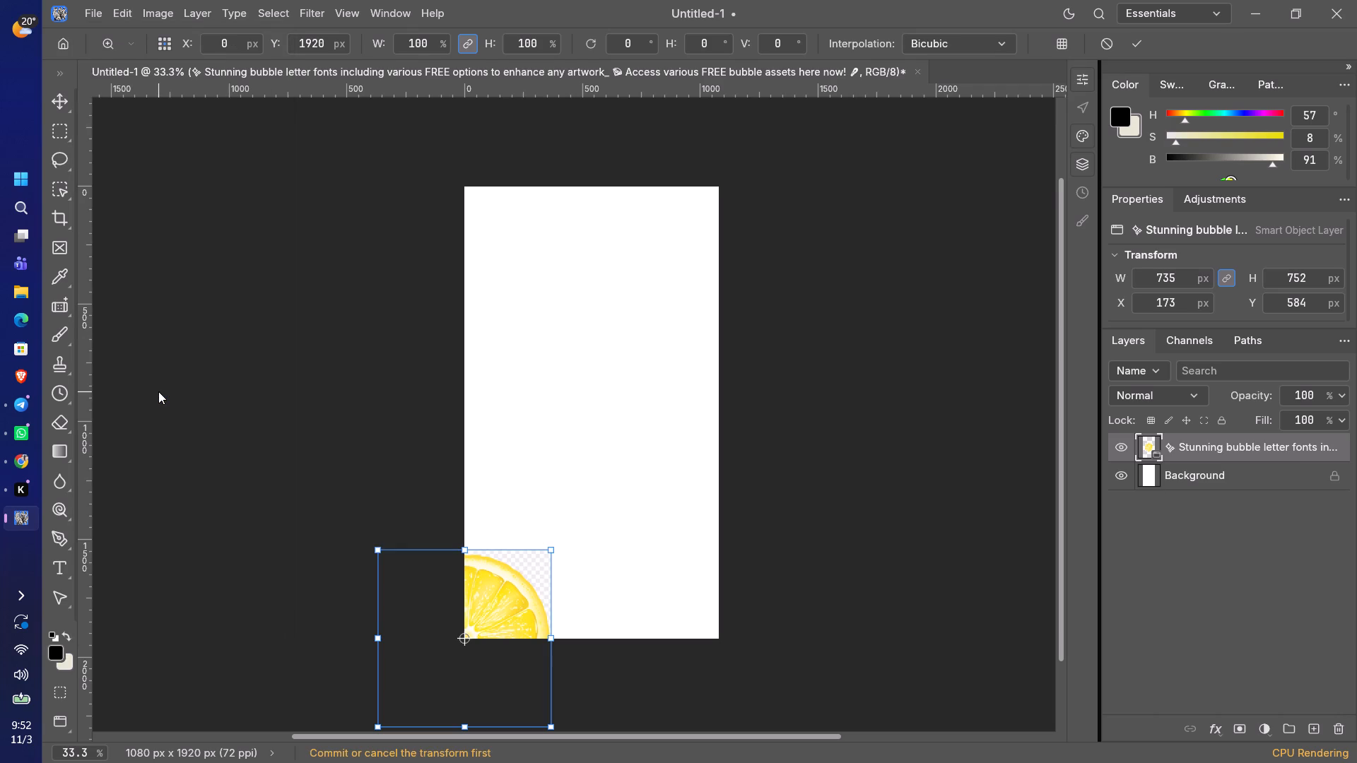
click(652, 363)
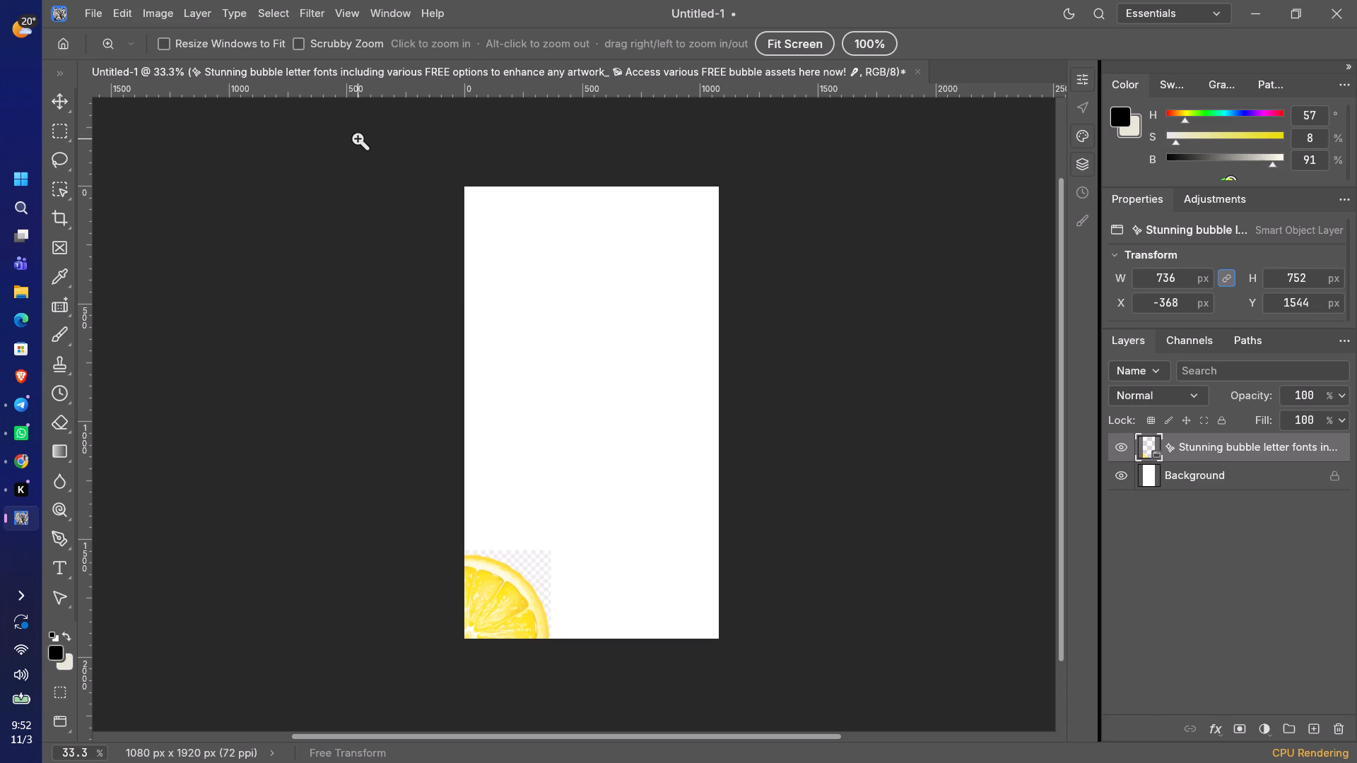
Place the Sprite can image, the download (2) PNG from Downloads, as an embedded object.
click(97, 1)
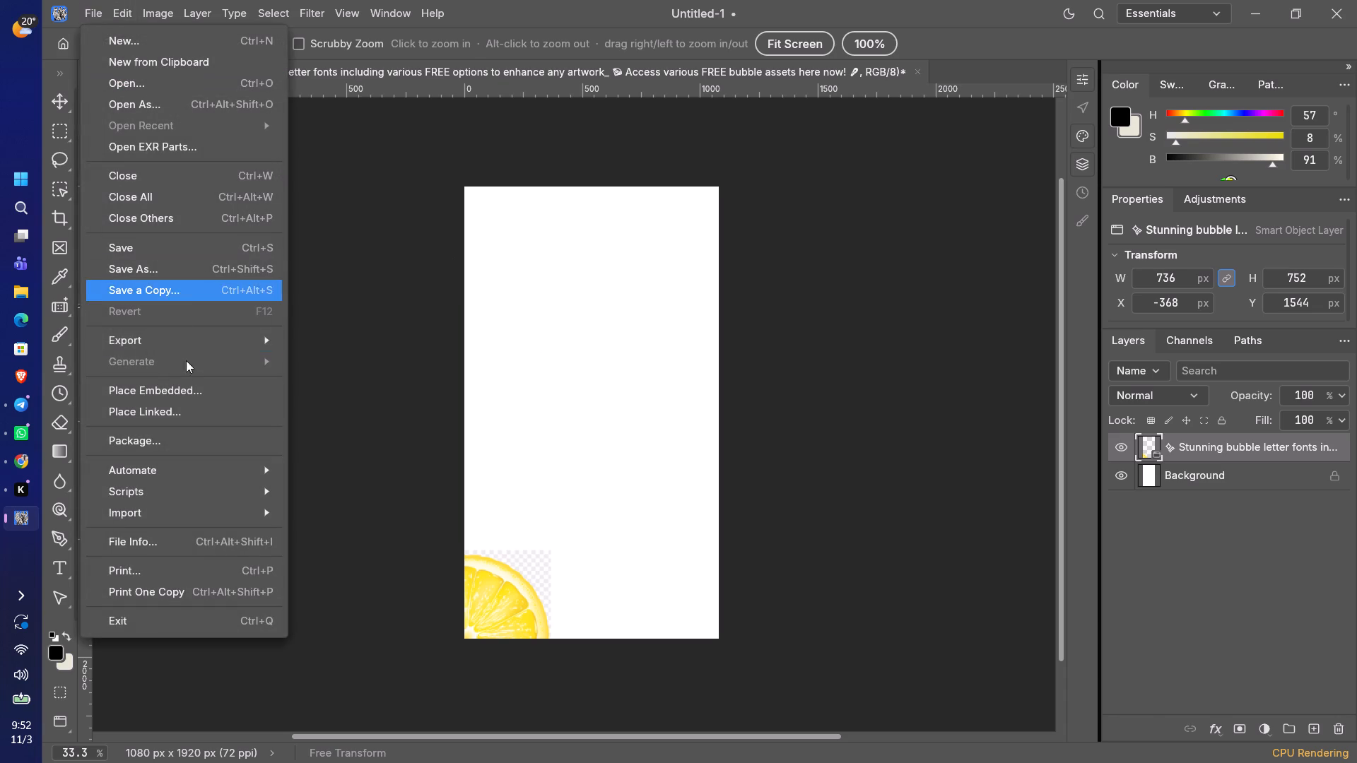
click(188, 390)
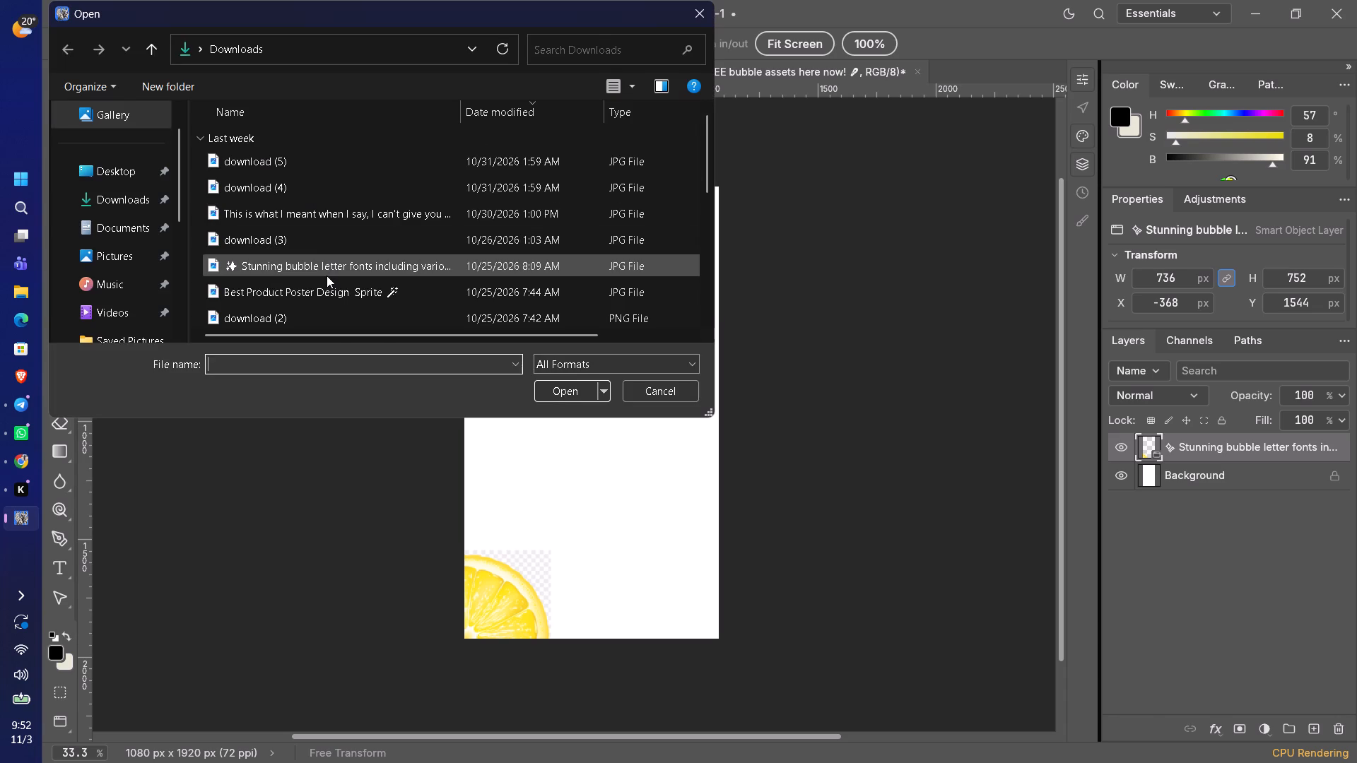
scroll(327, 276, down, 1)
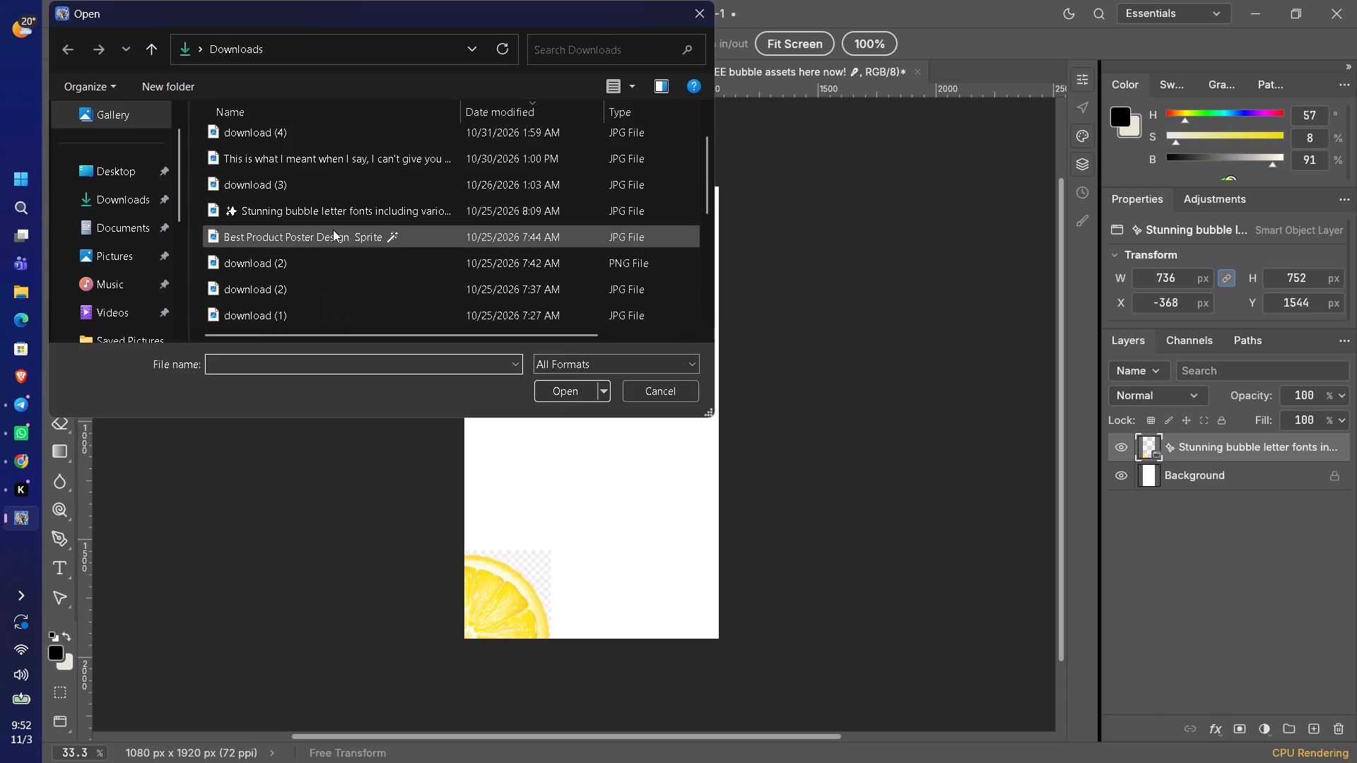
click(321, 266)
double_click(321, 266)
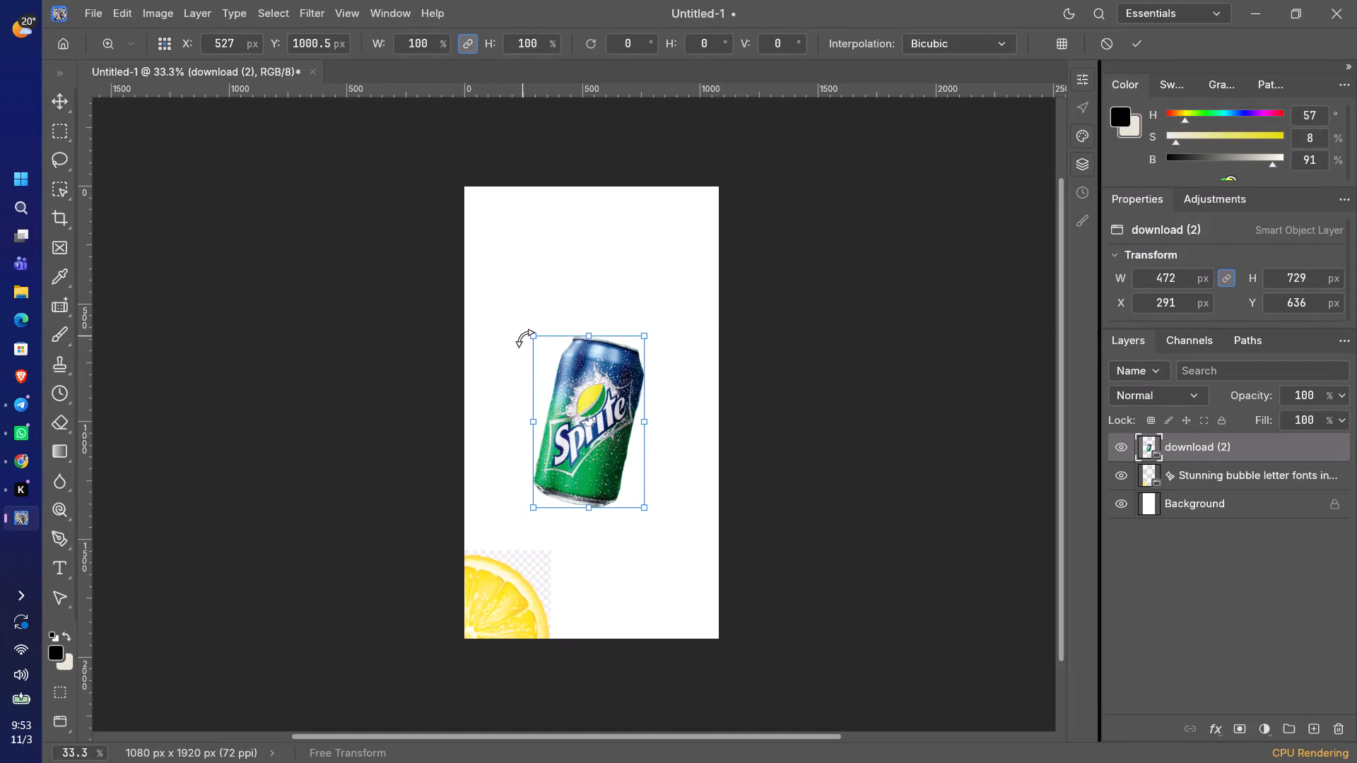
Rotate the Sprite can counterclockwise to about -17.2° so it stands upright.
drag(522, 339, 519, 348)
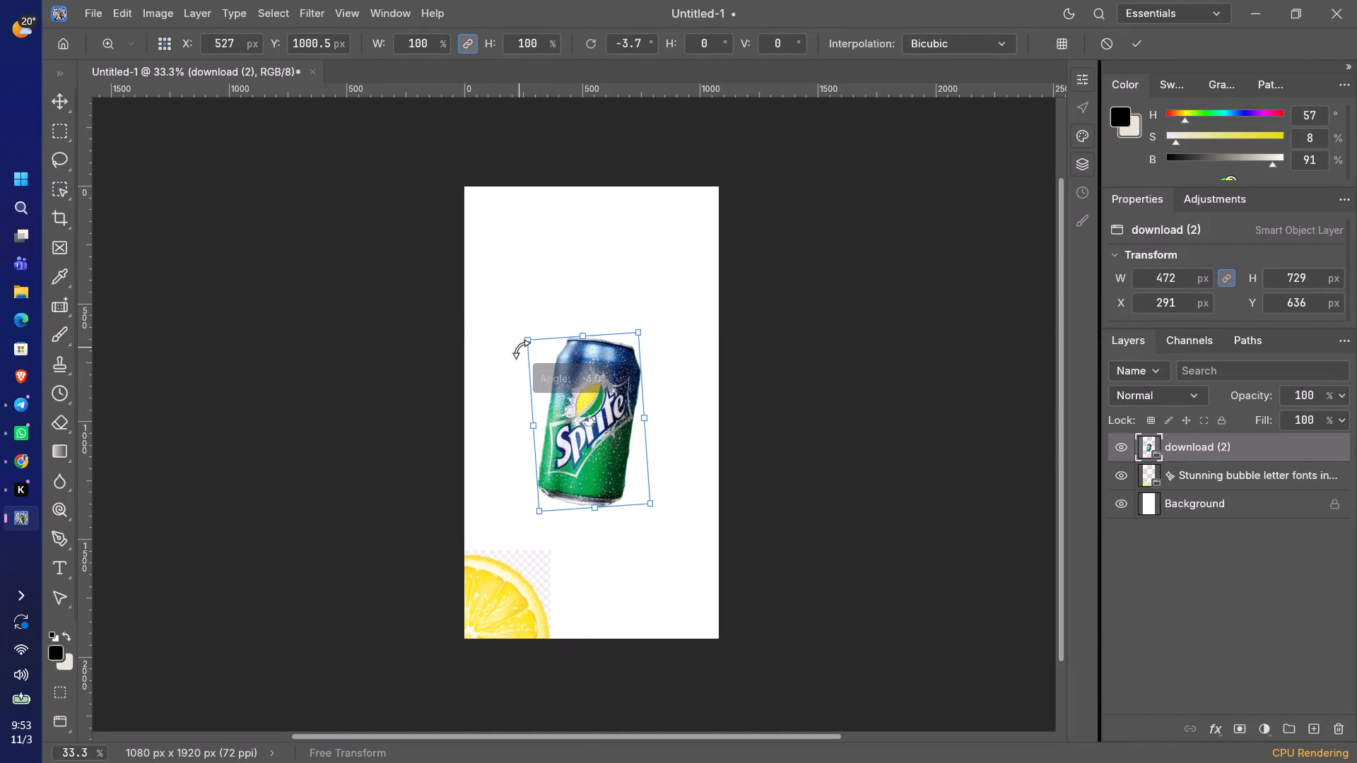
drag(519, 348, 503, 372)
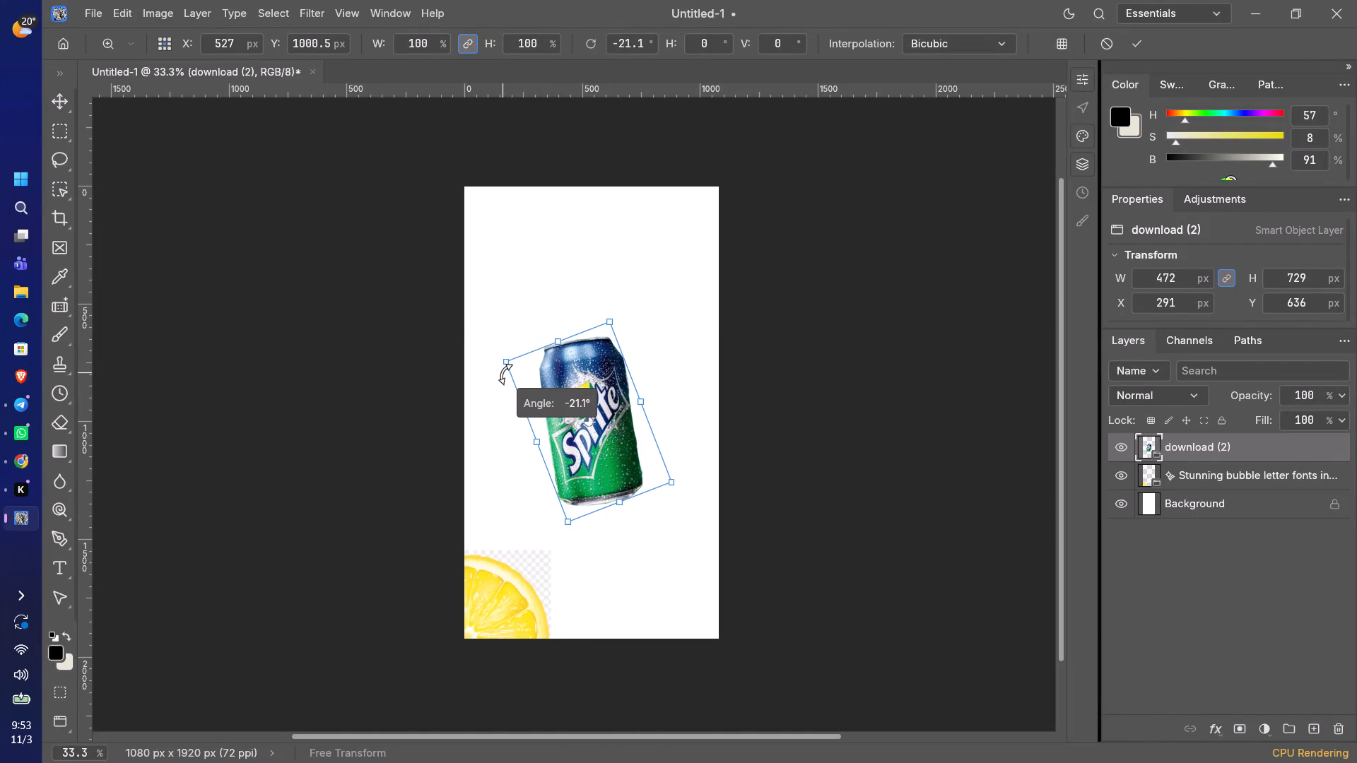
drag(503, 372, 506, 367)
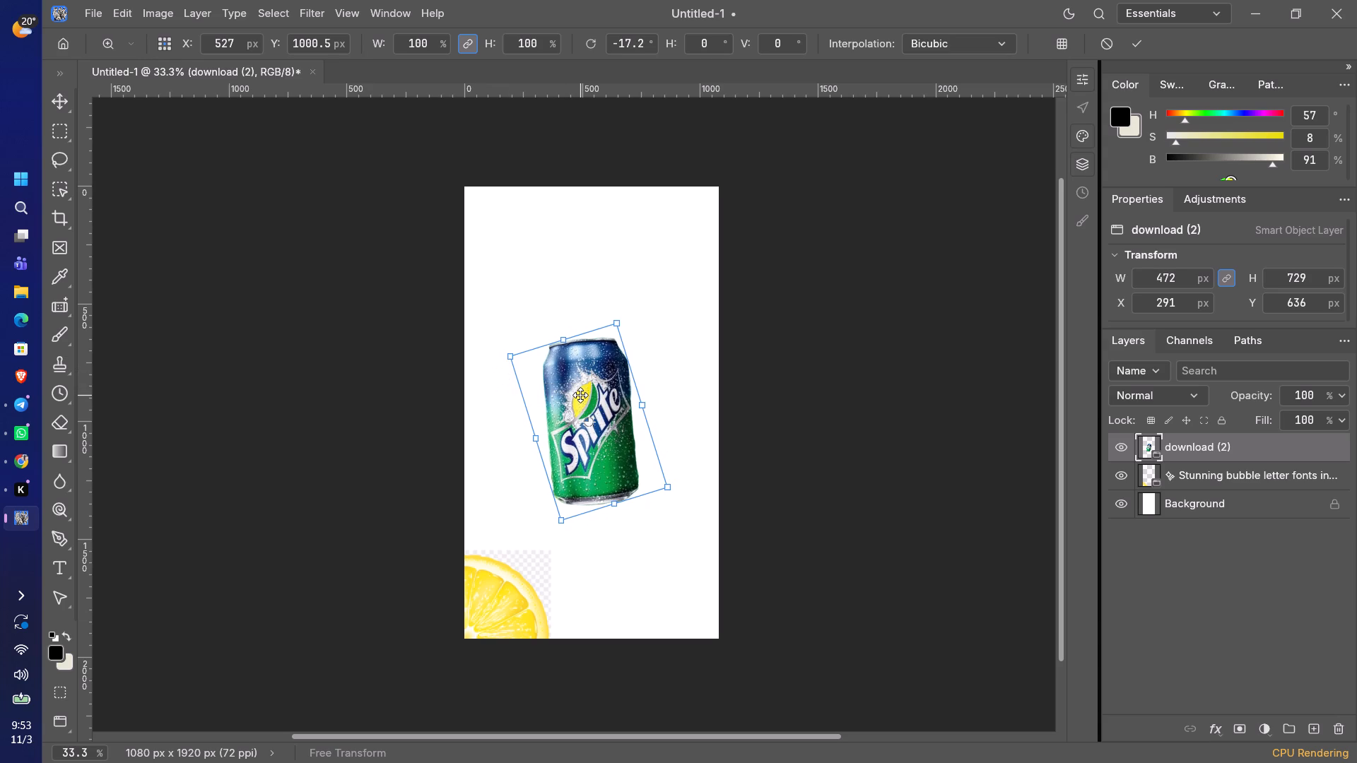
Move the Sprite can to the horizontal centre of the canvas at X 540 px.
ctrl+scroll(580, 395, up, 2)
ctrl+scroll(580, 395, down, 1)
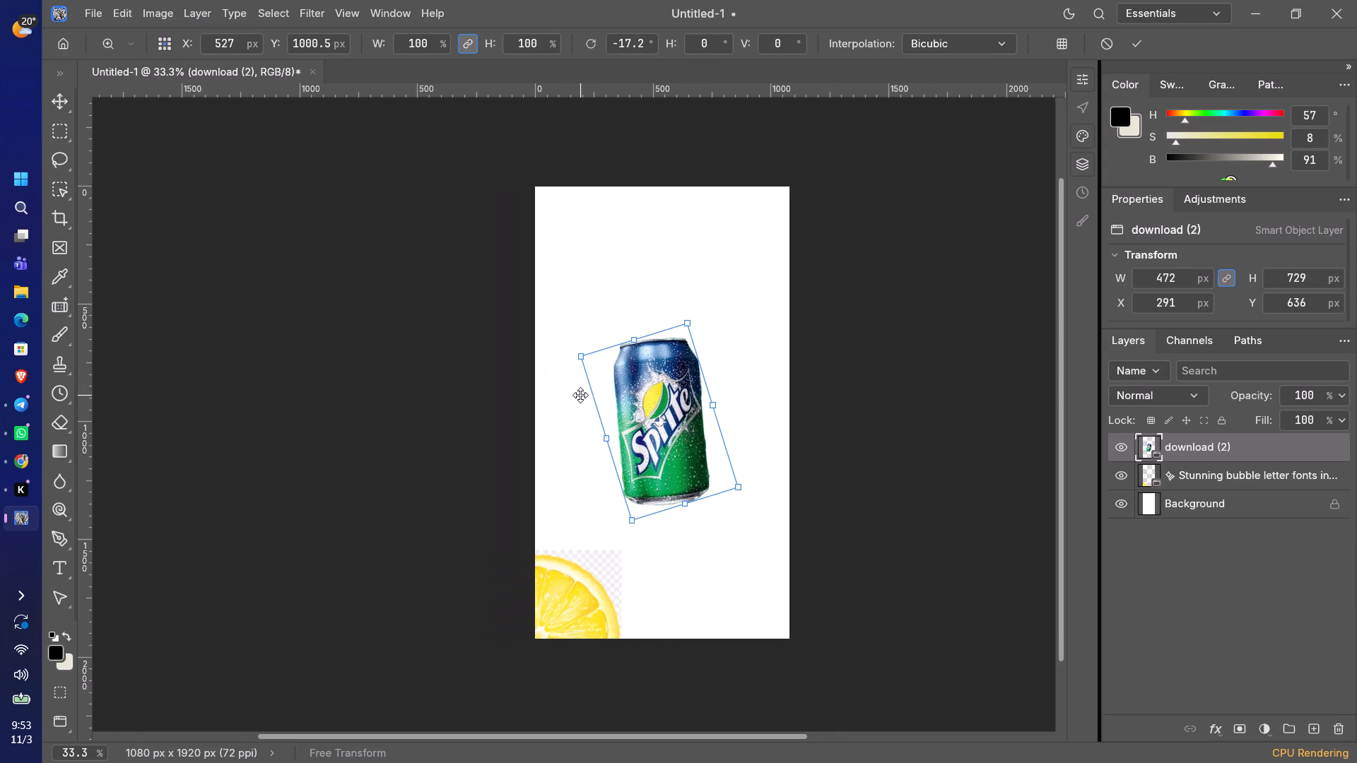
ctrl+scroll(580, 395, down, 1)
click(587, 382)
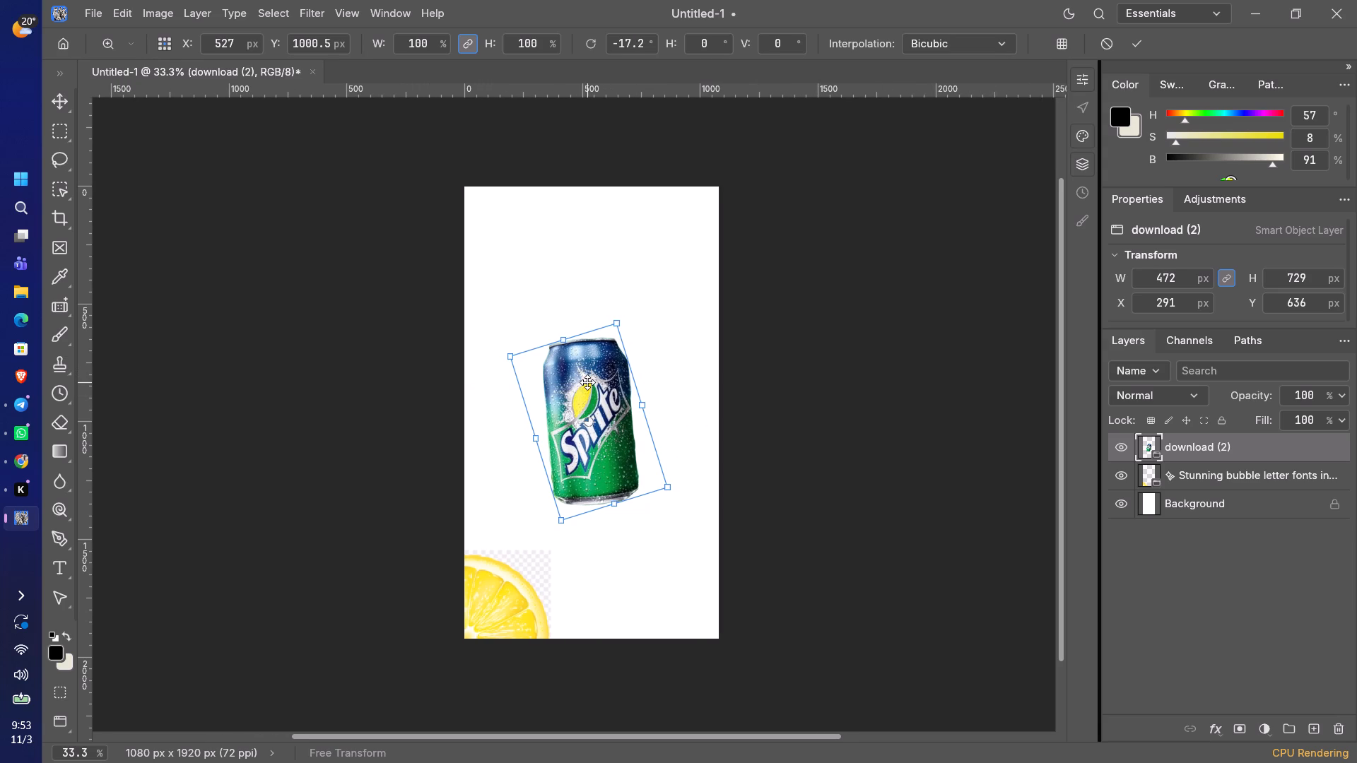
drag(621, 324, 621, 295)
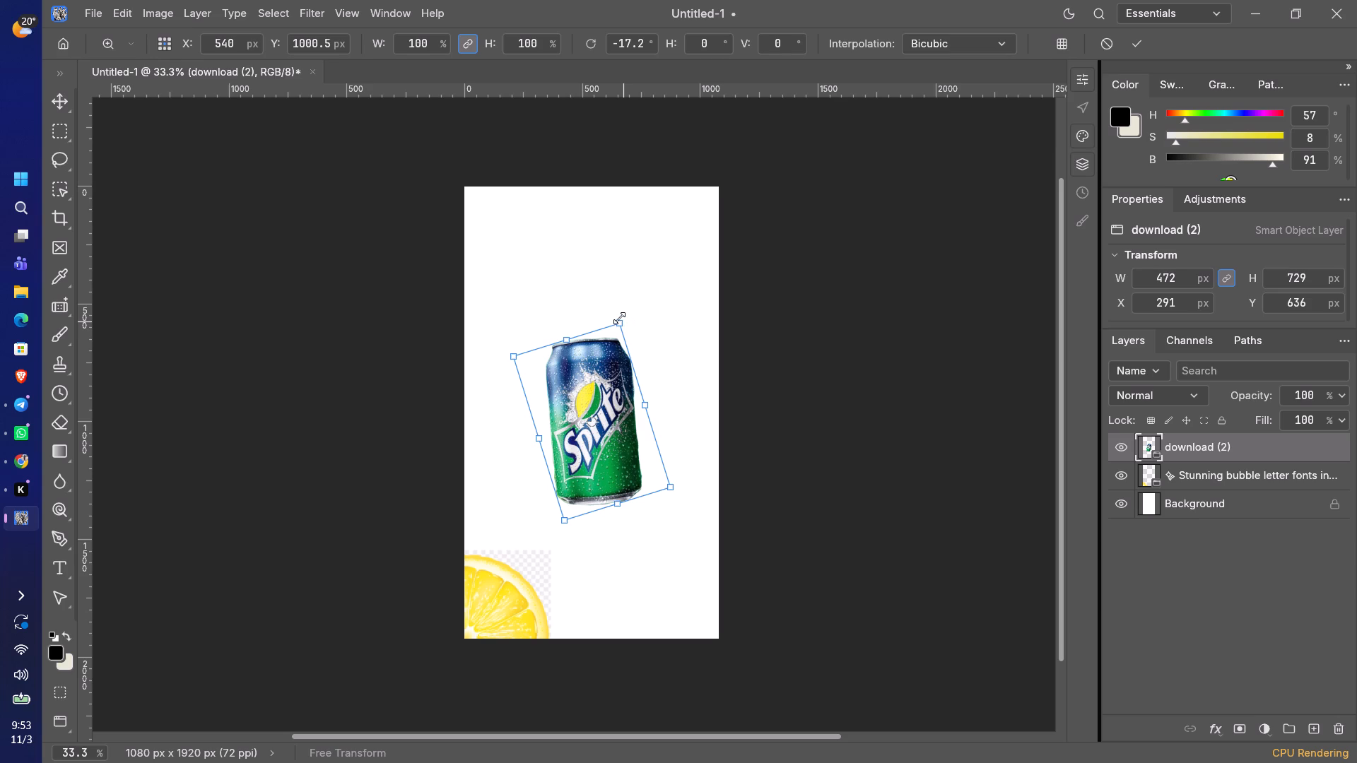
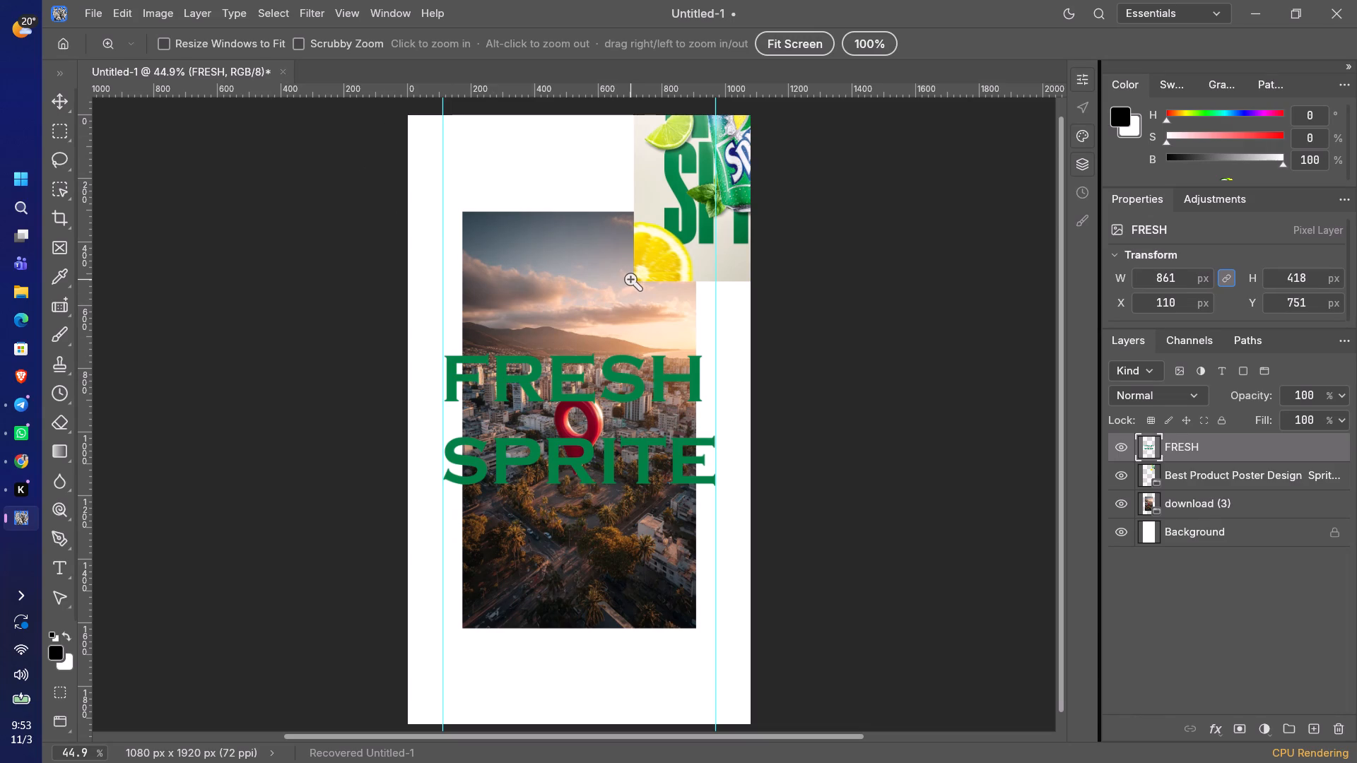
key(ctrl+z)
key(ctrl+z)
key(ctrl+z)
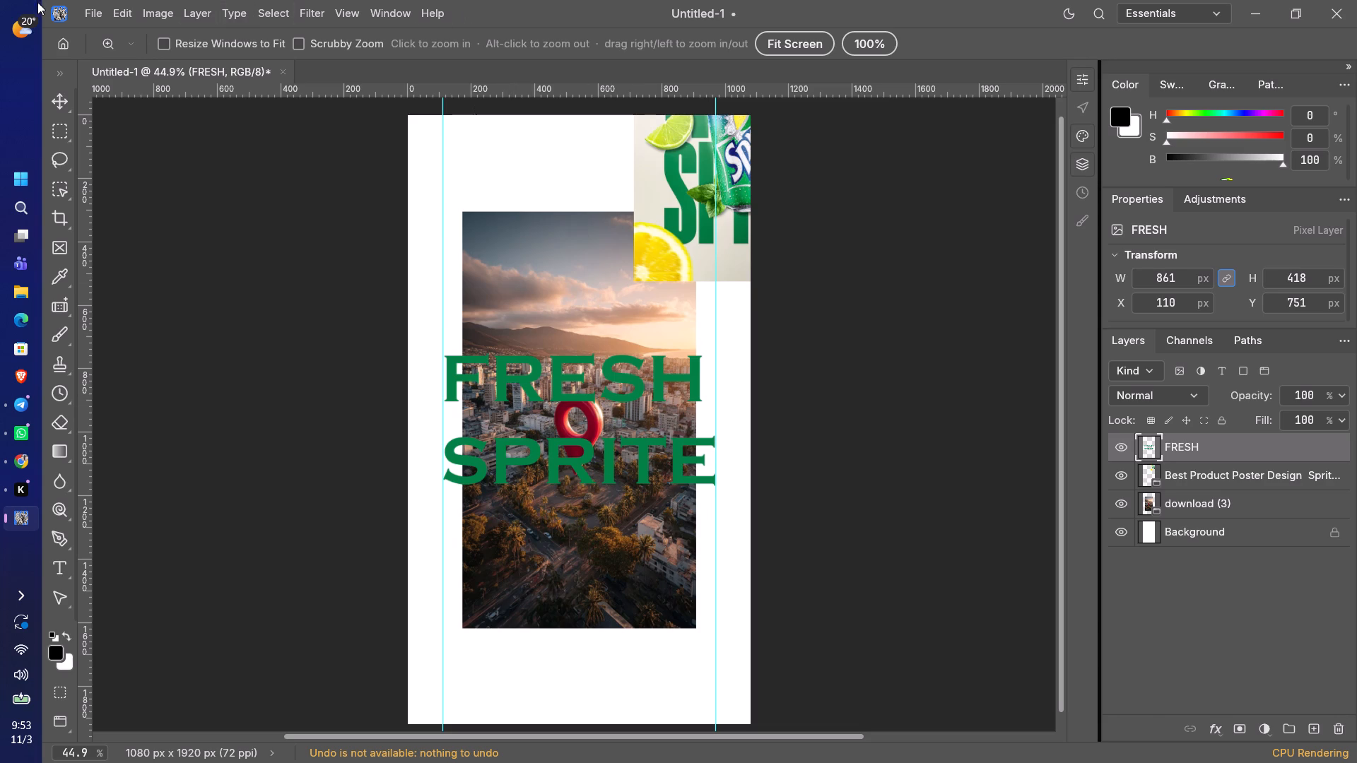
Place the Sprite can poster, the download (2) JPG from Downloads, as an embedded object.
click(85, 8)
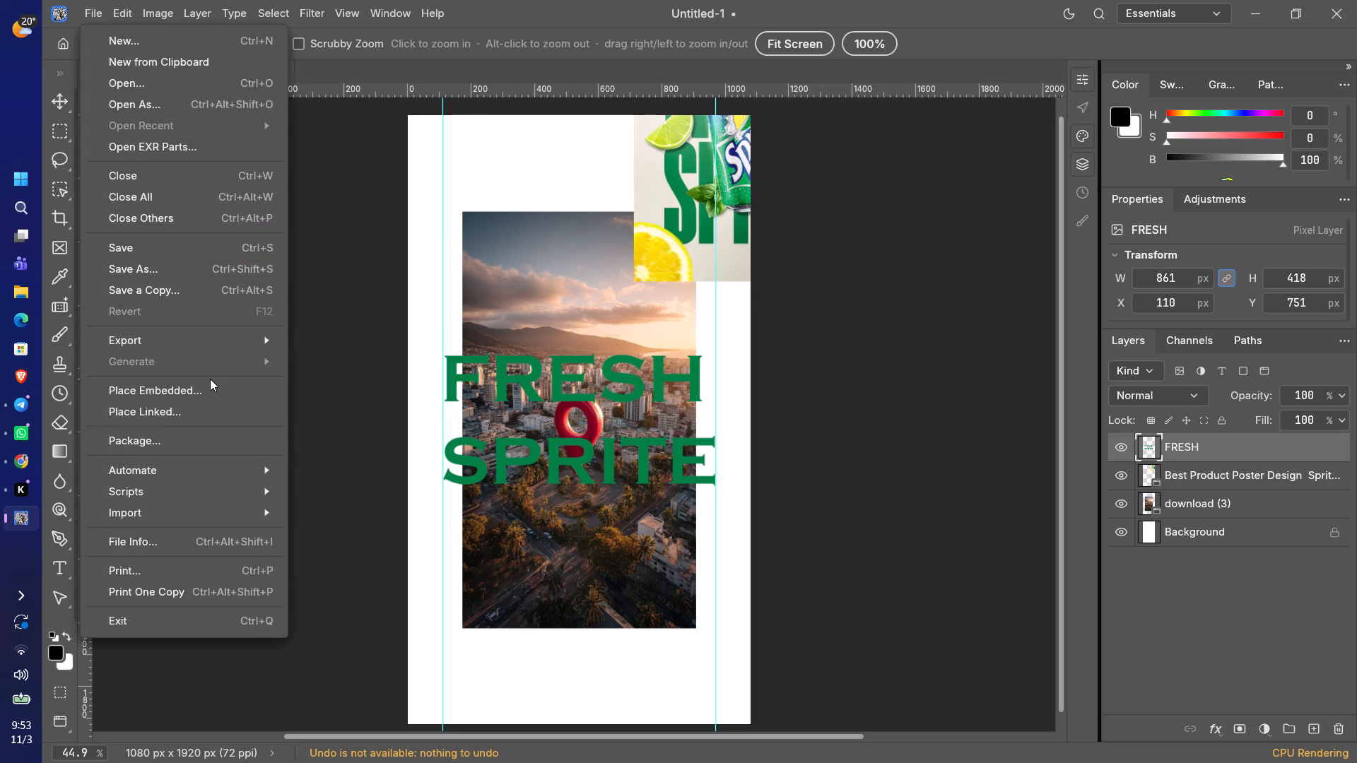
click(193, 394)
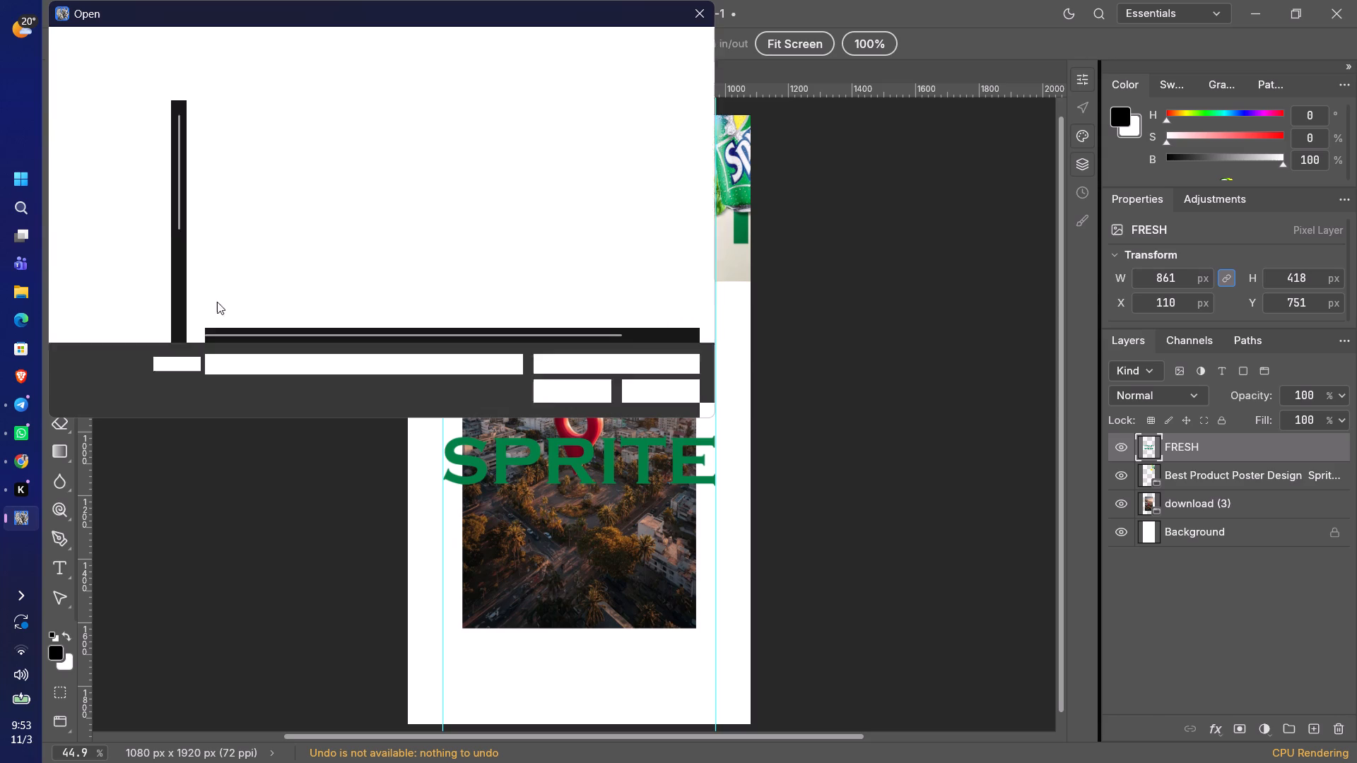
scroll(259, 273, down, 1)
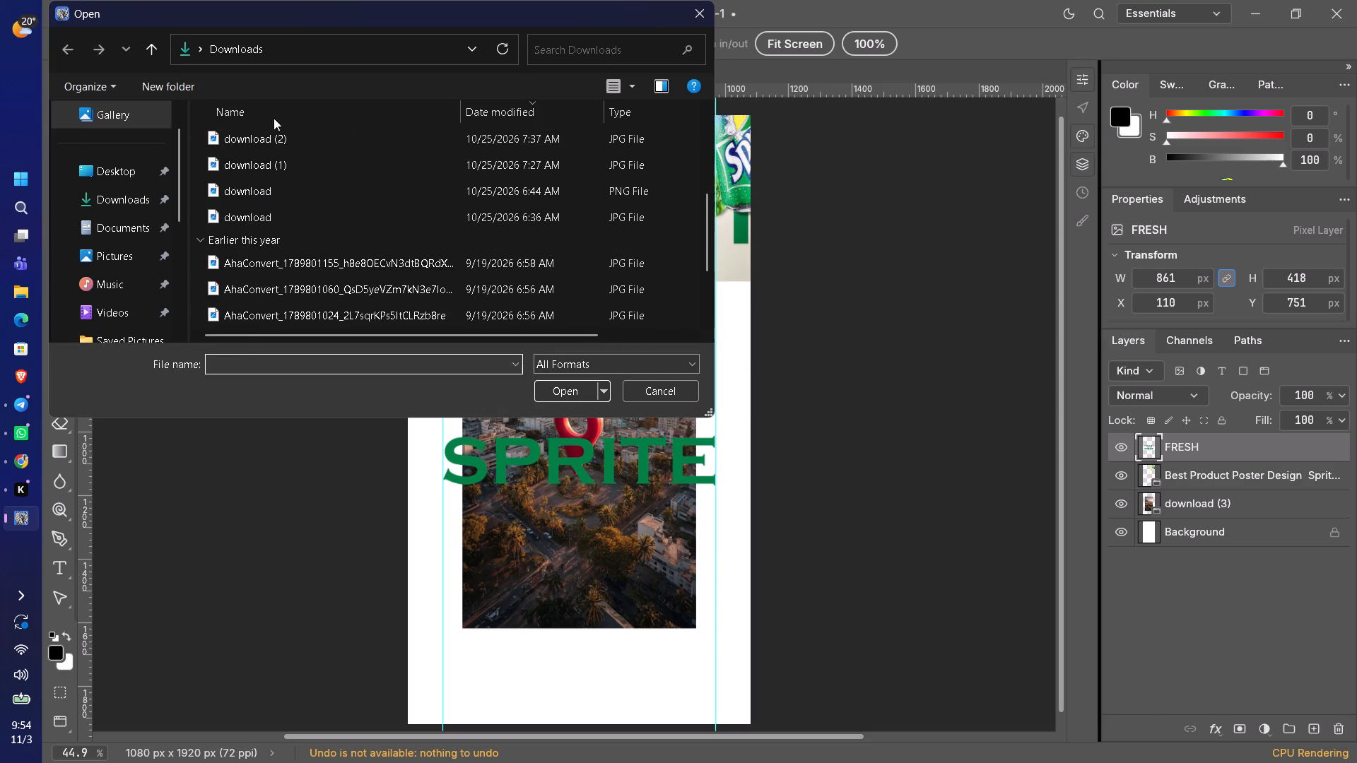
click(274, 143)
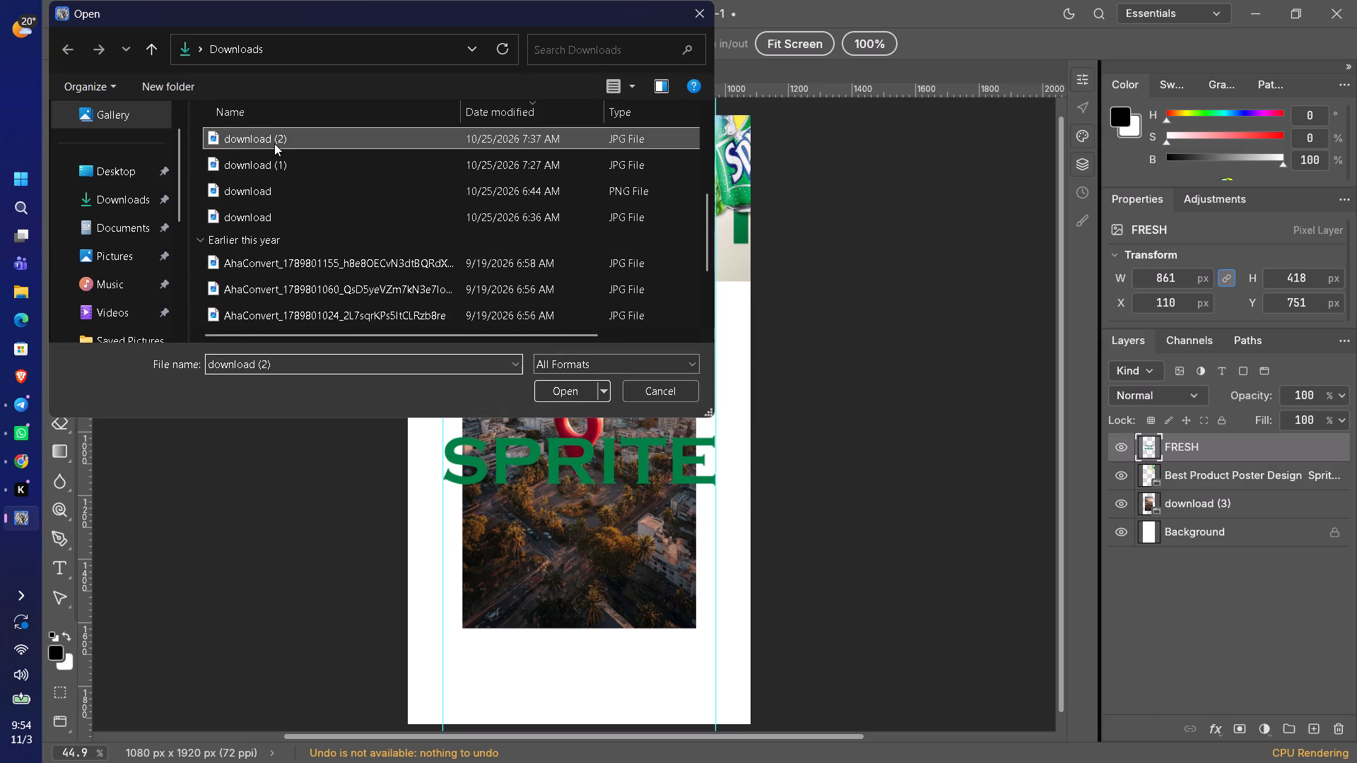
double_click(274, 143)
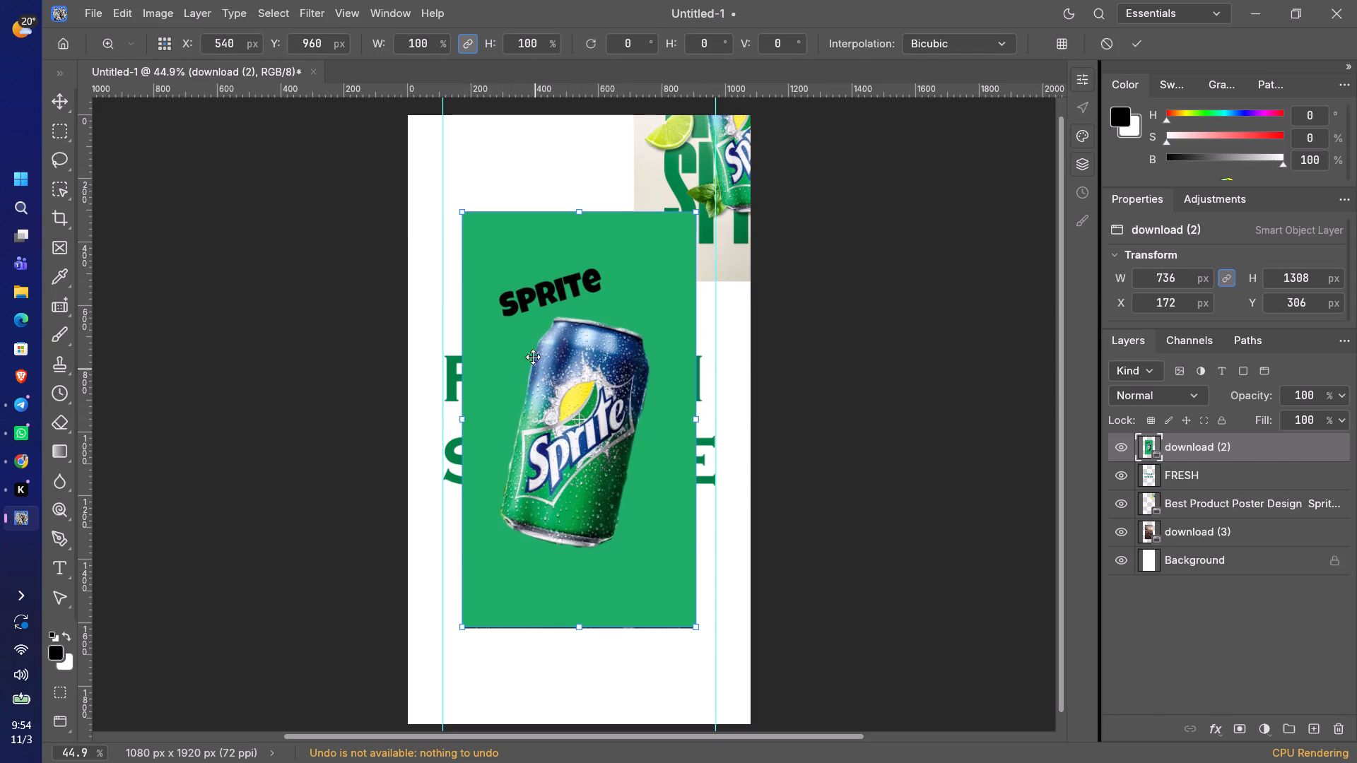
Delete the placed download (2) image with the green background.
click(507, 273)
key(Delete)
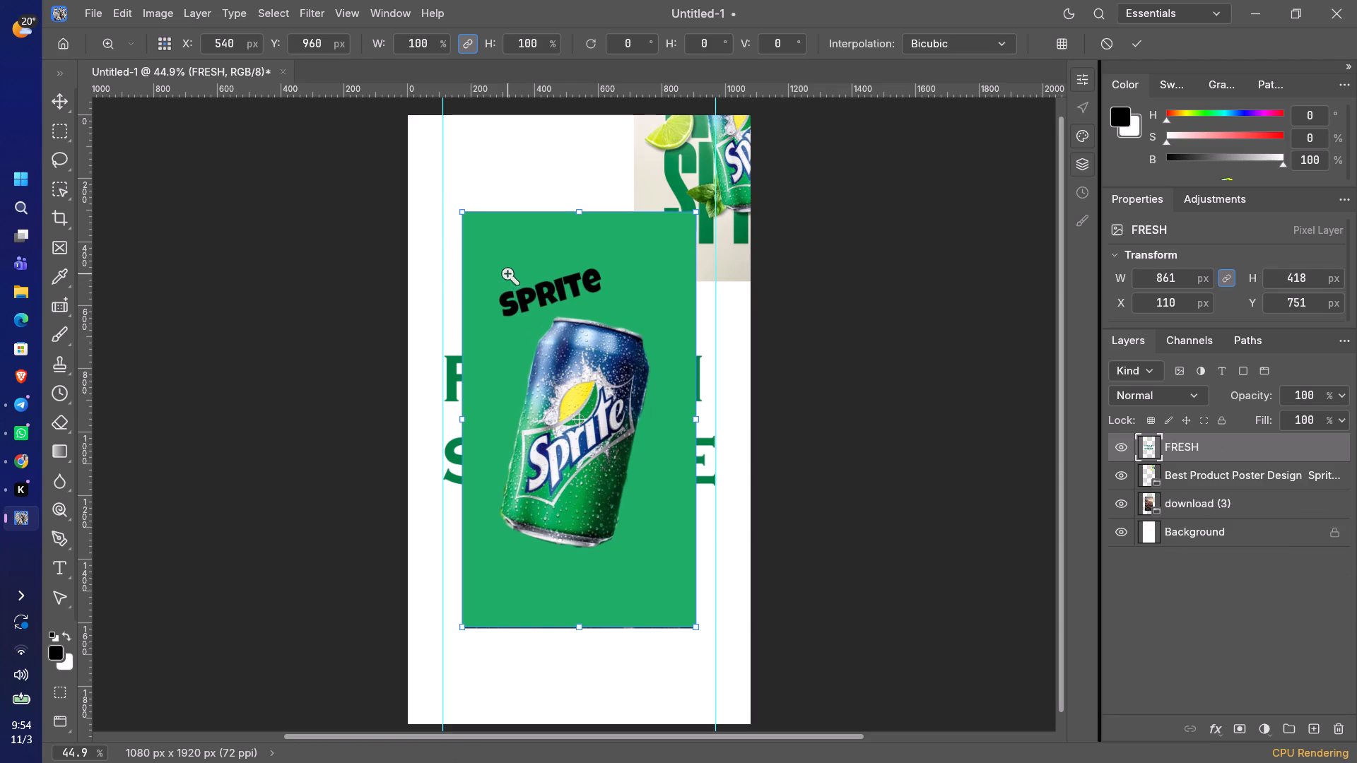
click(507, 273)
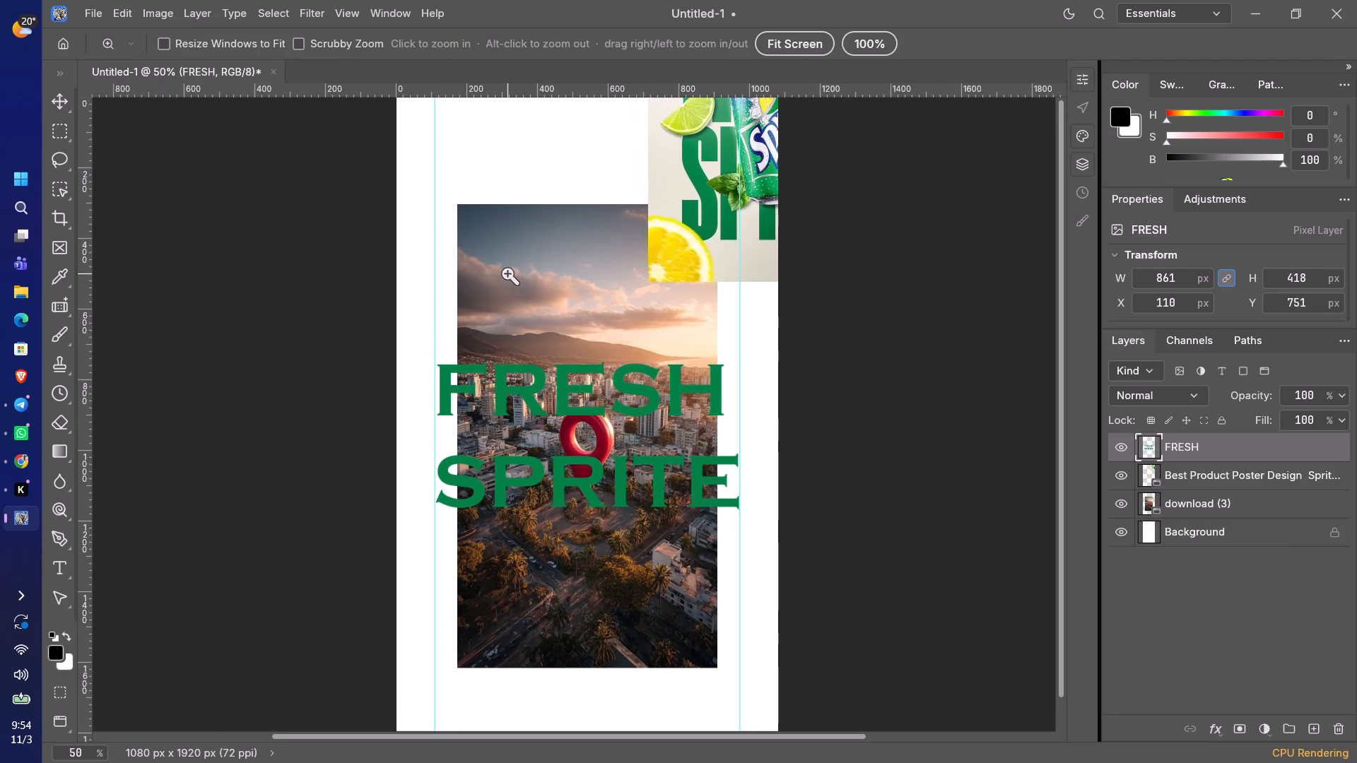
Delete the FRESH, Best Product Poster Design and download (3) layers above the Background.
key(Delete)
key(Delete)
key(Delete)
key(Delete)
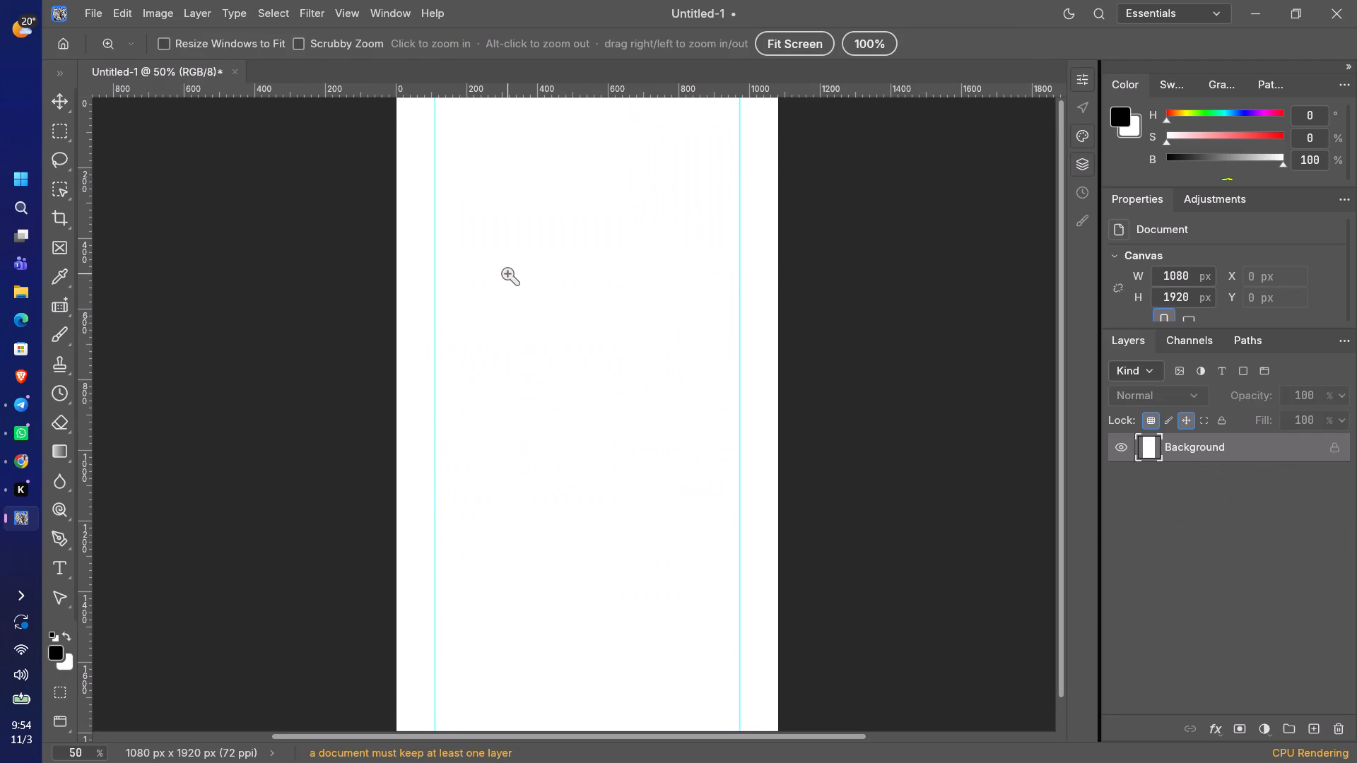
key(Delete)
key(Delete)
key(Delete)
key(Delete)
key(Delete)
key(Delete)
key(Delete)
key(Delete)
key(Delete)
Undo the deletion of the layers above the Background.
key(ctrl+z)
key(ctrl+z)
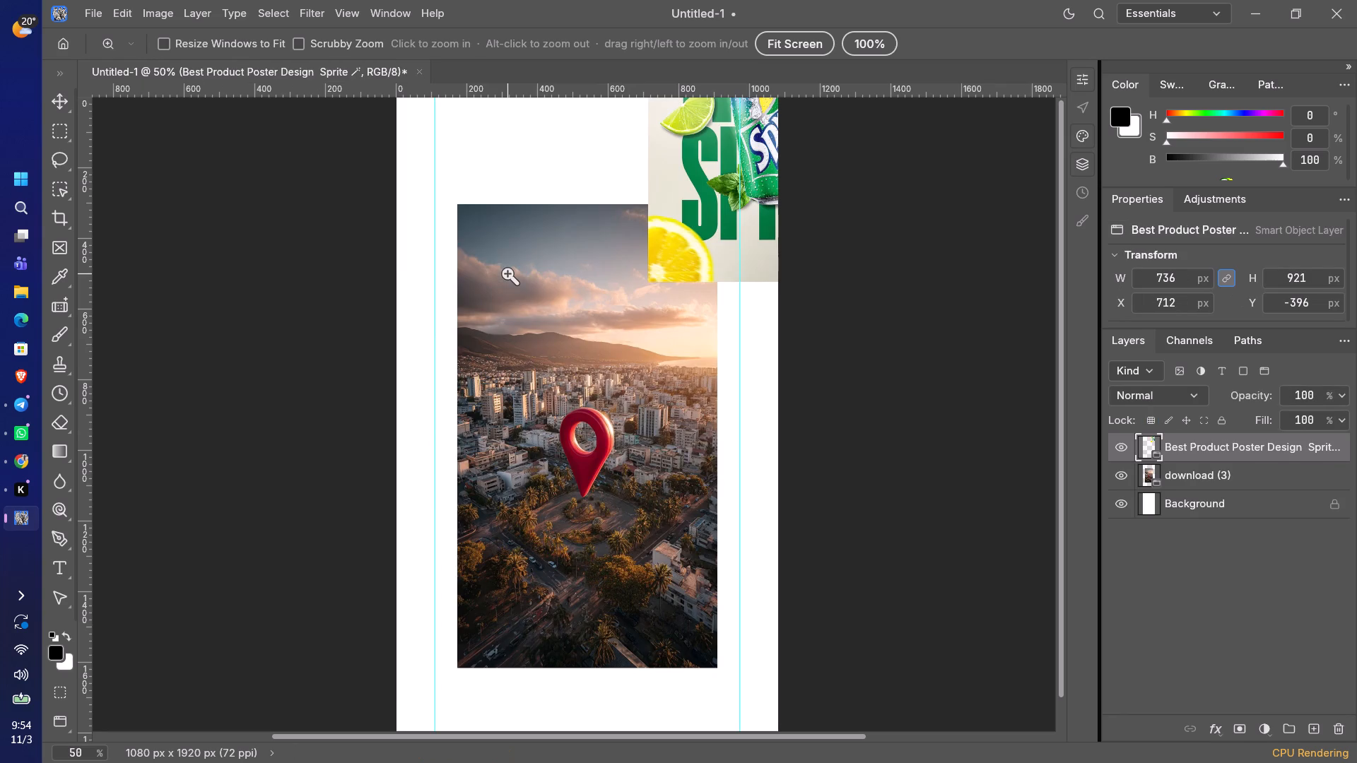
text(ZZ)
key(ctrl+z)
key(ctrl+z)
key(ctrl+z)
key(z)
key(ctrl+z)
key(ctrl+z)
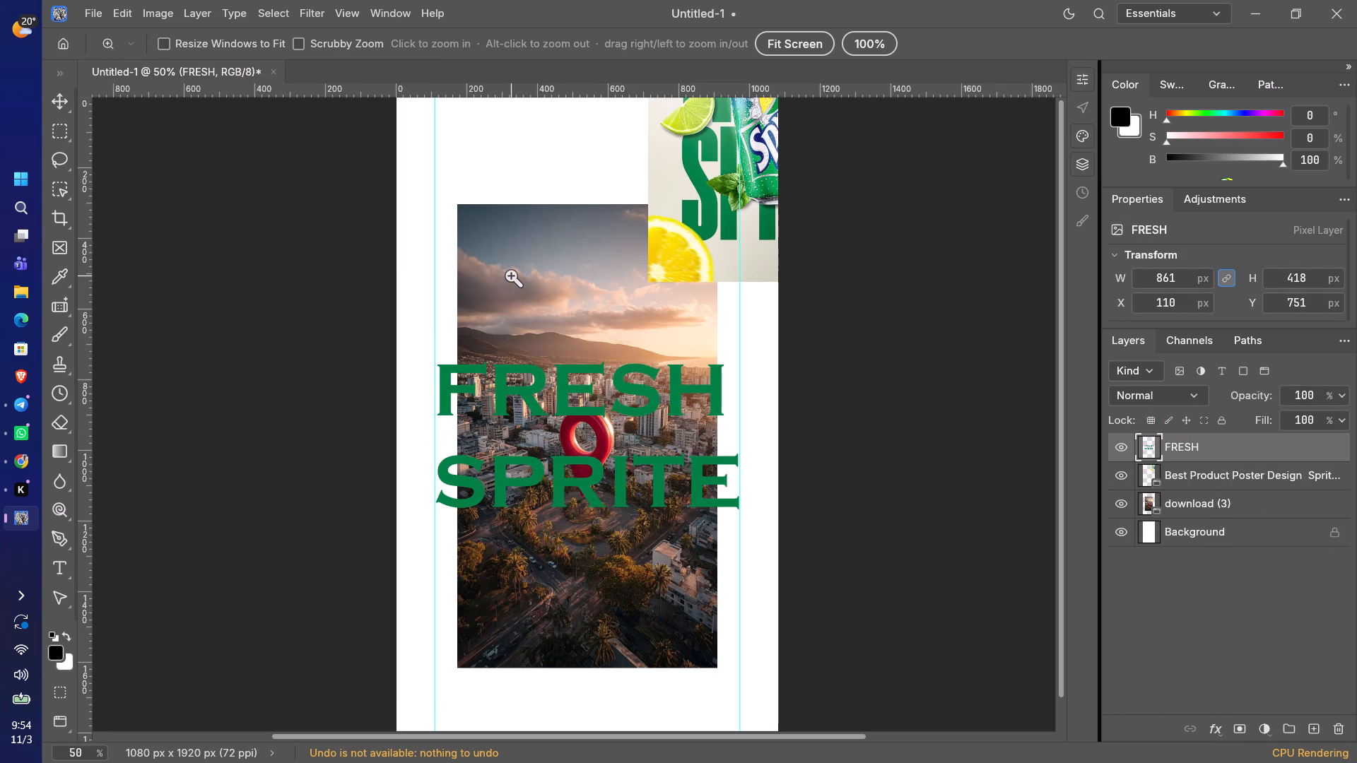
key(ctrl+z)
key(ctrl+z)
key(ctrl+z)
Clear the canvas by deleting the FRESH, Best Product Poster Design and download (3) layers, keeping only the Background.
key(Delete)
key(Delete)
key(Delete)
key(Delete)
key(Delete)
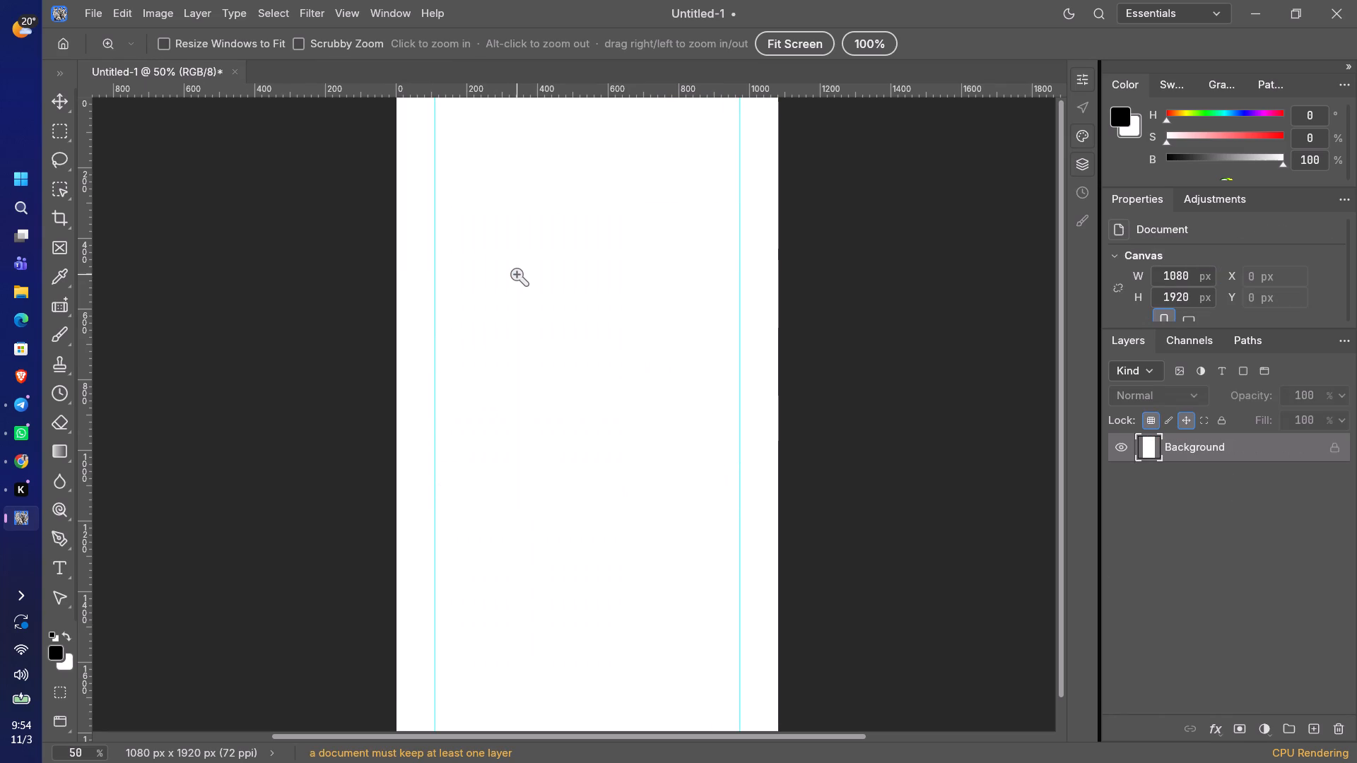
key(Delete)
key(Delete)
key(Delete)
click(781, 40)
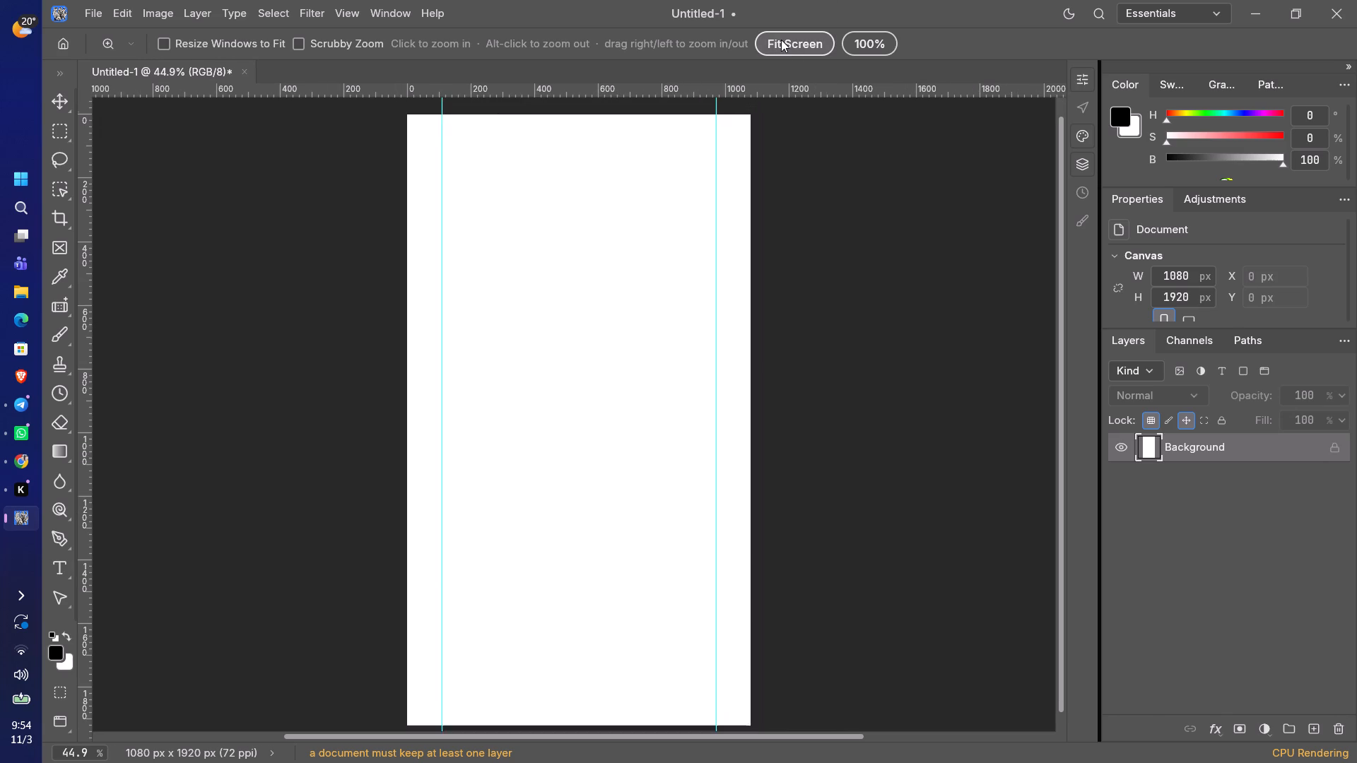
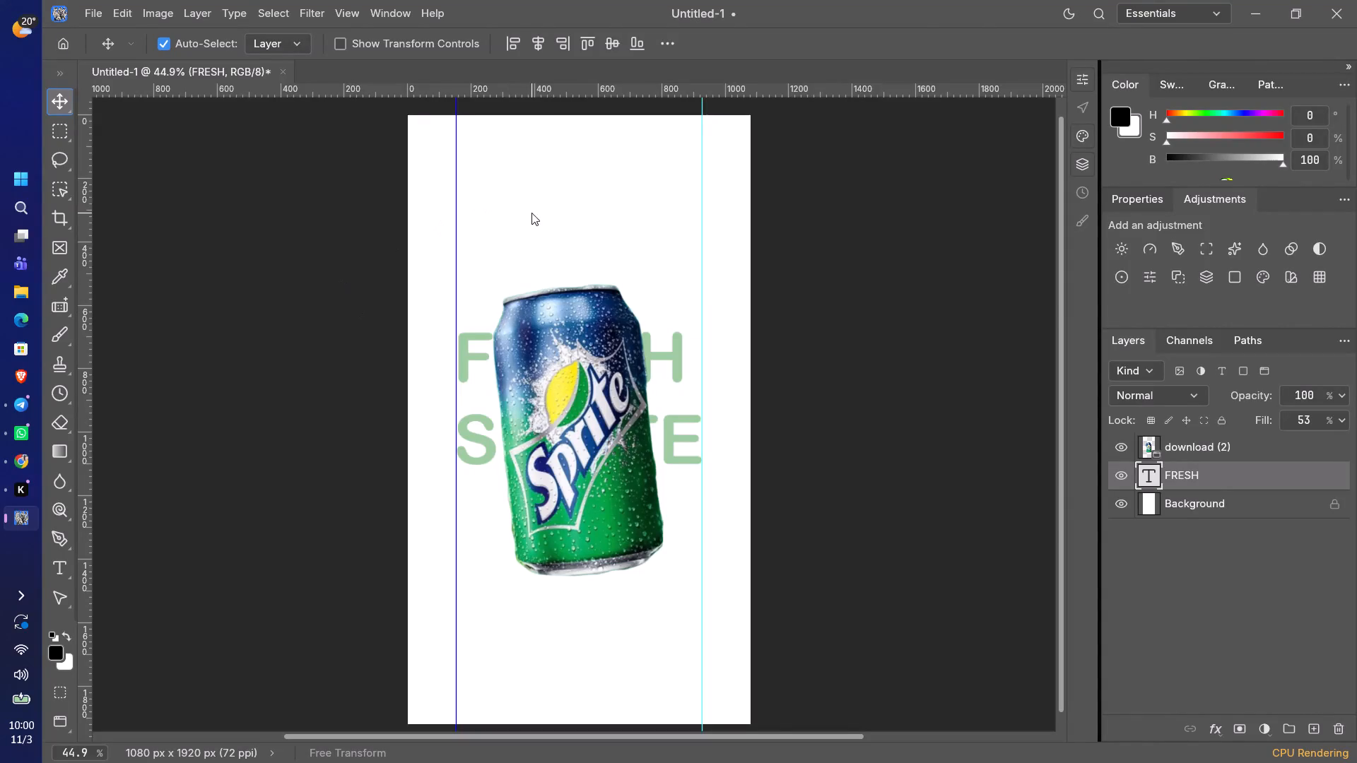
Apply a 1 px black centred stroke to the Background layer with the Overlay blending mode at 100% opacity.
click(663, 369)
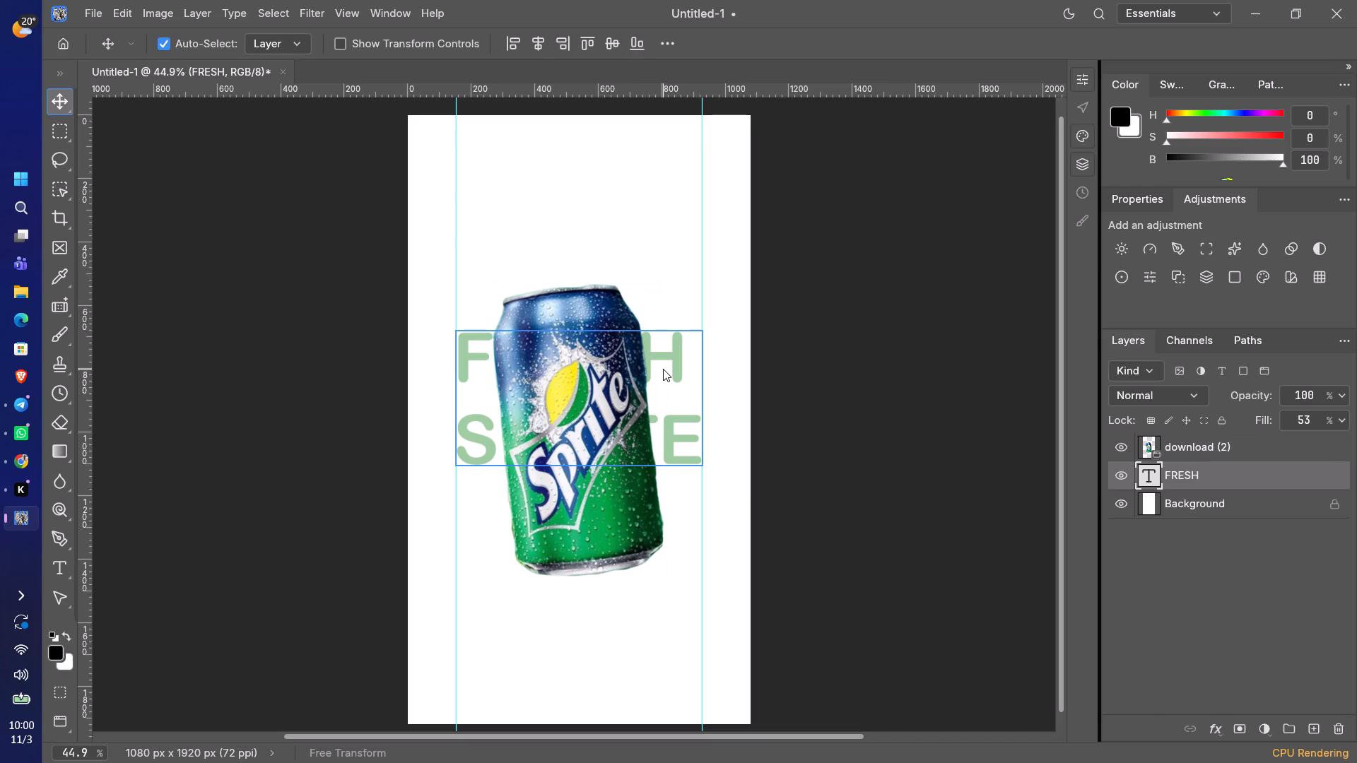
click(610, 146)
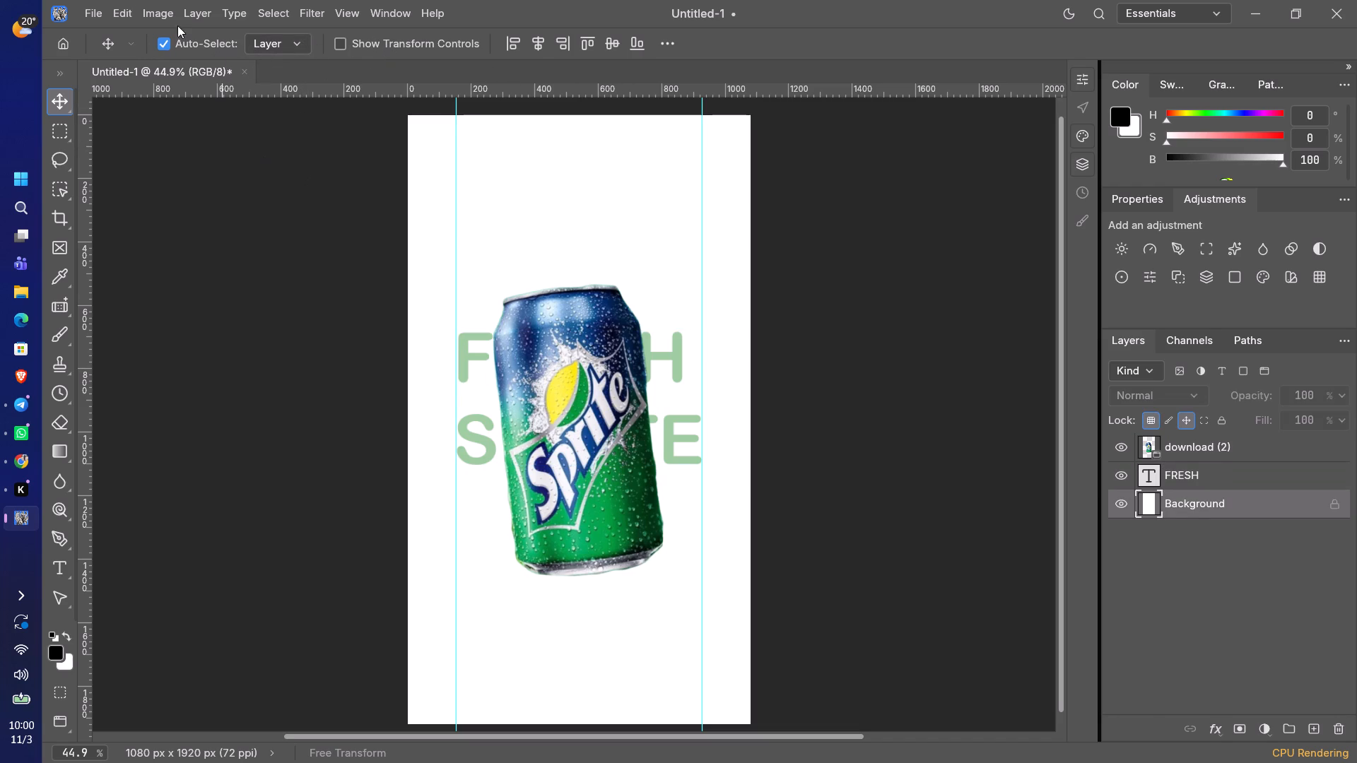
click(127, 6)
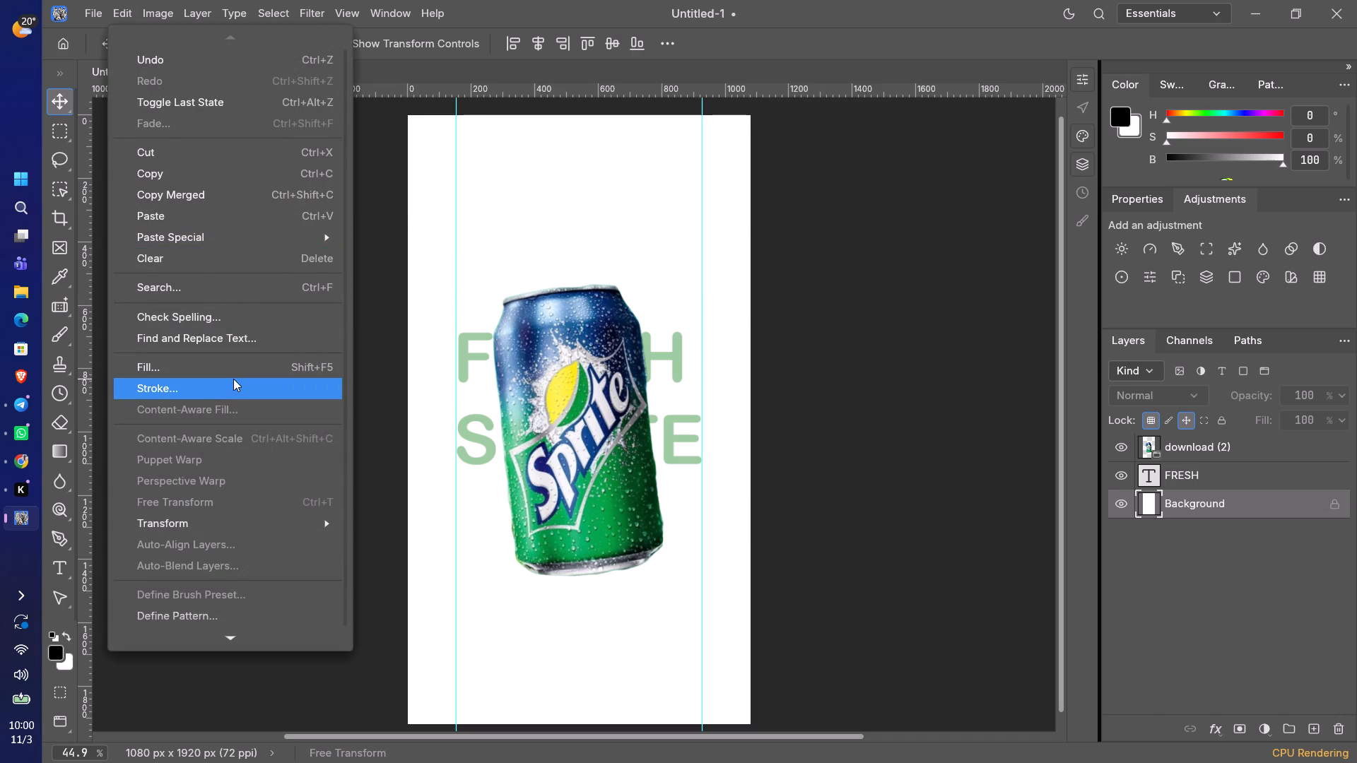
click(233, 379)
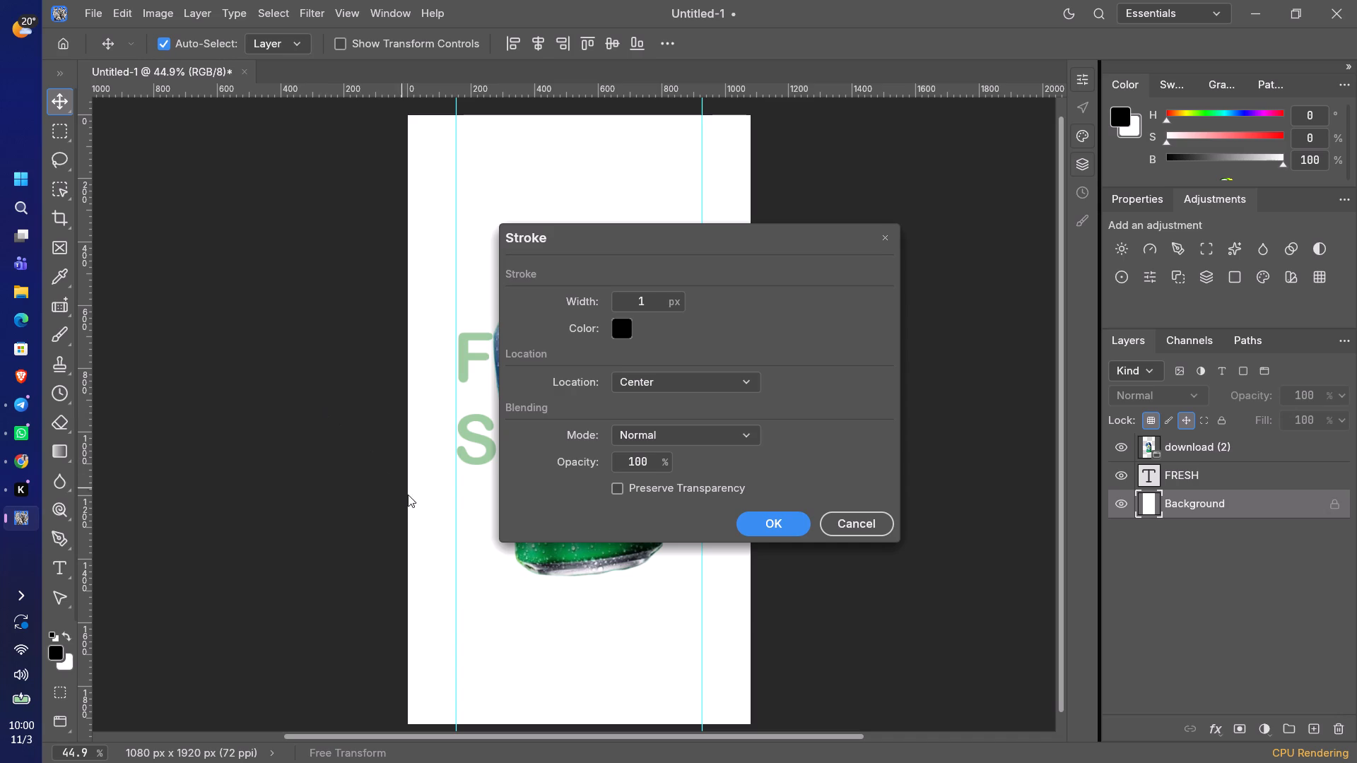
click(638, 434)
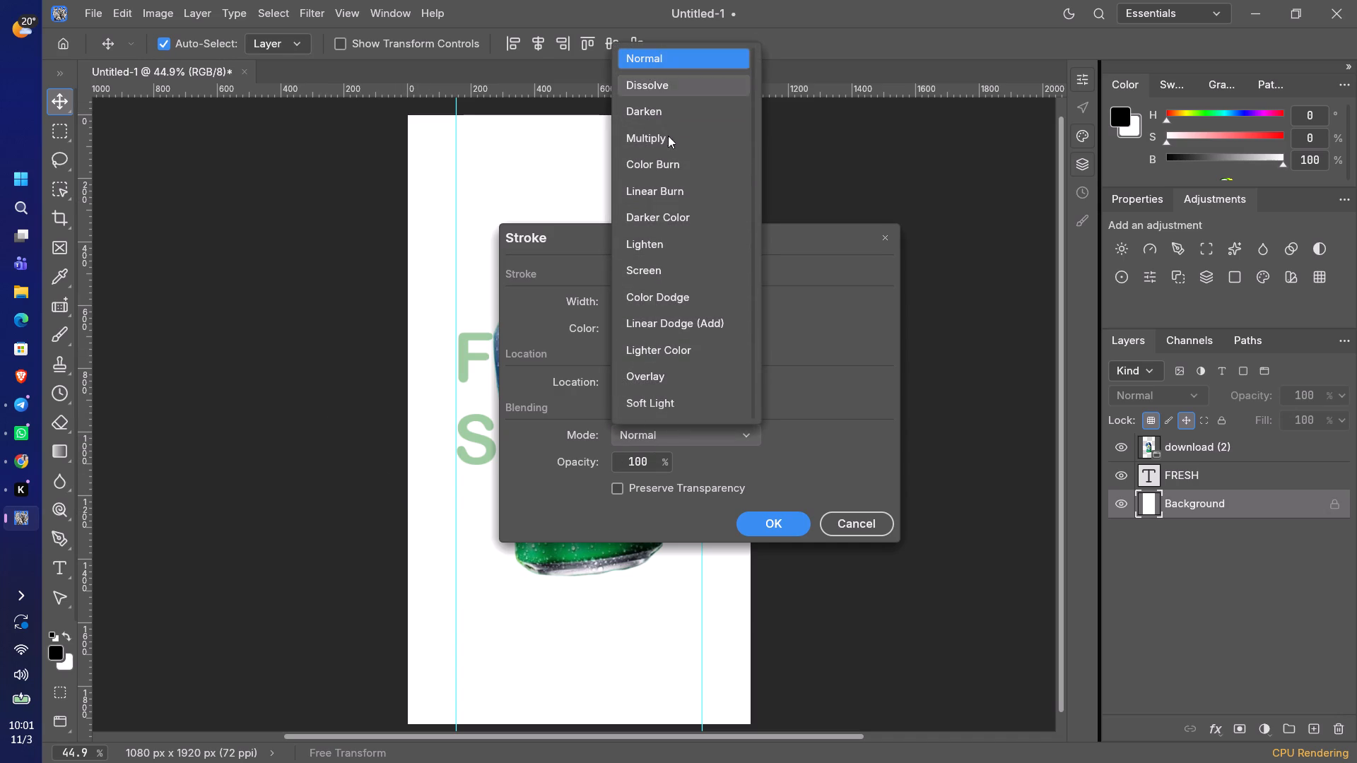
click(648, 384)
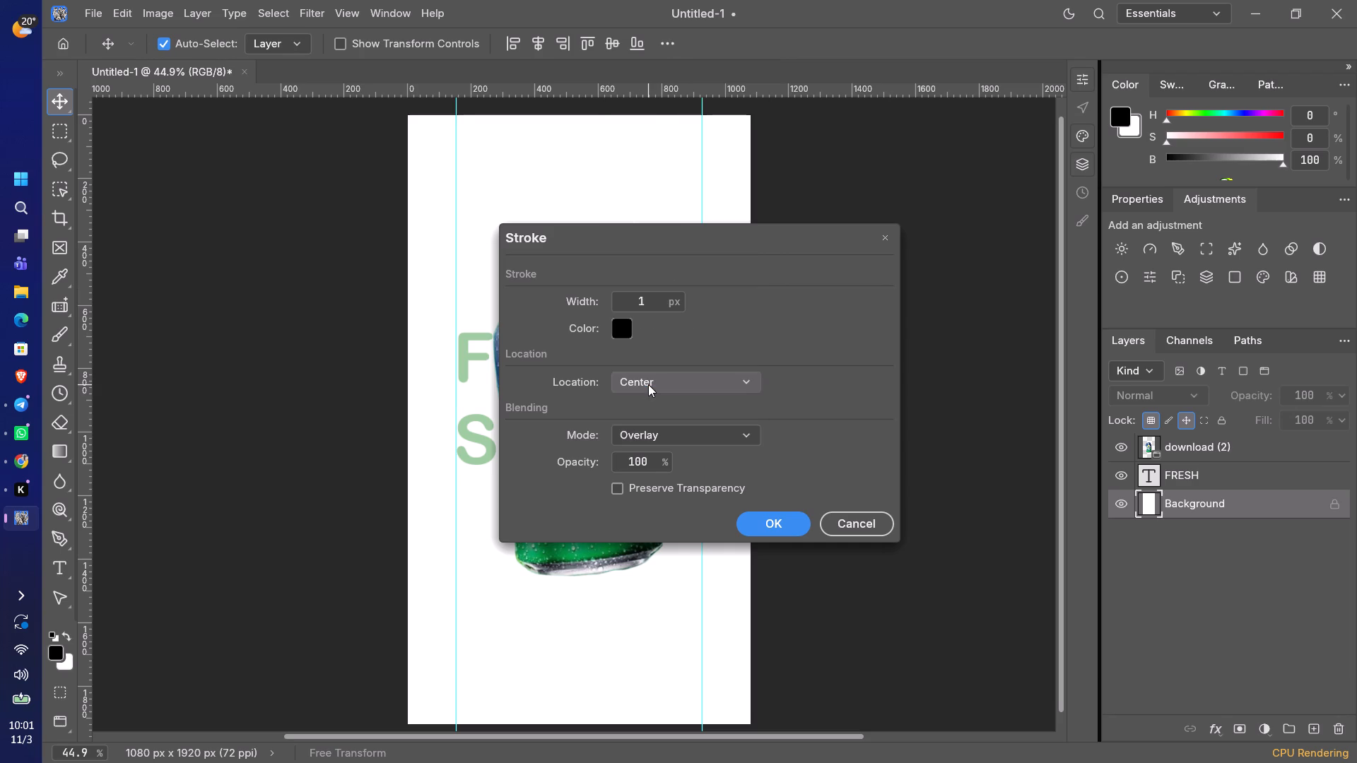
click(760, 522)
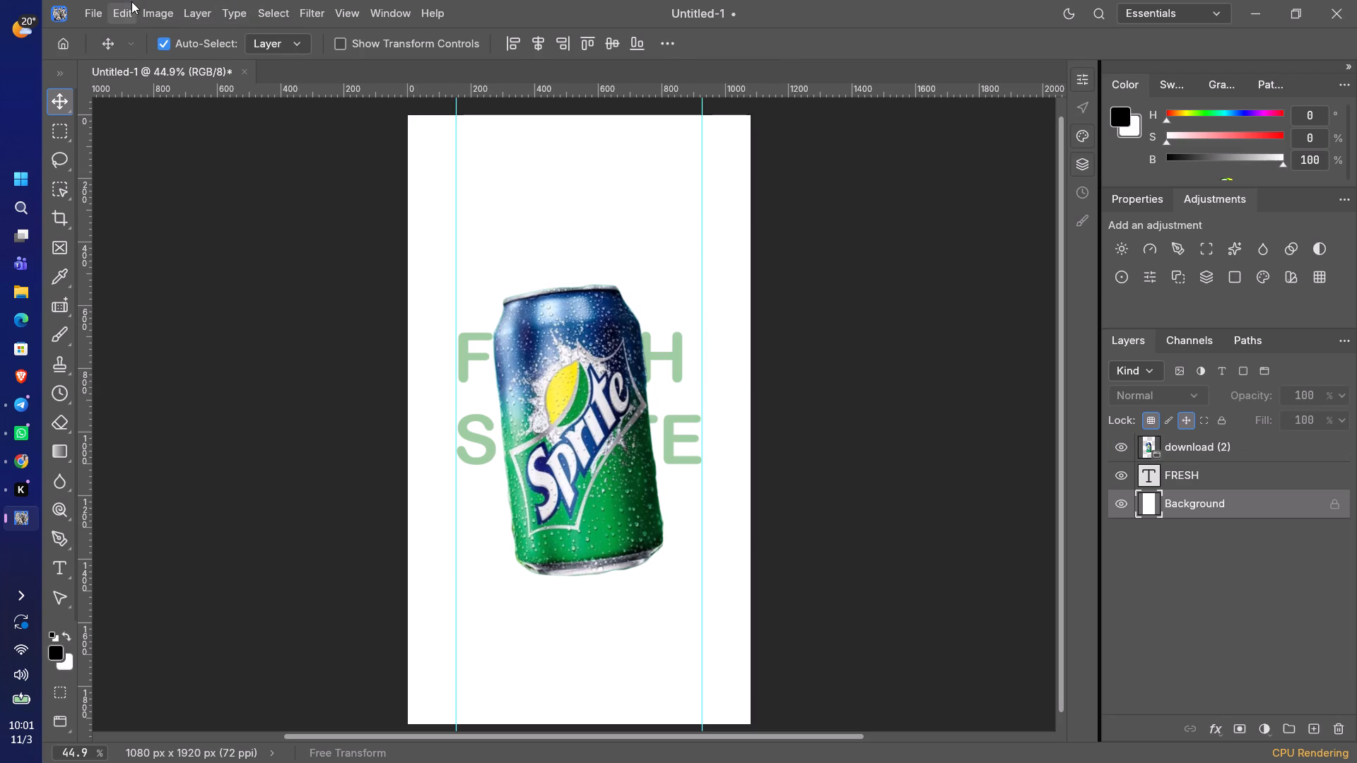
Rasterize all layers, converting the FRESH SPRITE text and the download (2) can image to pixels.
click(189, 1)
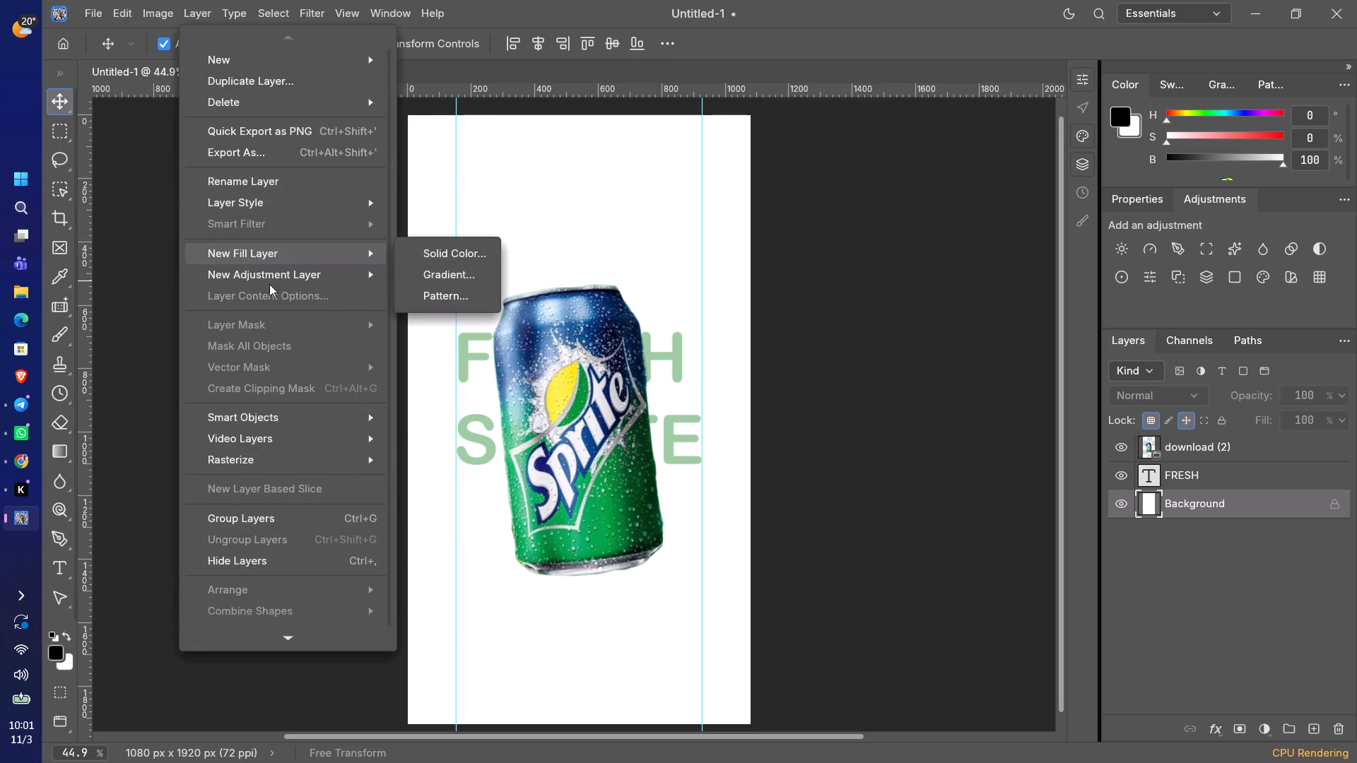
click(285, 461)
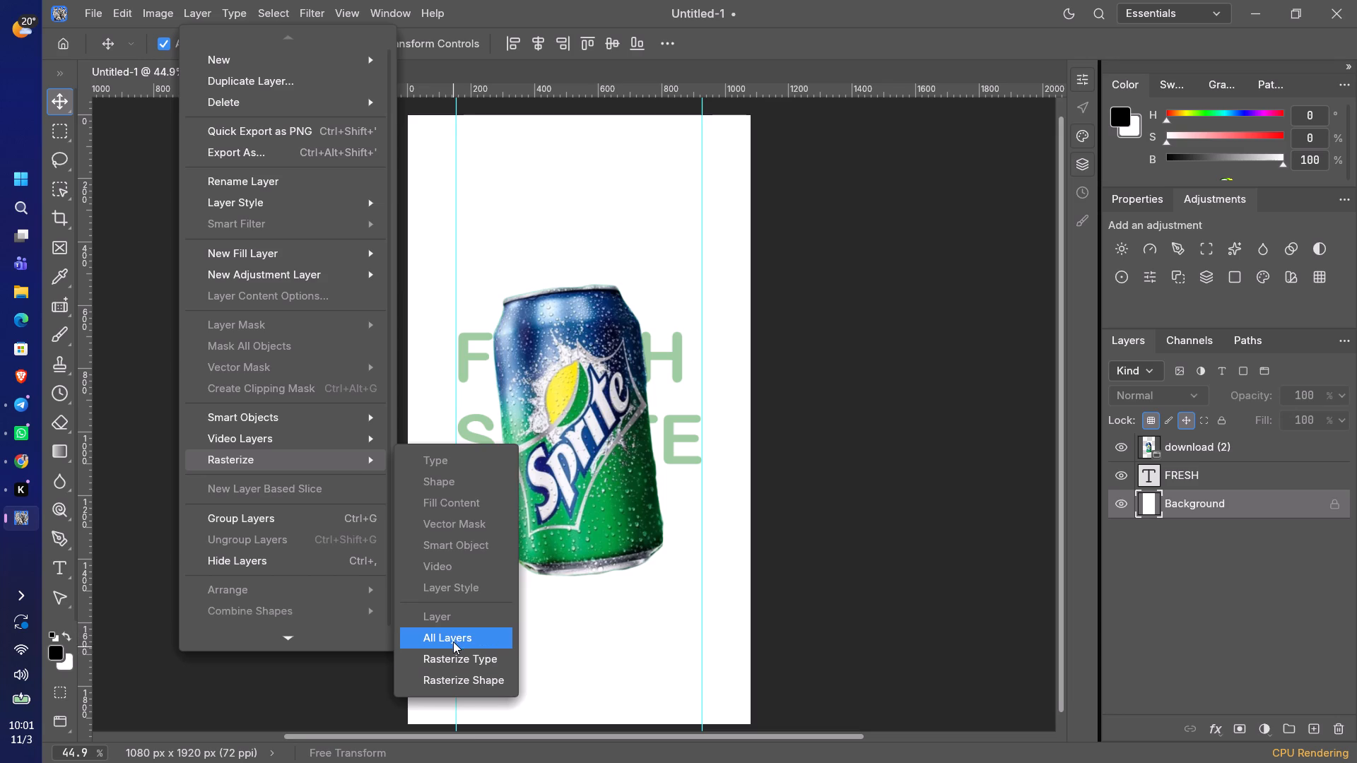
click(453, 639)
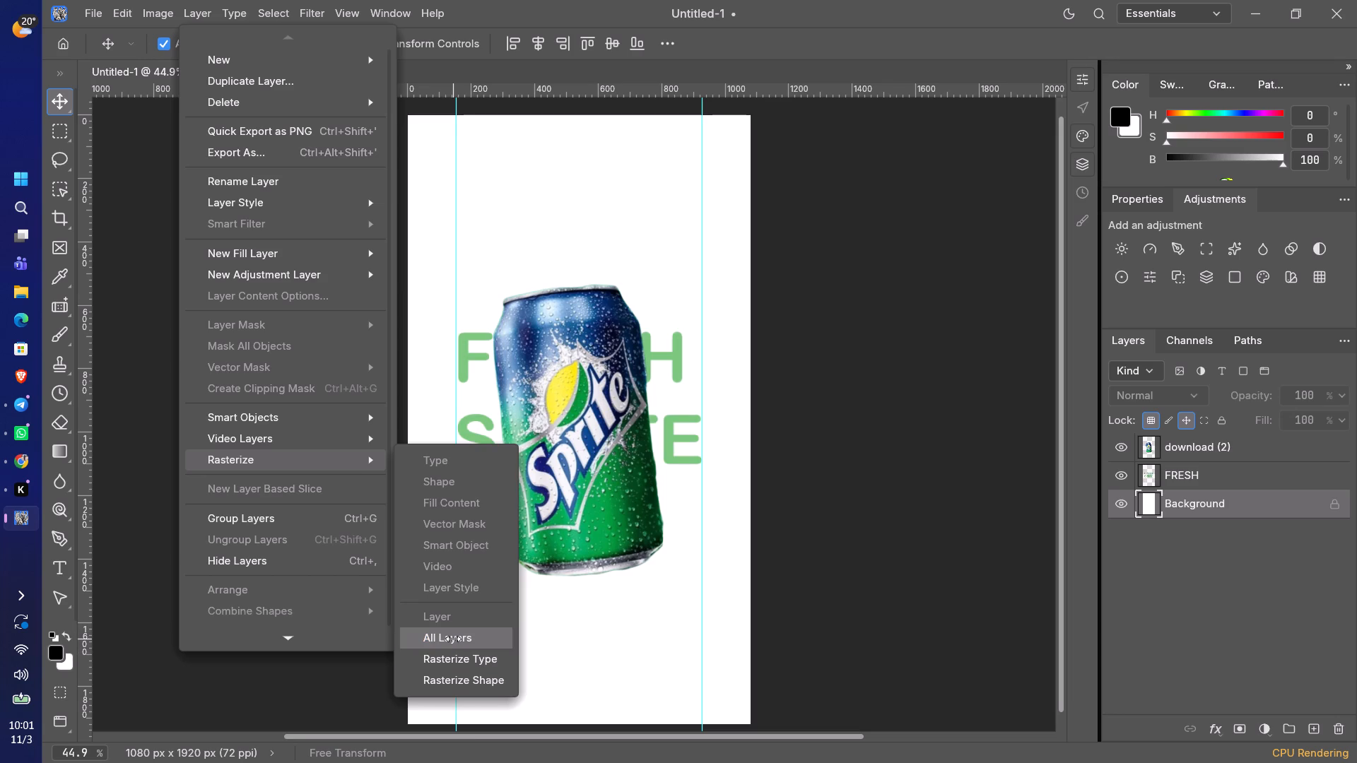
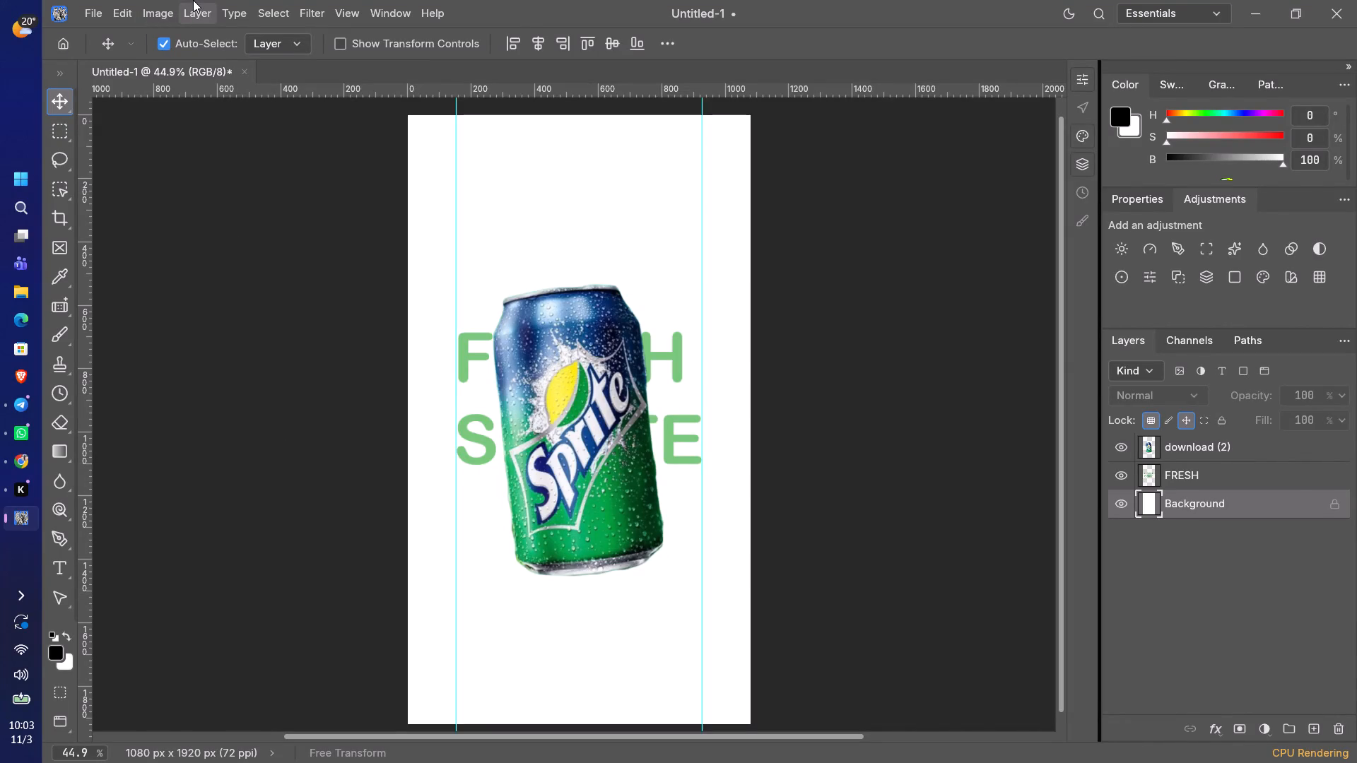
Set the font preview size to Large.
click(237, 0)
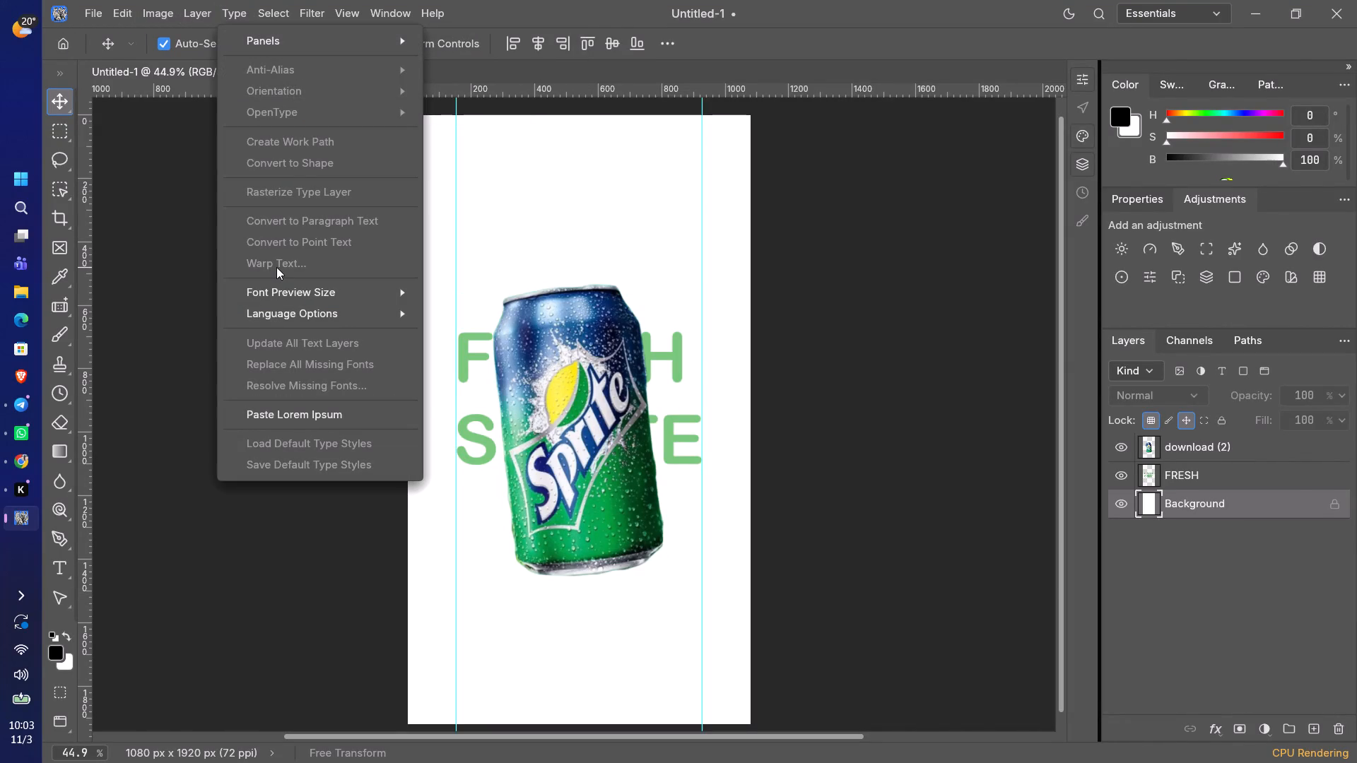
click(278, 285)
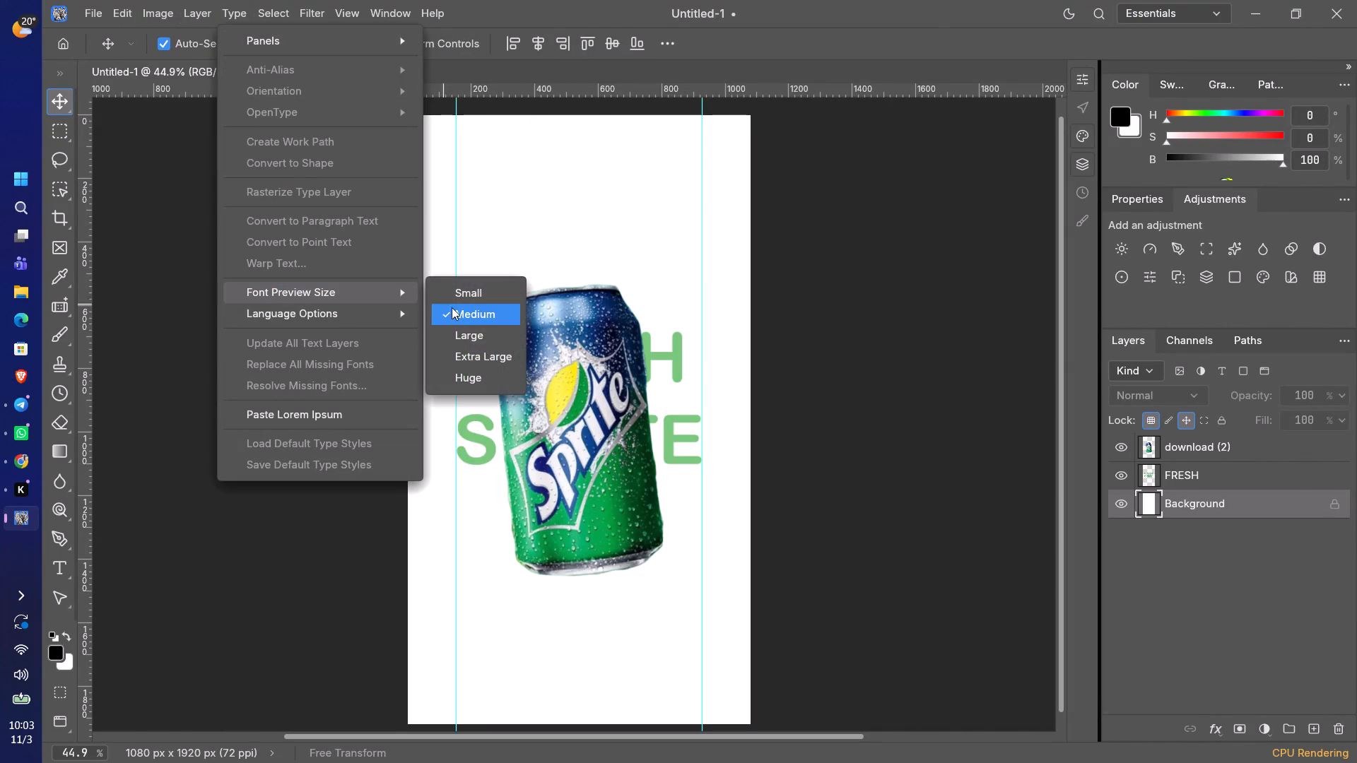
click(457, 330)
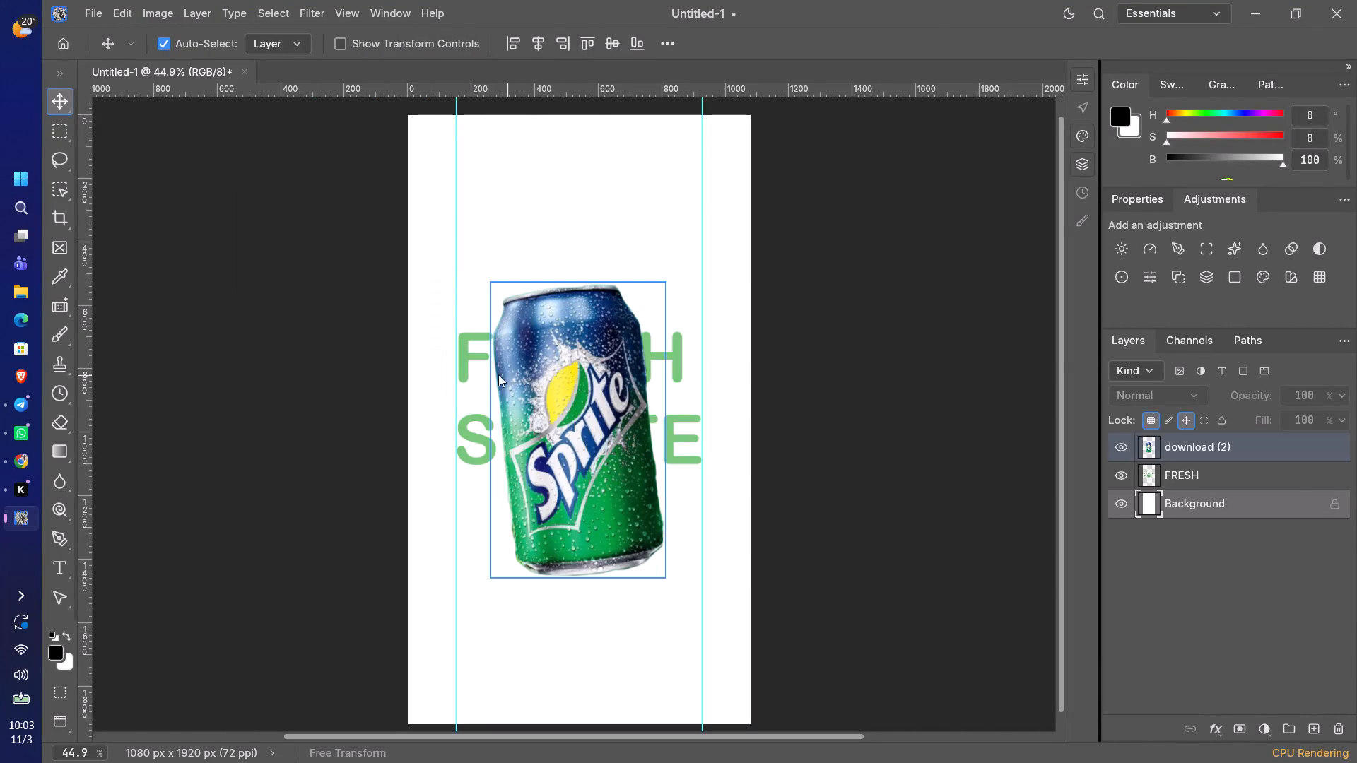
Select the rasterized FRESH SPRITE text layer behind the can.
click(472, 360)
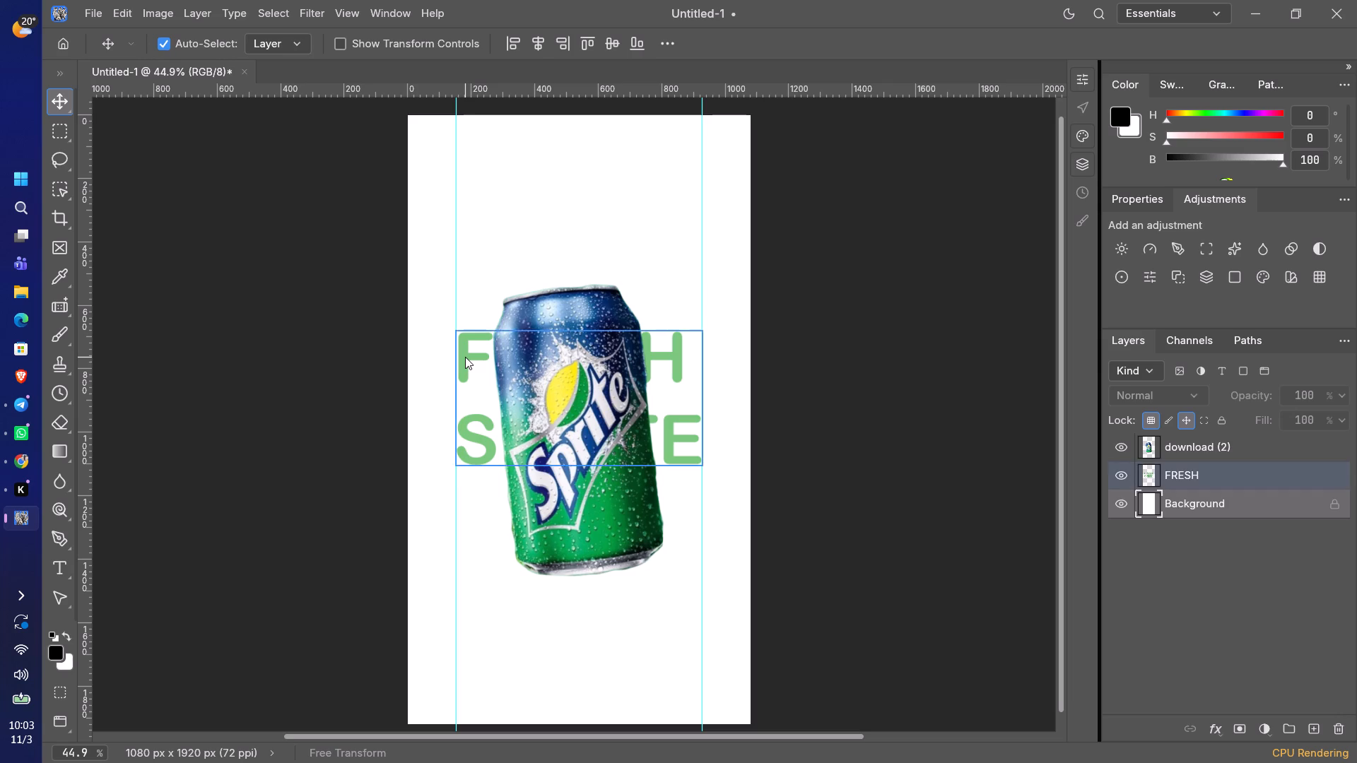
click(465, 357)
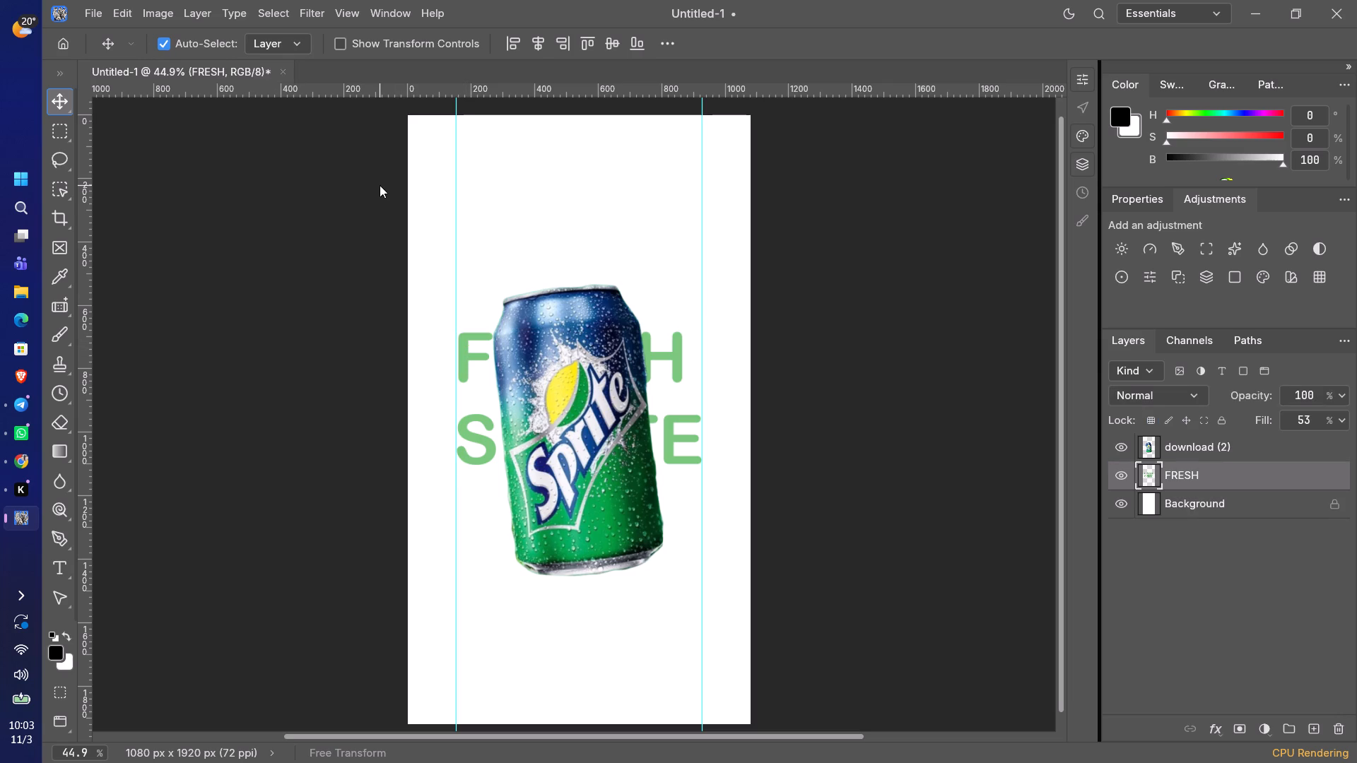
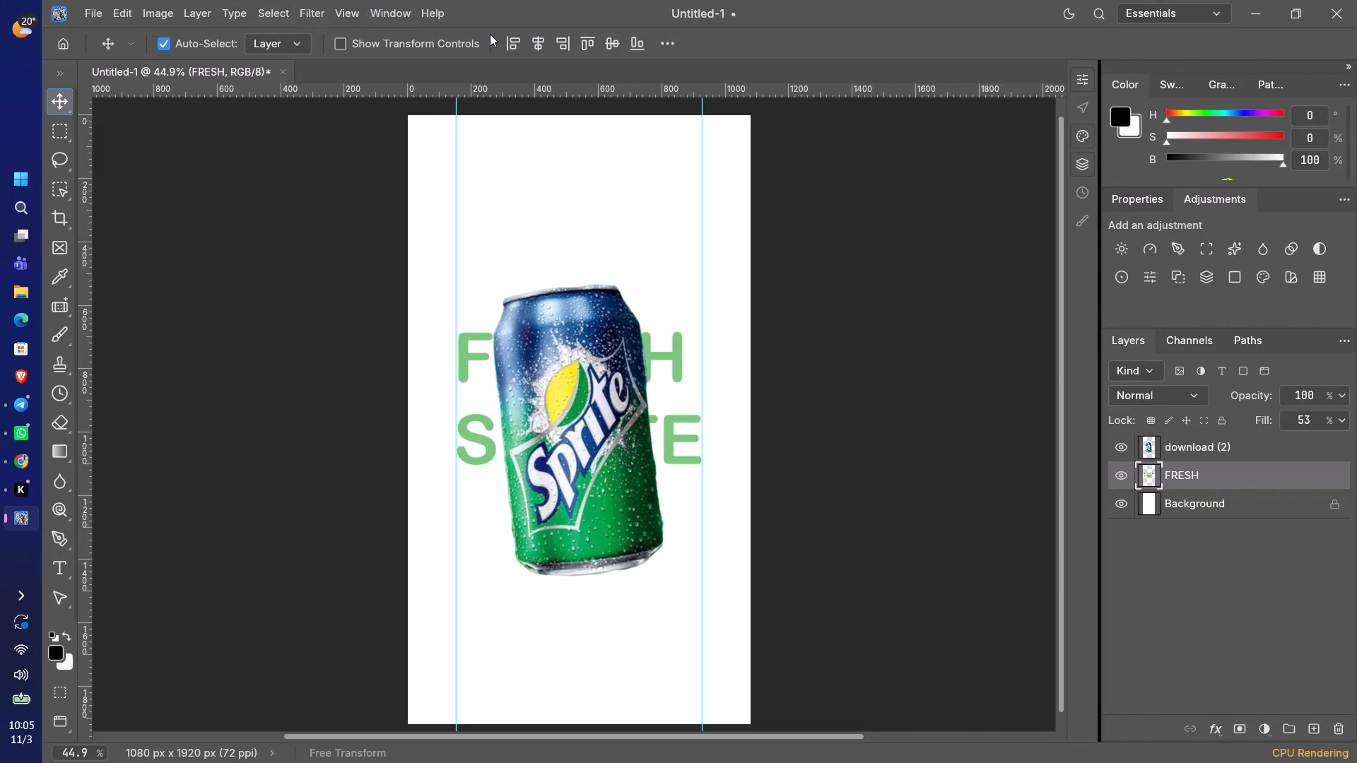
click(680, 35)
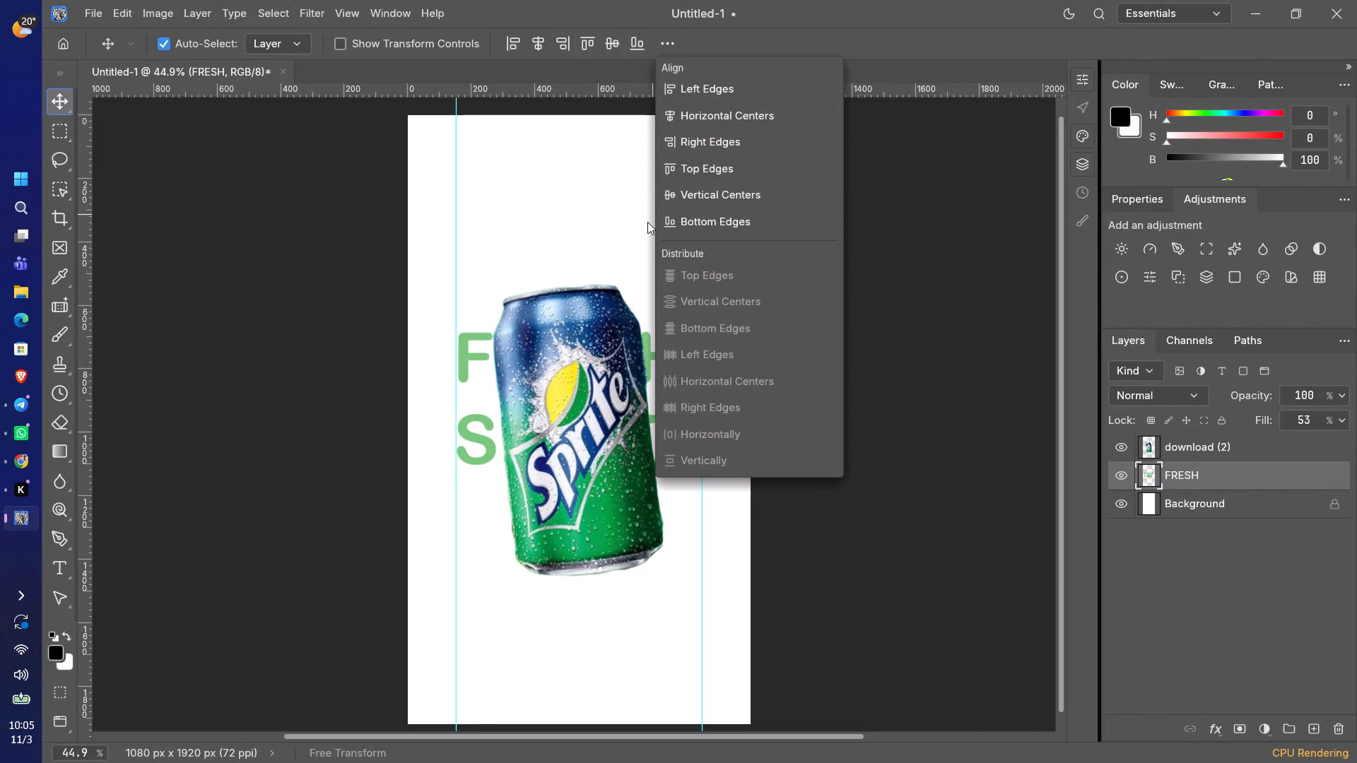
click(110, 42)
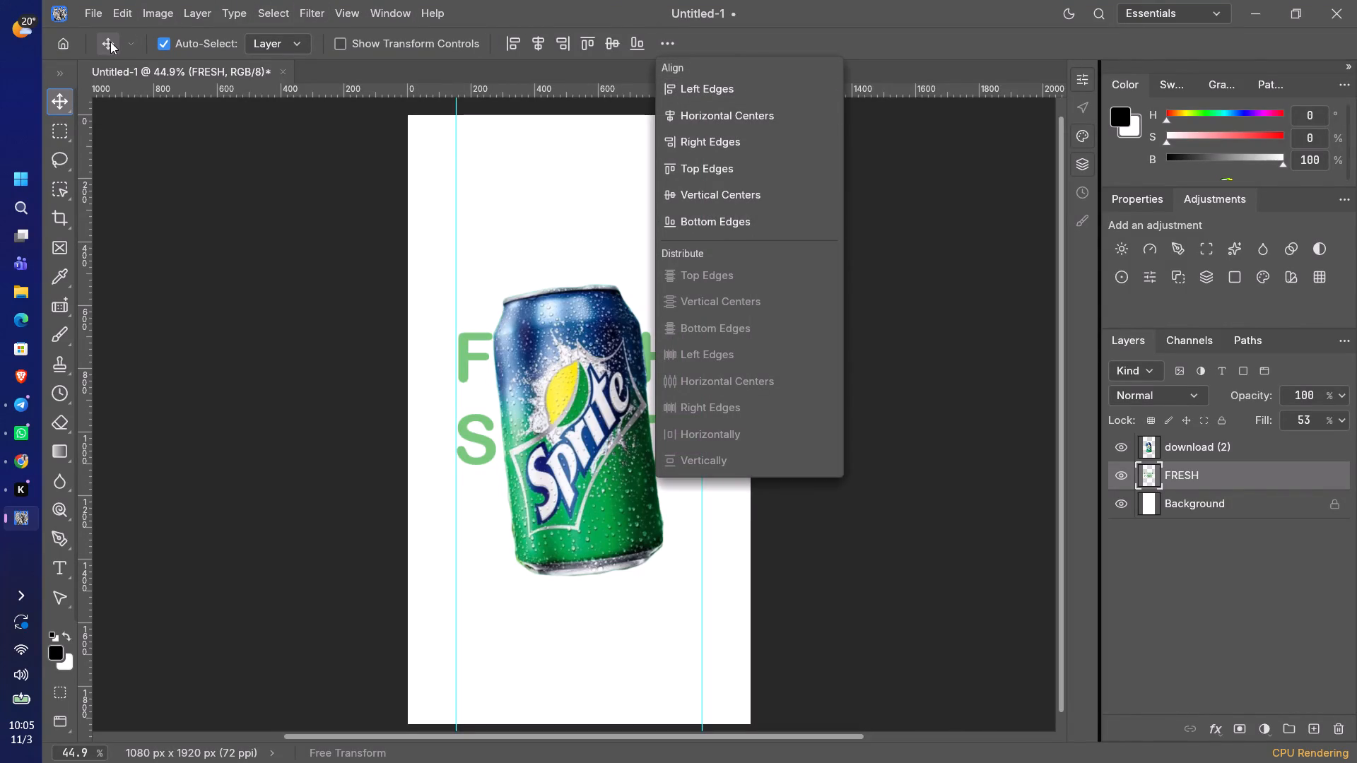
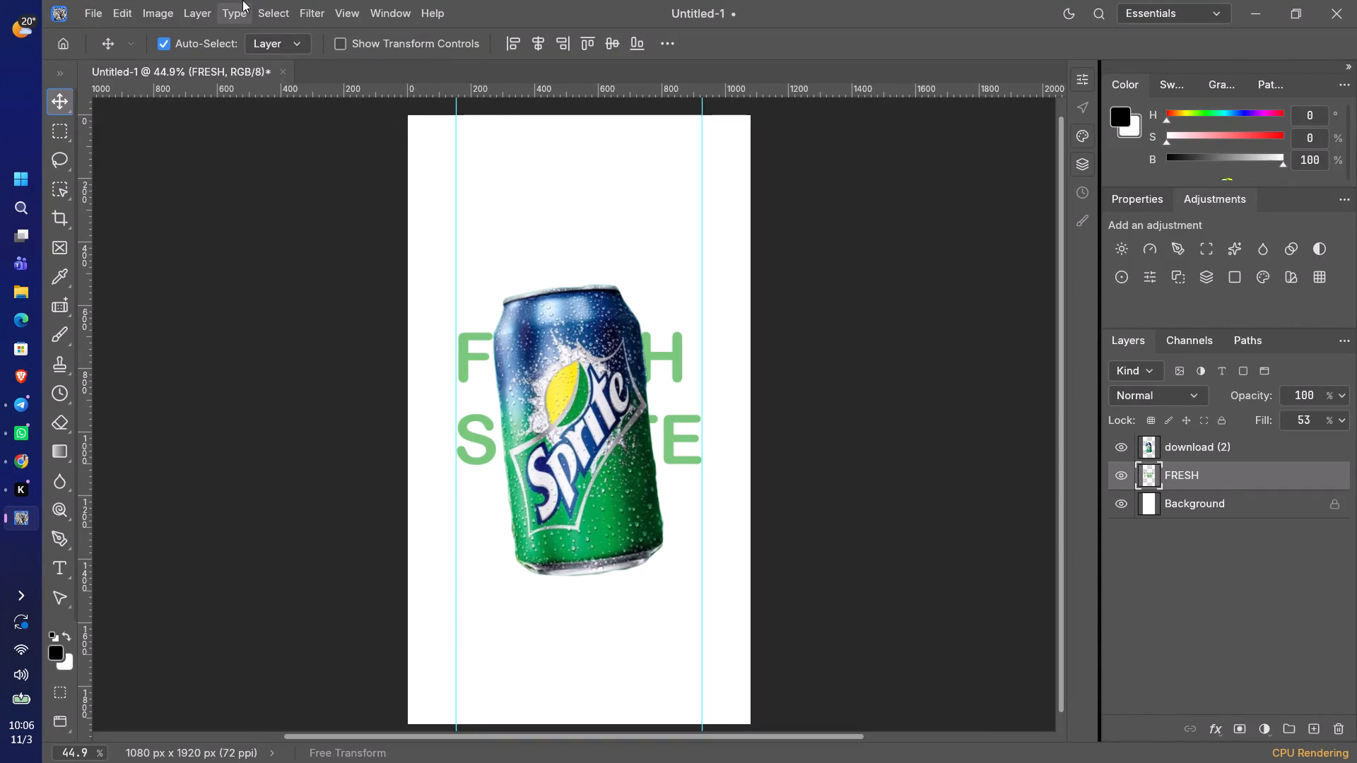
Undo the last two edits made to the FRESH layer.
click(60, 46)
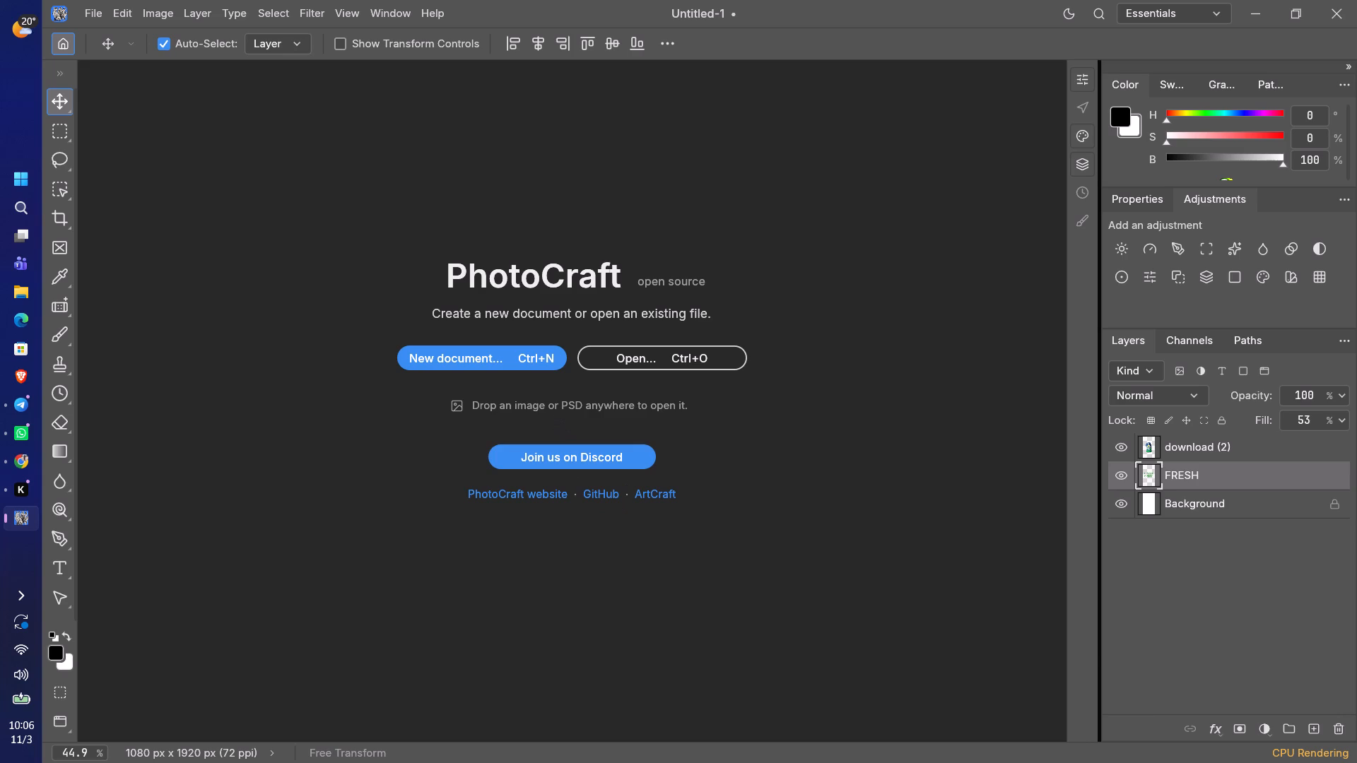
key(ctrl+z)
key(ctrl+z)
key(z)
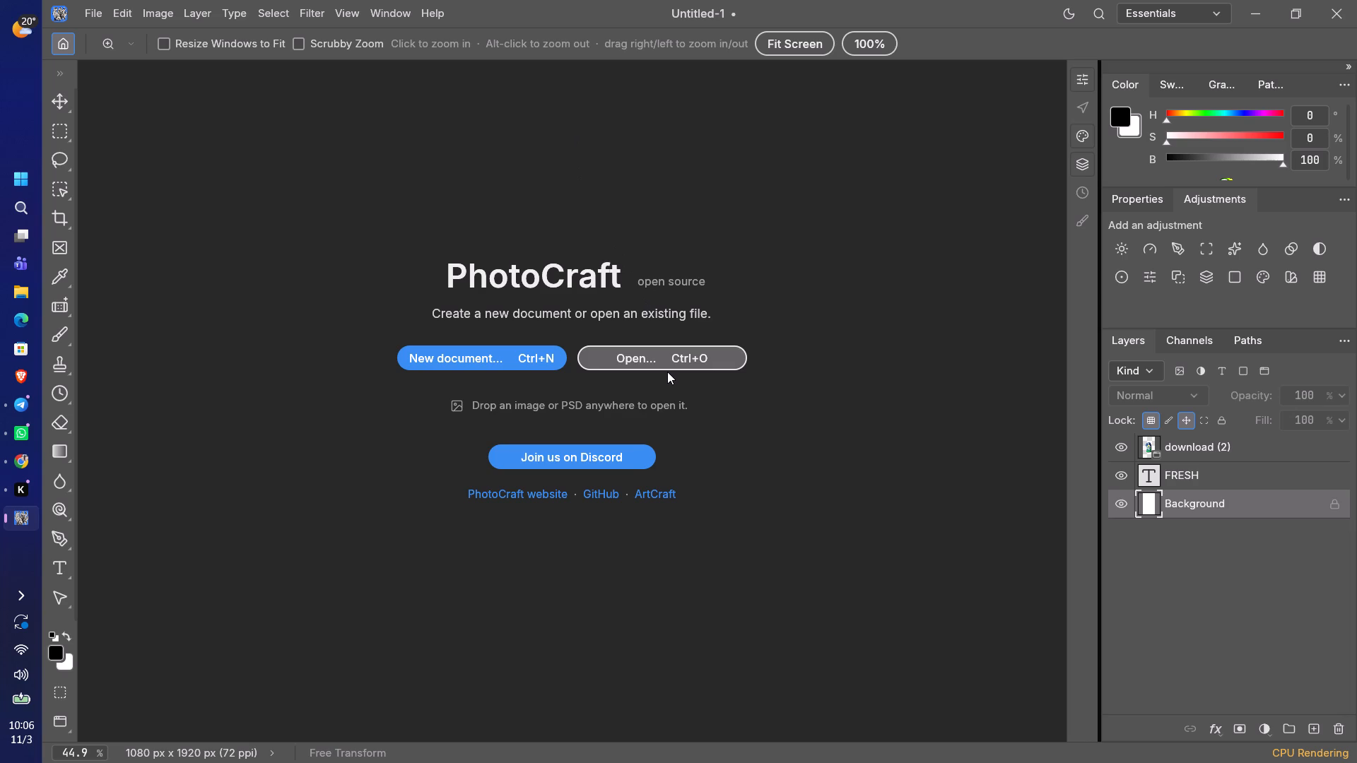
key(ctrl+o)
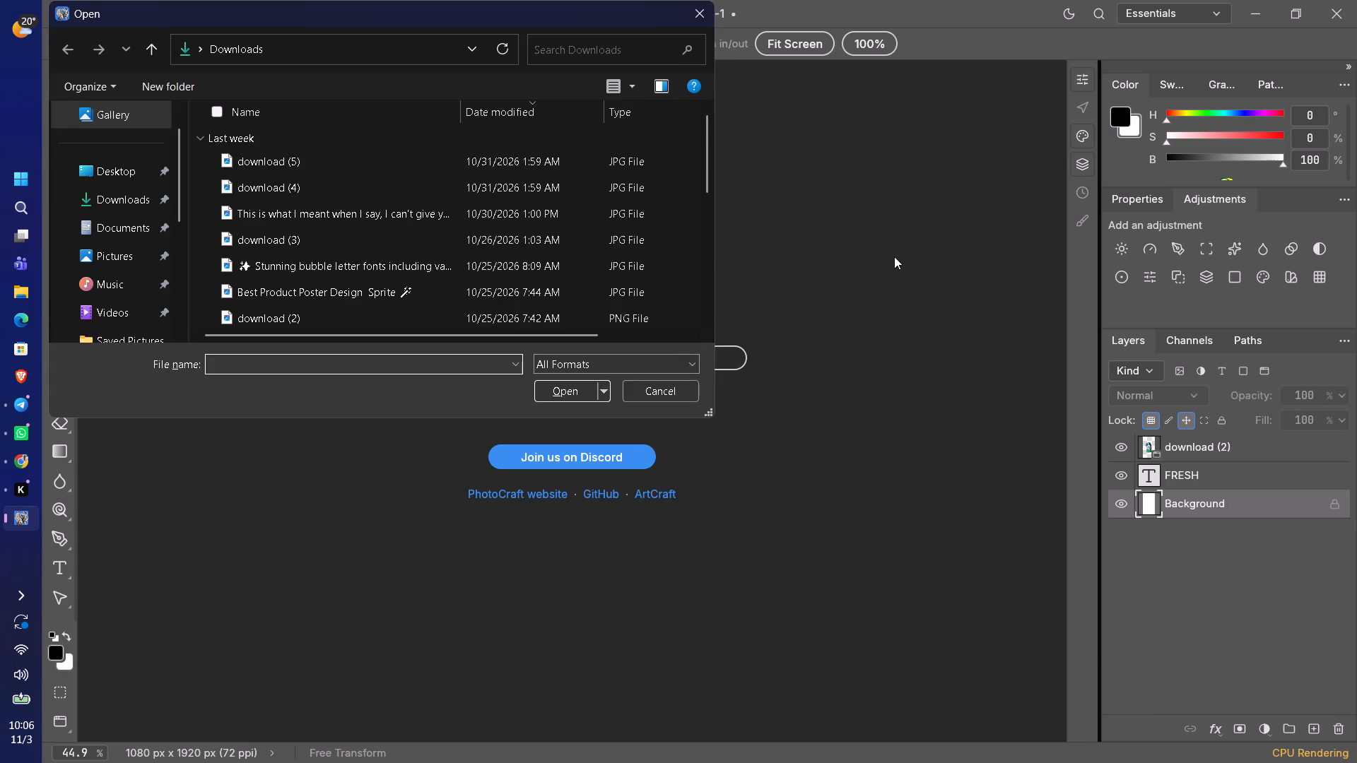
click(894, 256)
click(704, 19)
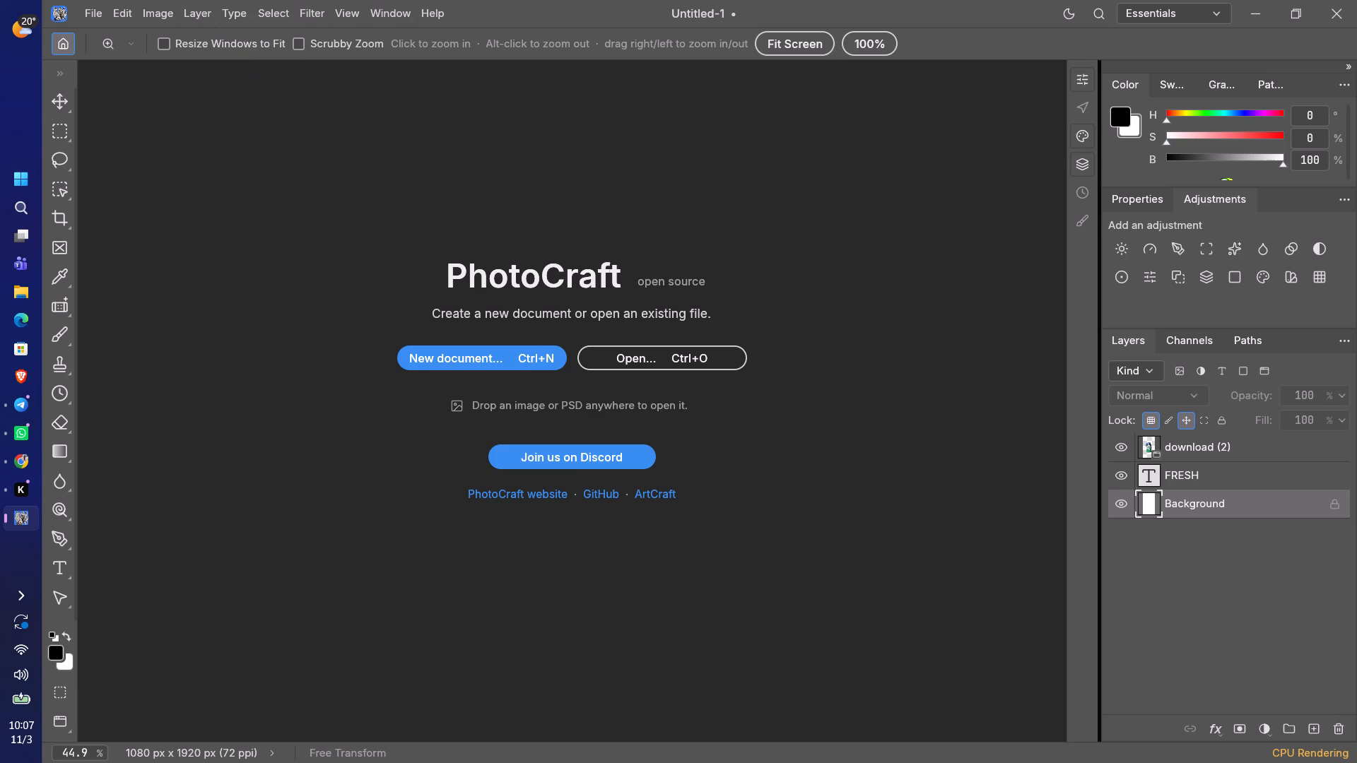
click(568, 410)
Return from the home screen to the Untitled-1 document canvas.
click(65, 40)
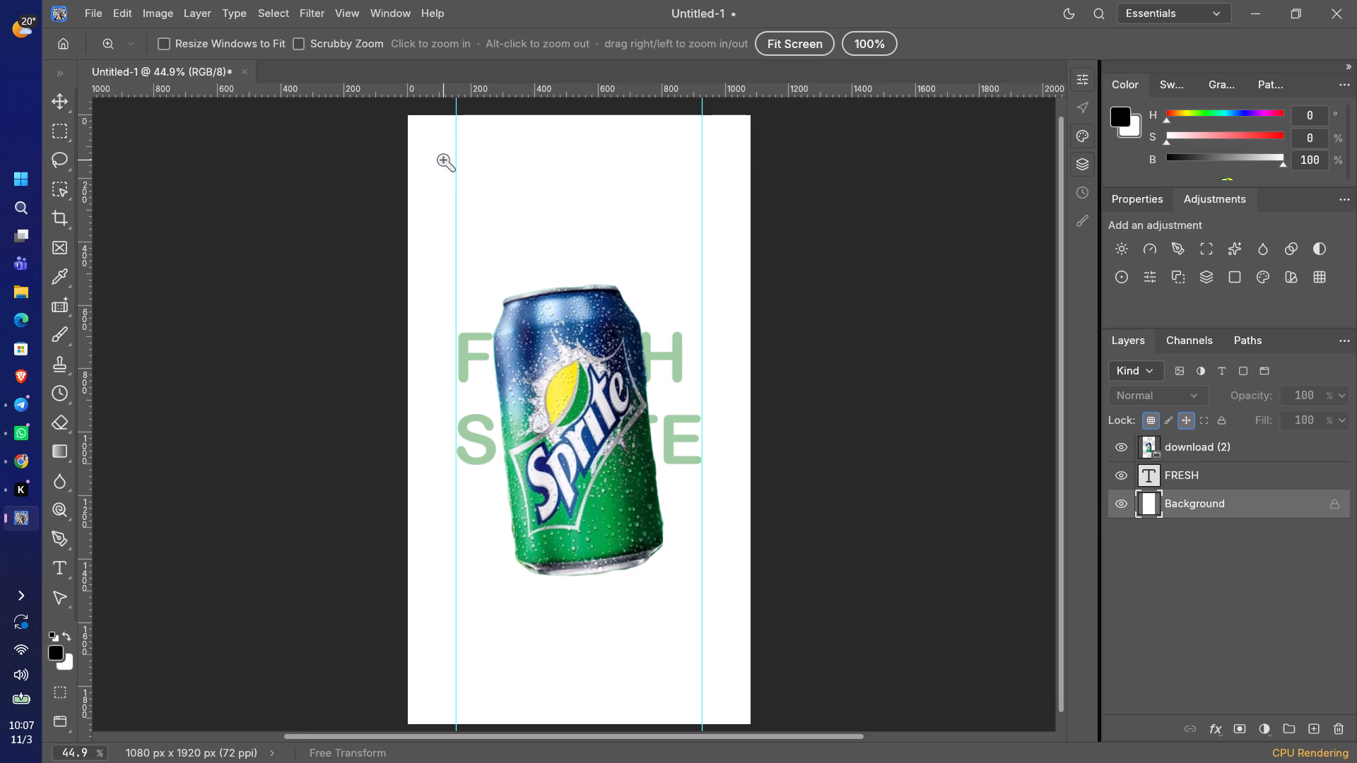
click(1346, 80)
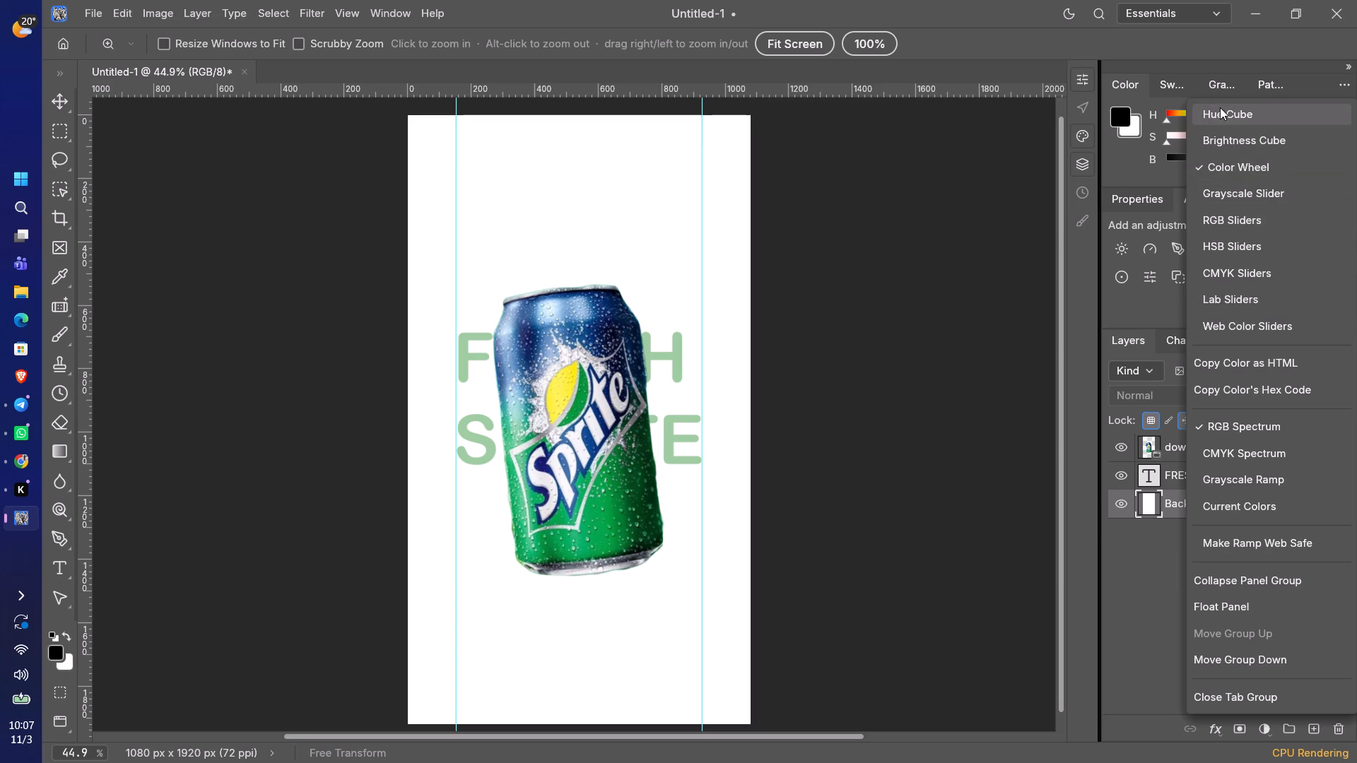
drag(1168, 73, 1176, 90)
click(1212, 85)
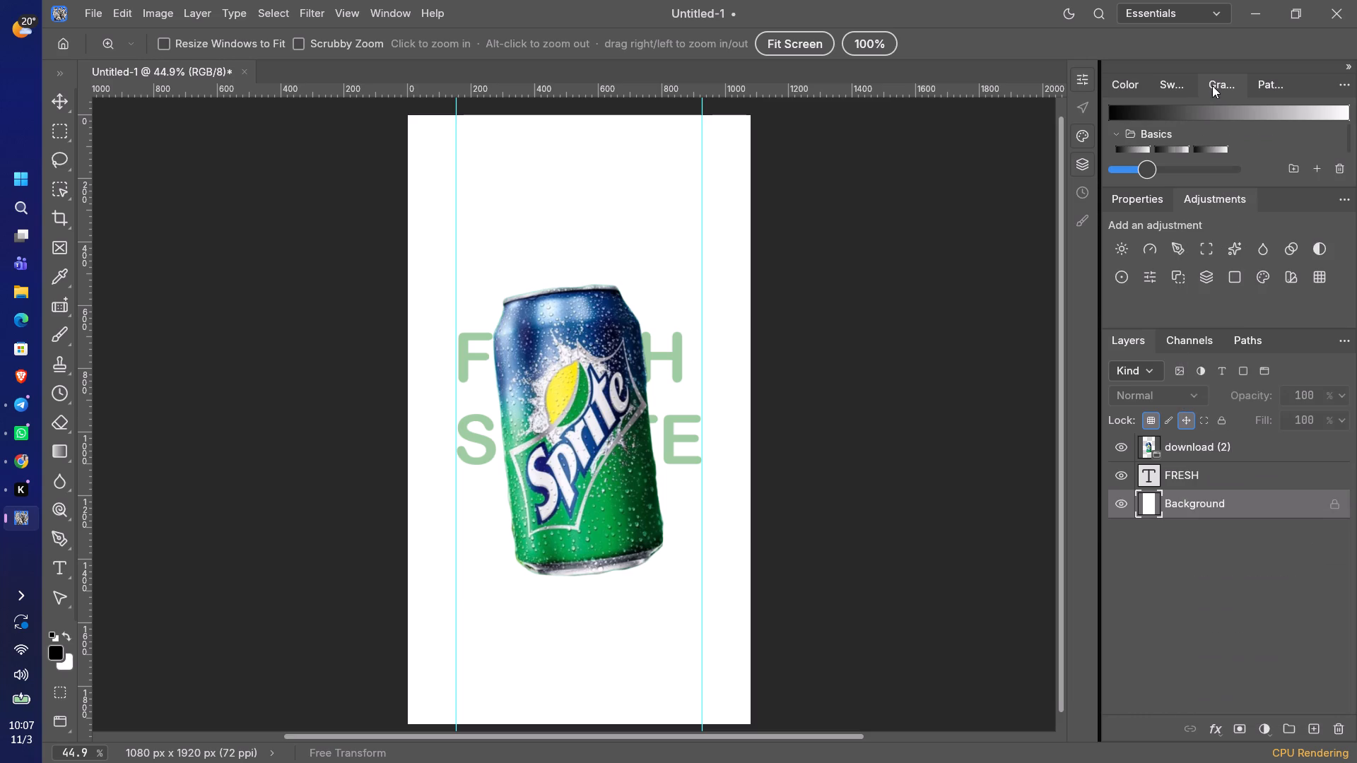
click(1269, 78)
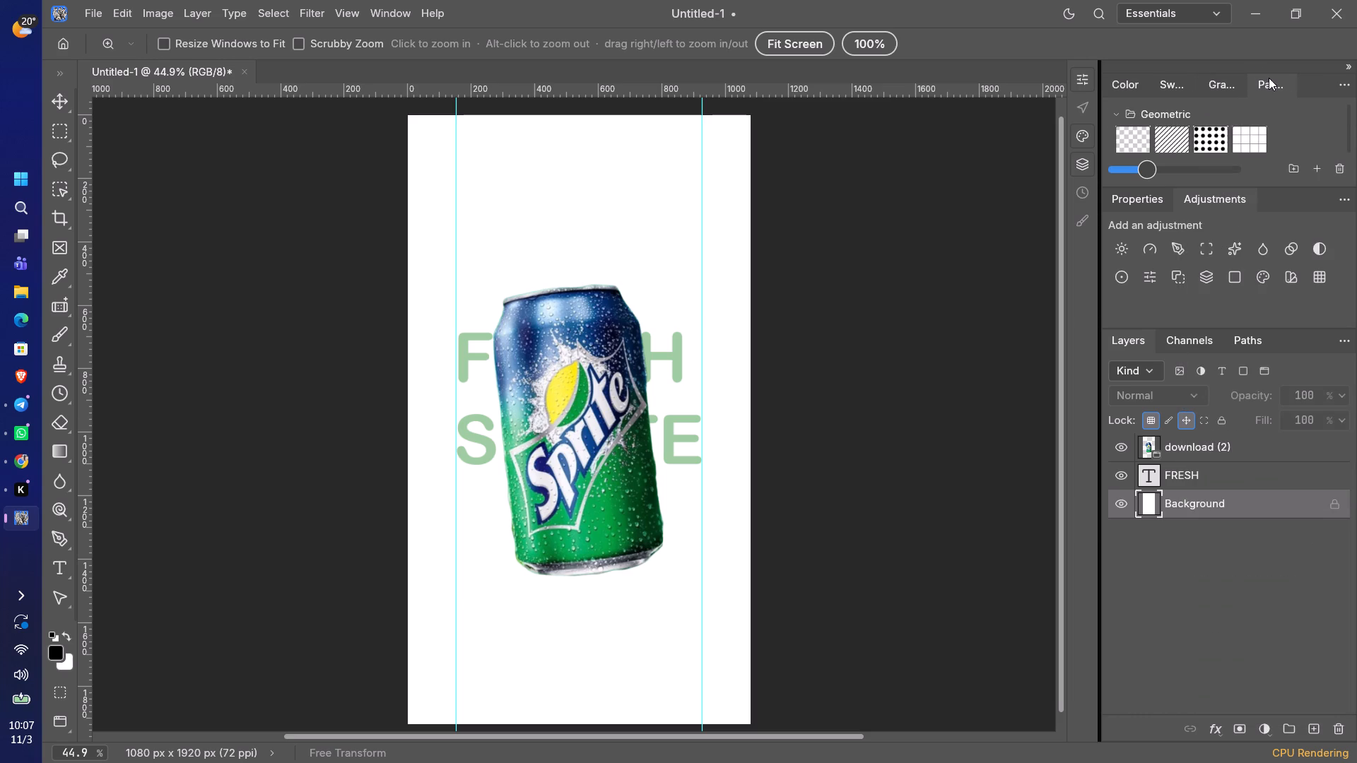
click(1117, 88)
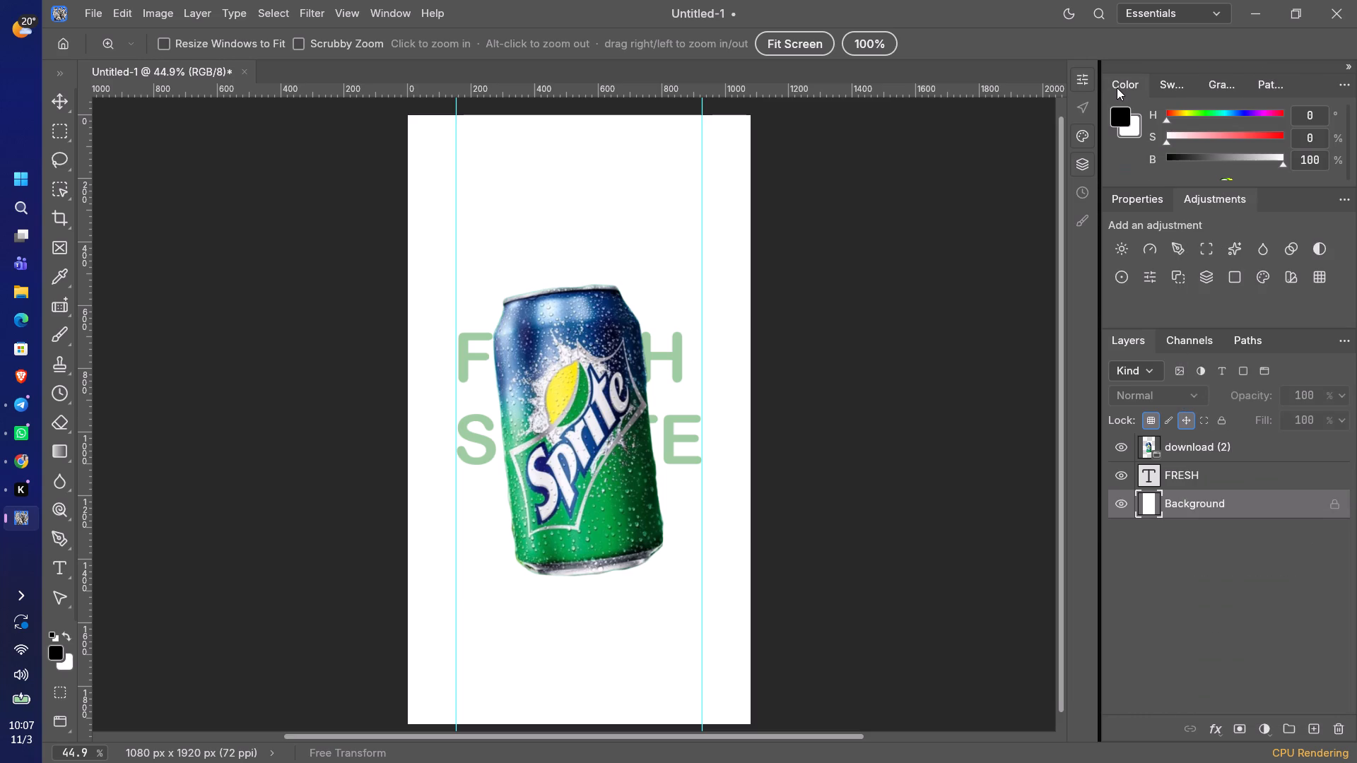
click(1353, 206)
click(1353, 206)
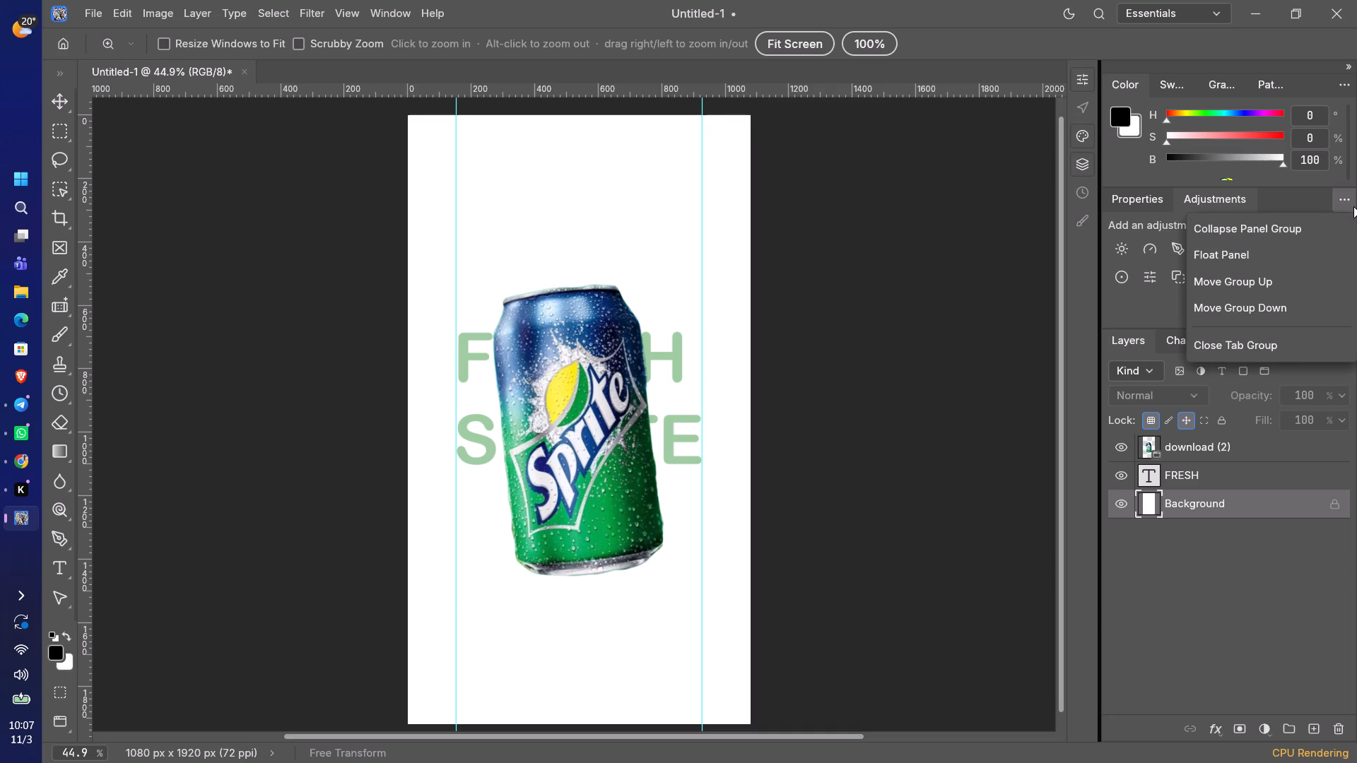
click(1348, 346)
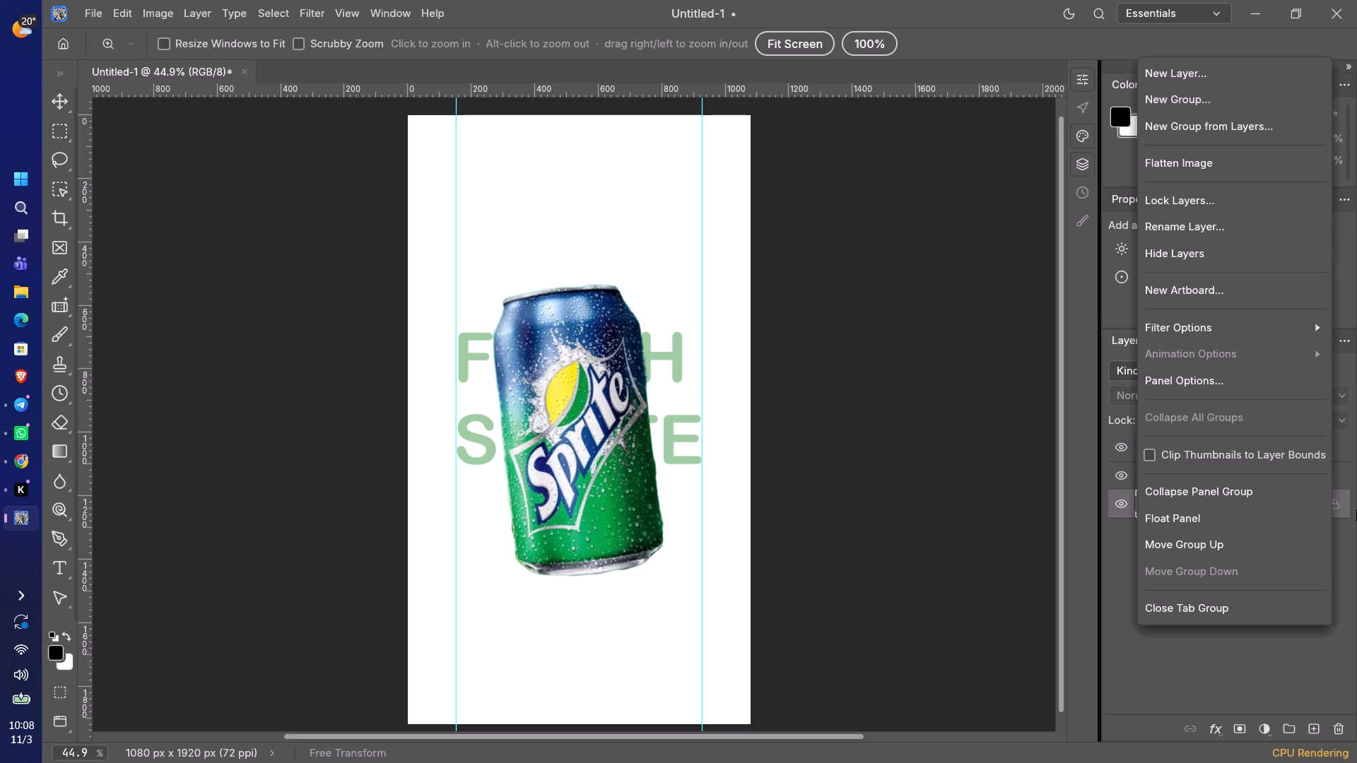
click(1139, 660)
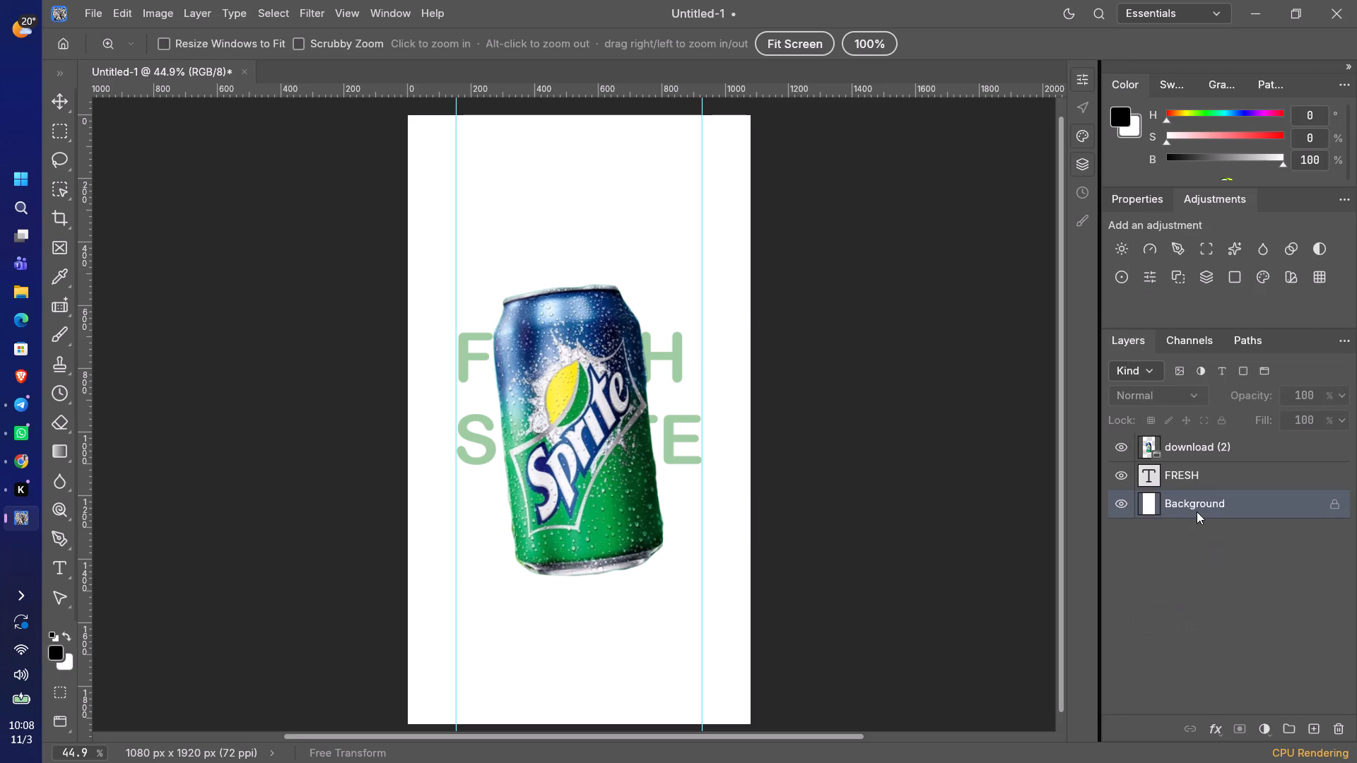
Unlock the Background layer to convert it to a regular layer and keep it selected.
click(1197, 511)
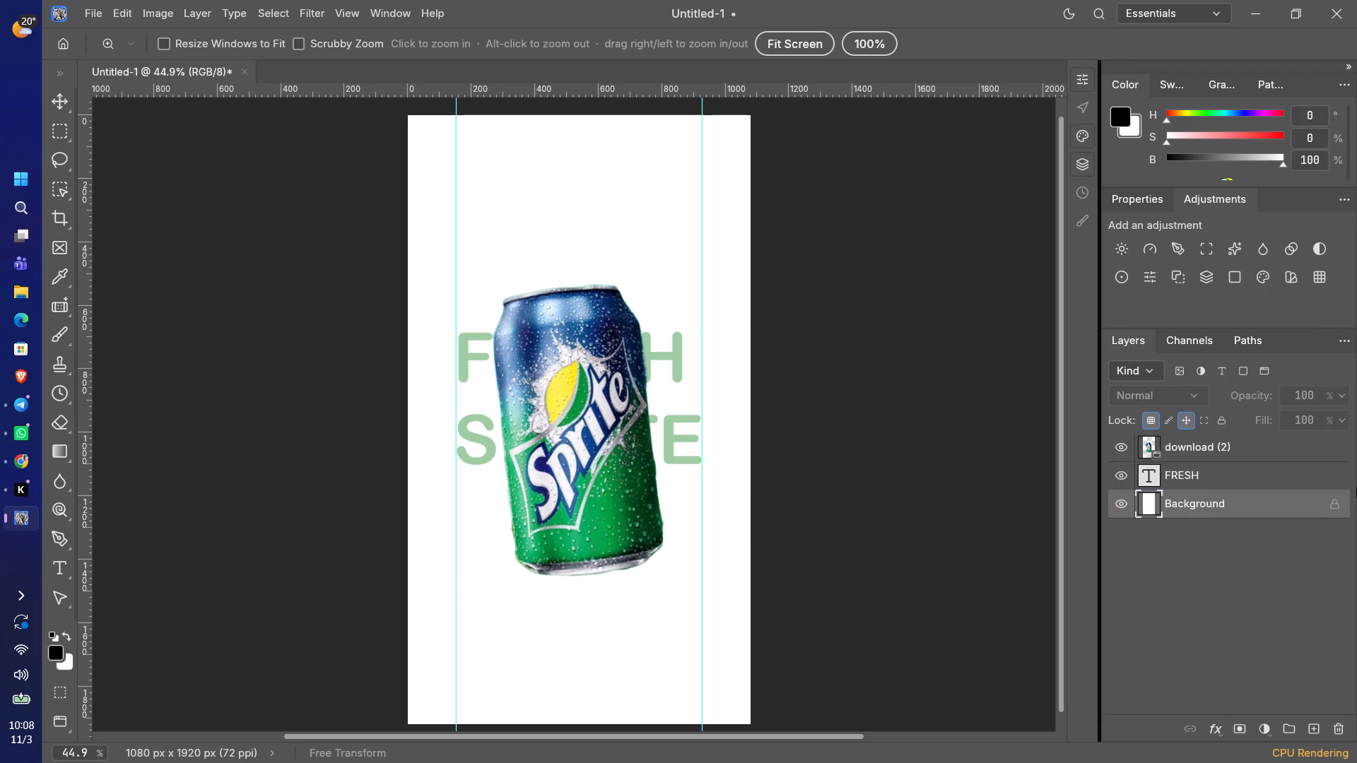
click(1337, 508)
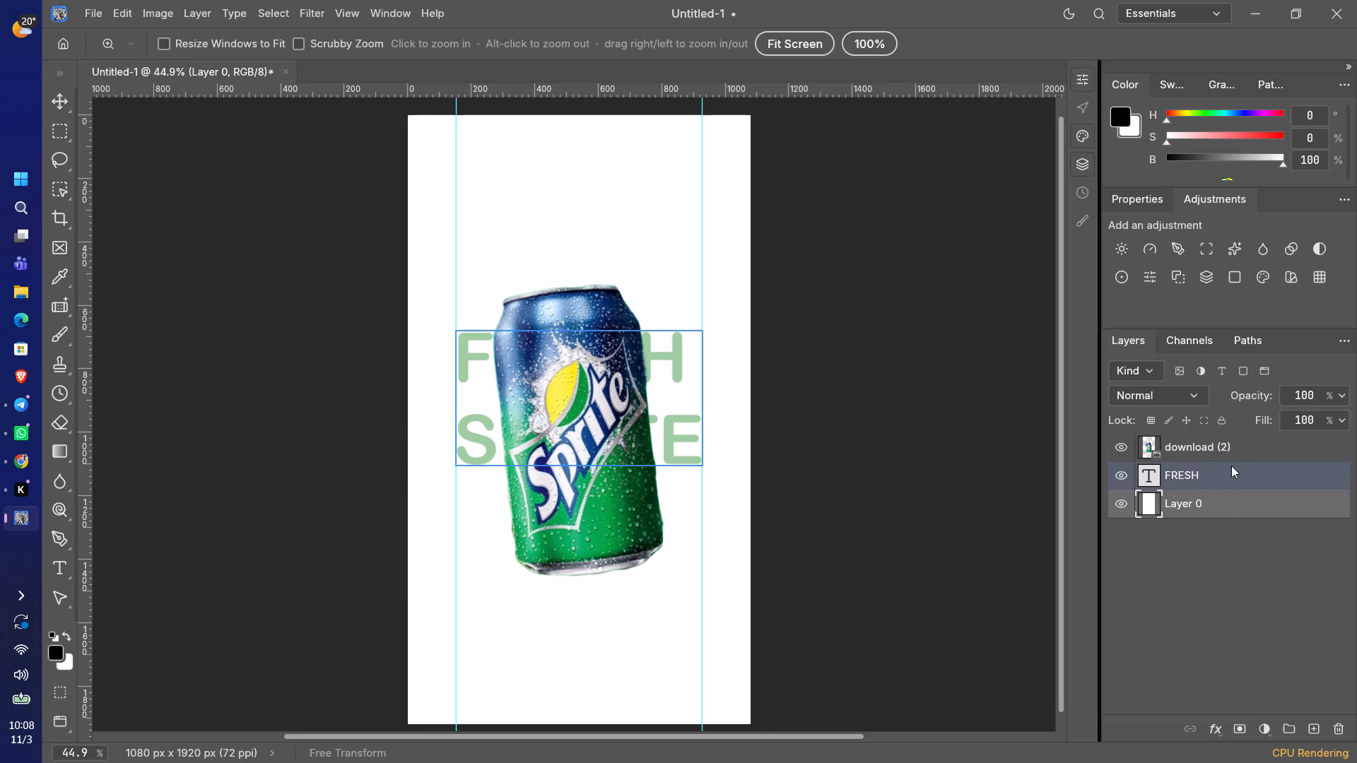
click(1227, 507)
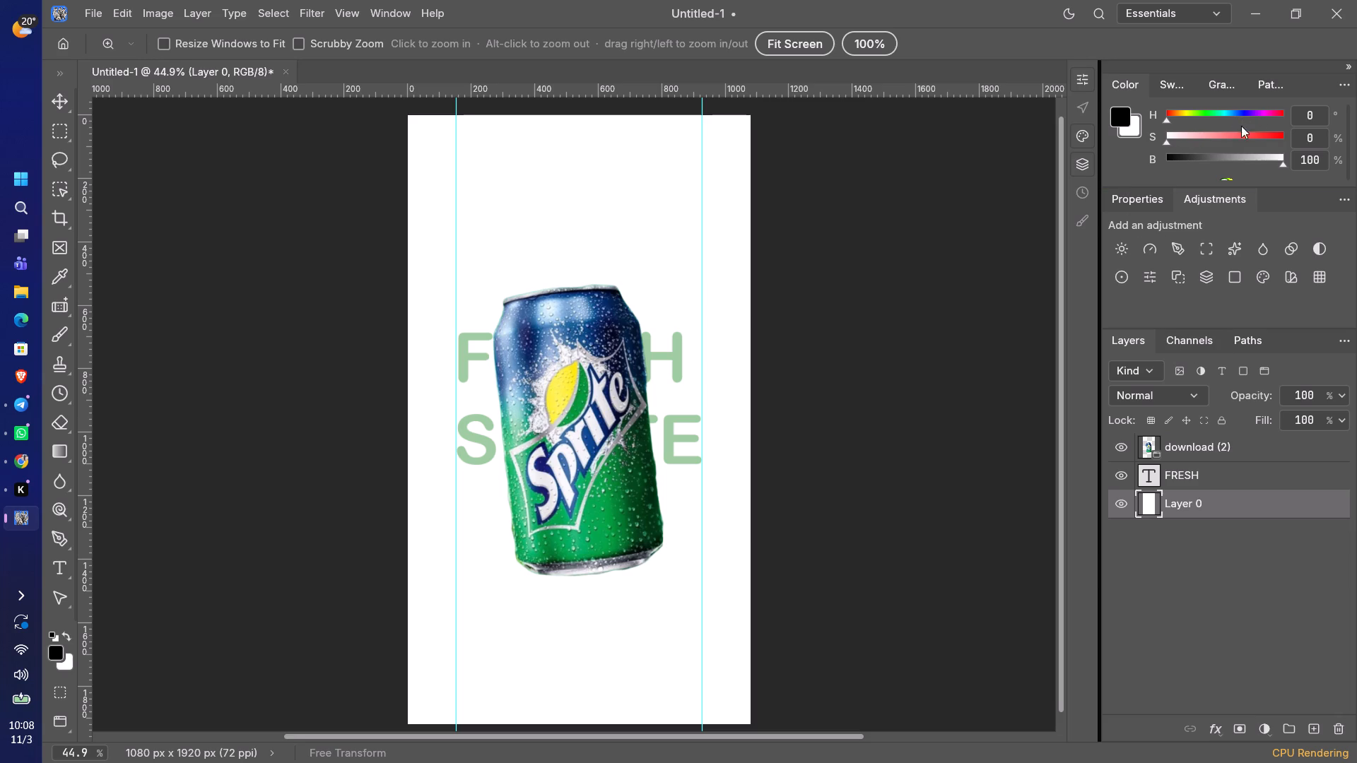
Set the background colour swatch to a pale pink with a saturation of 12%.
click(1181, 134)
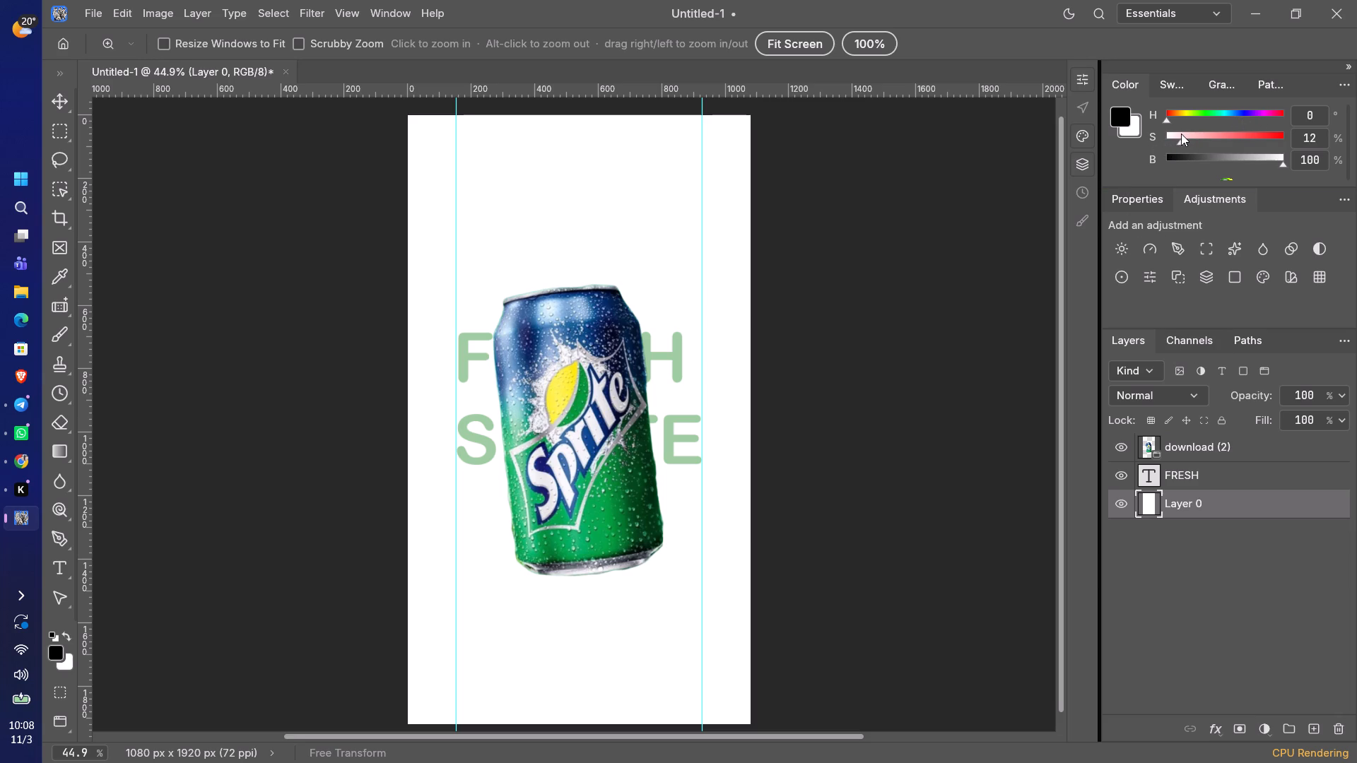
click(1192, 134)
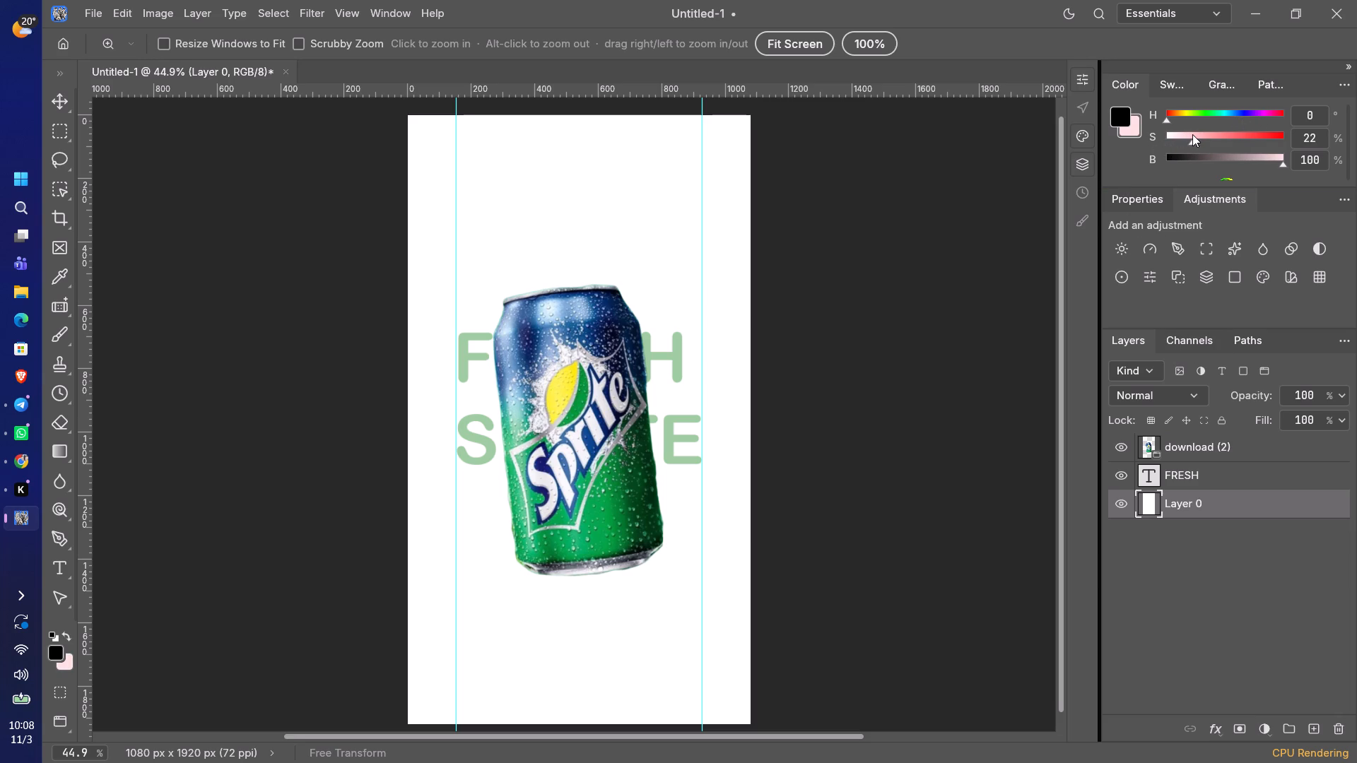
click(1192, 134)
click(1180, 134)
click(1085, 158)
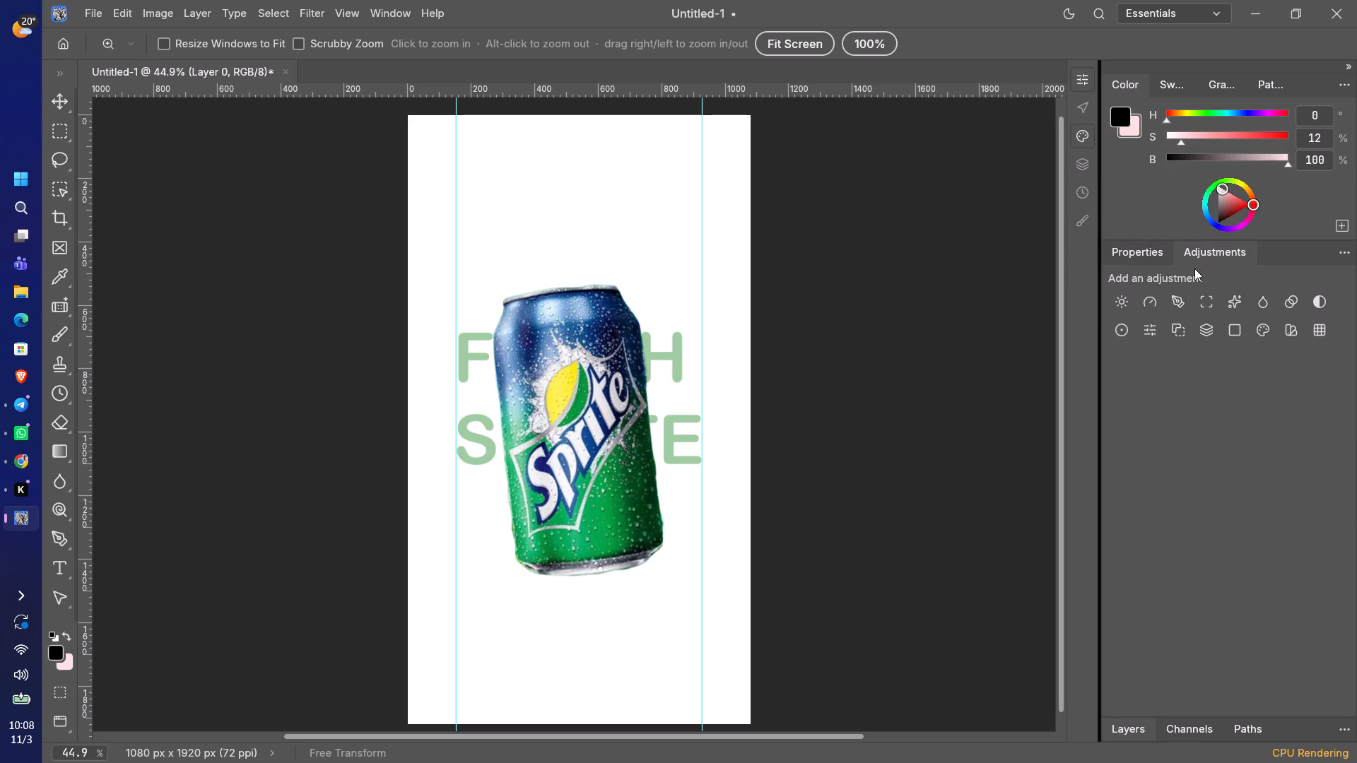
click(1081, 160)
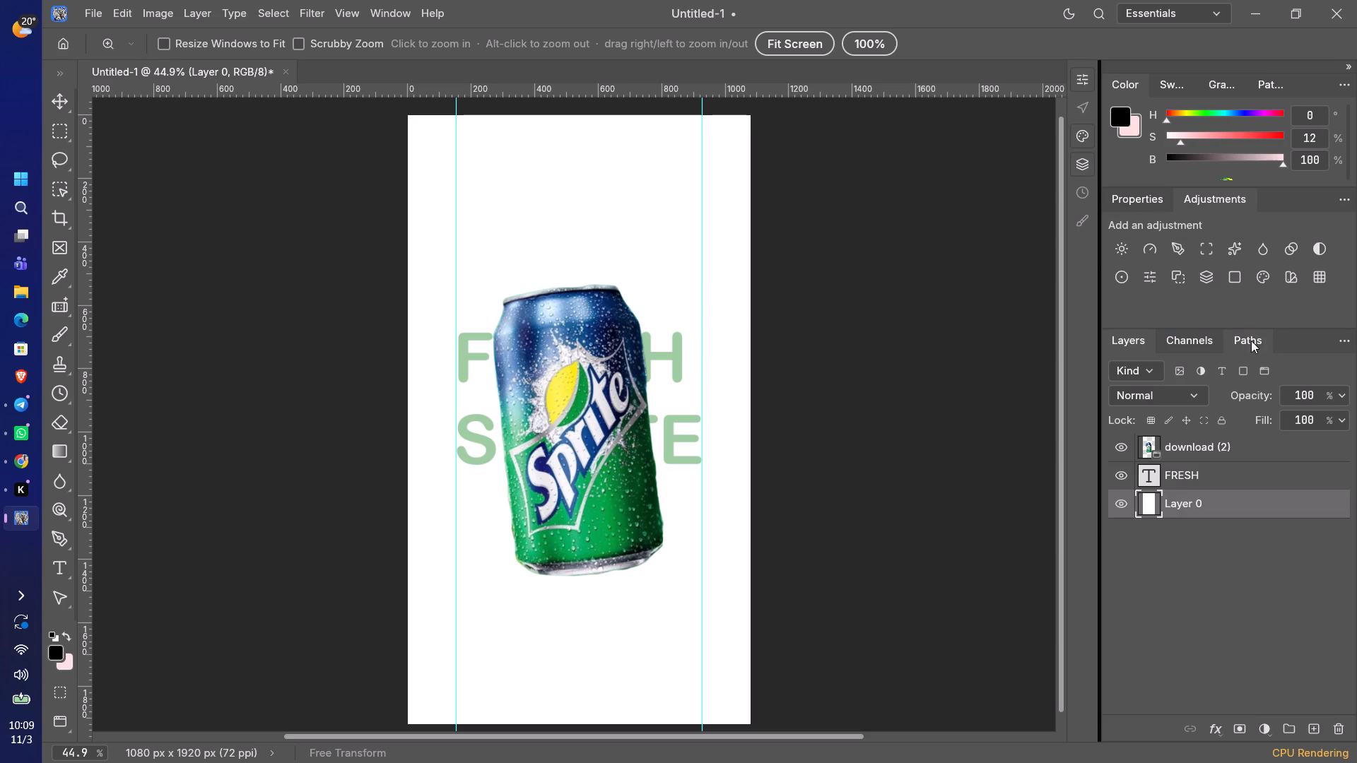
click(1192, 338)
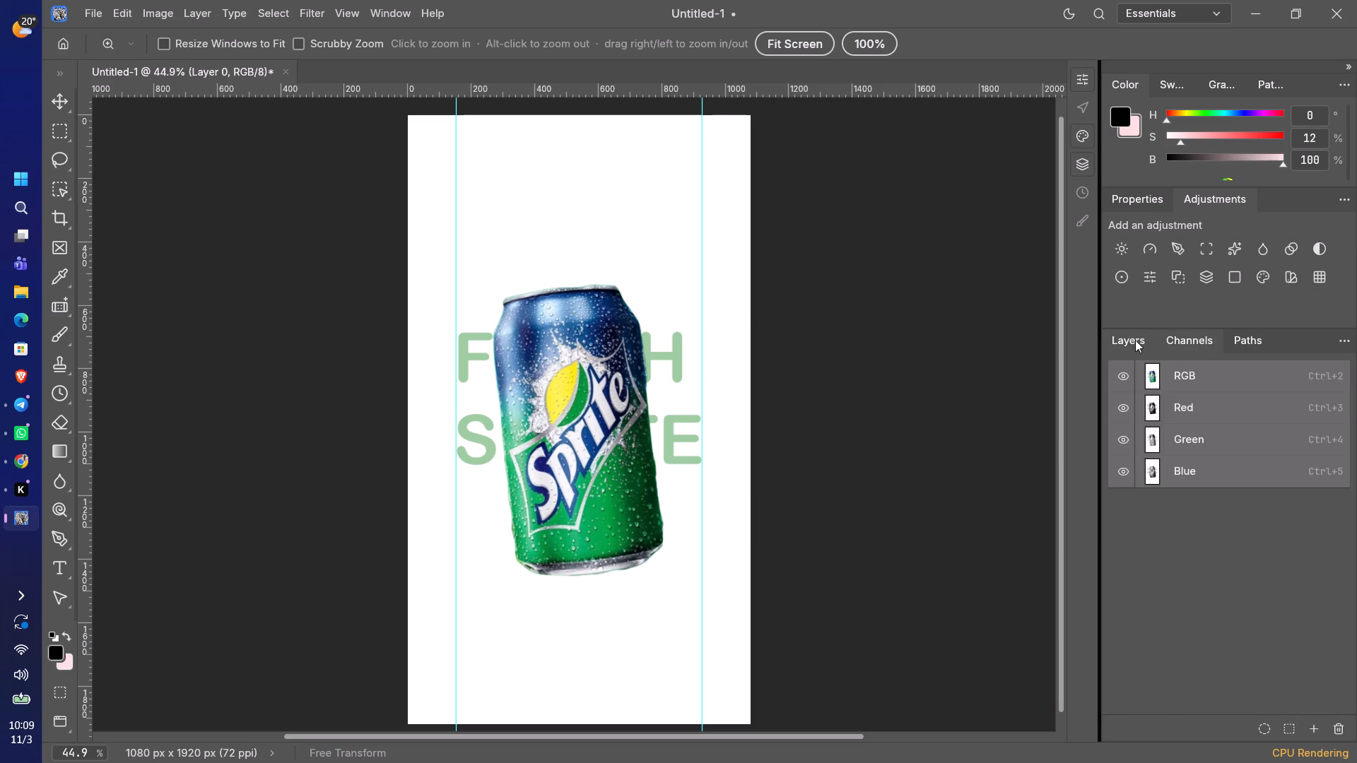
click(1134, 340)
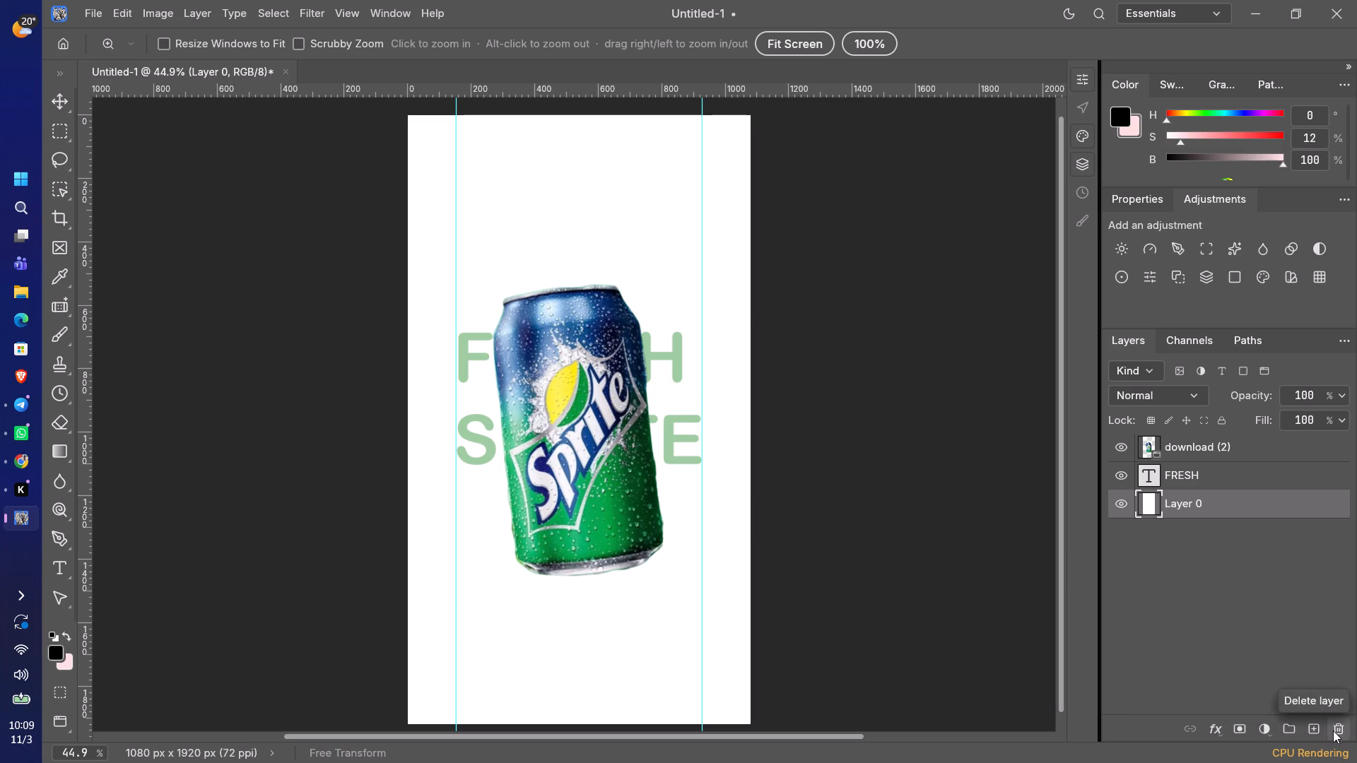
Add a Color Overlay effect to Layer 0 and open its overlay colour for editing.
click(1216, 731)
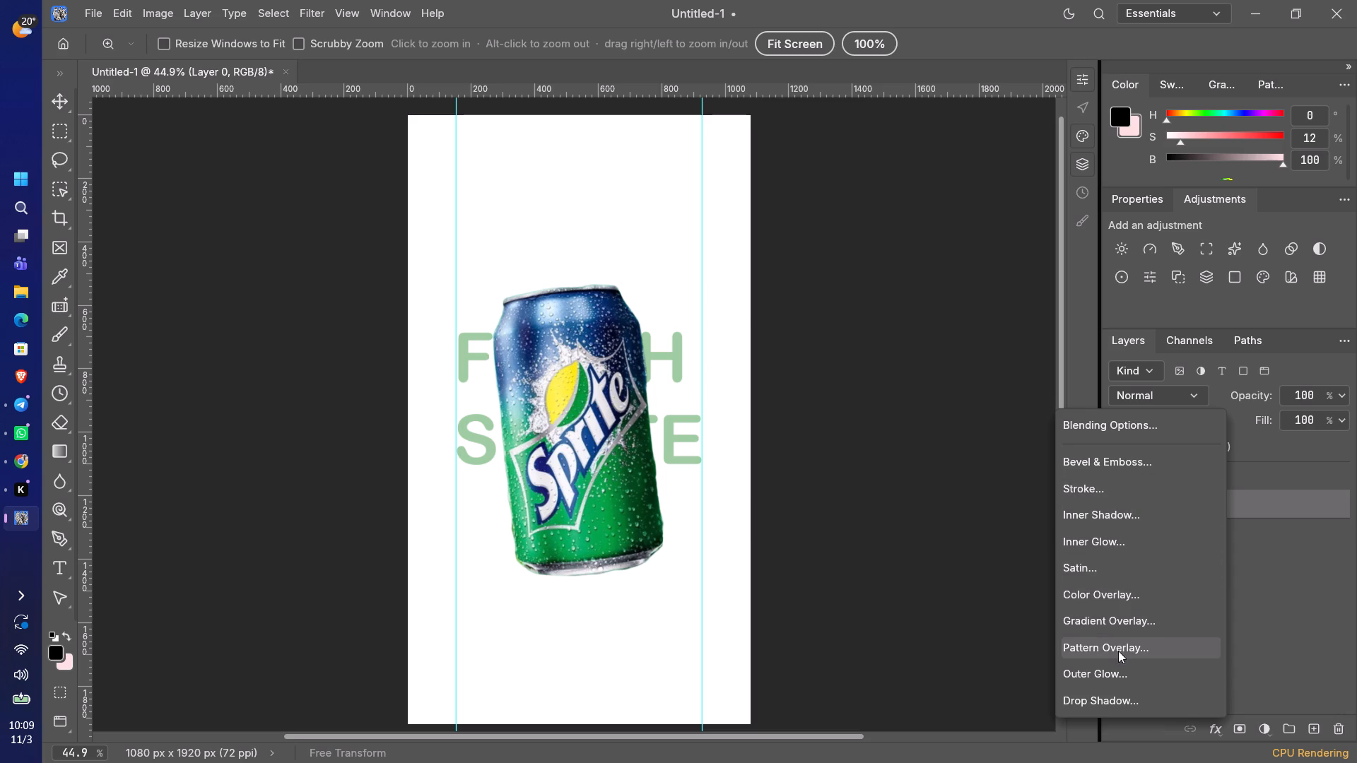
click(1119, 594)
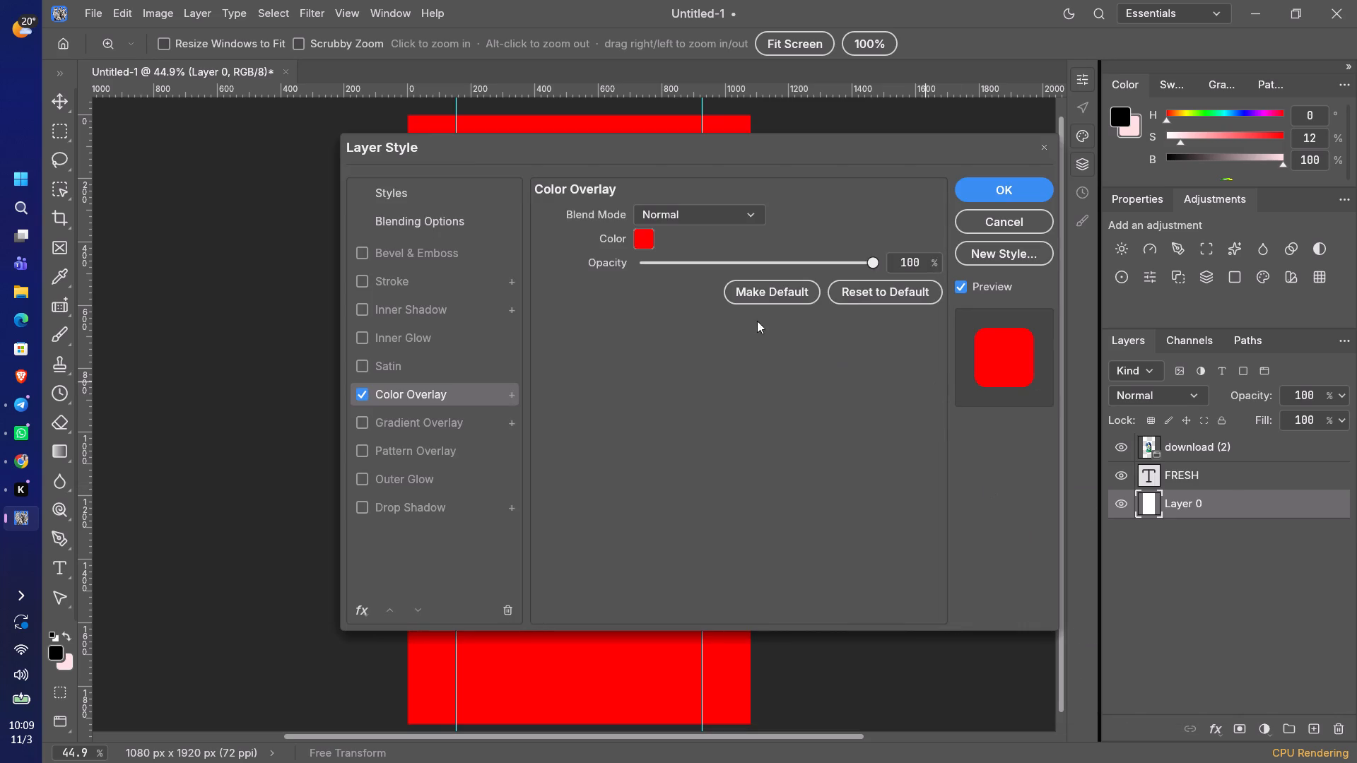
click(642, 245)
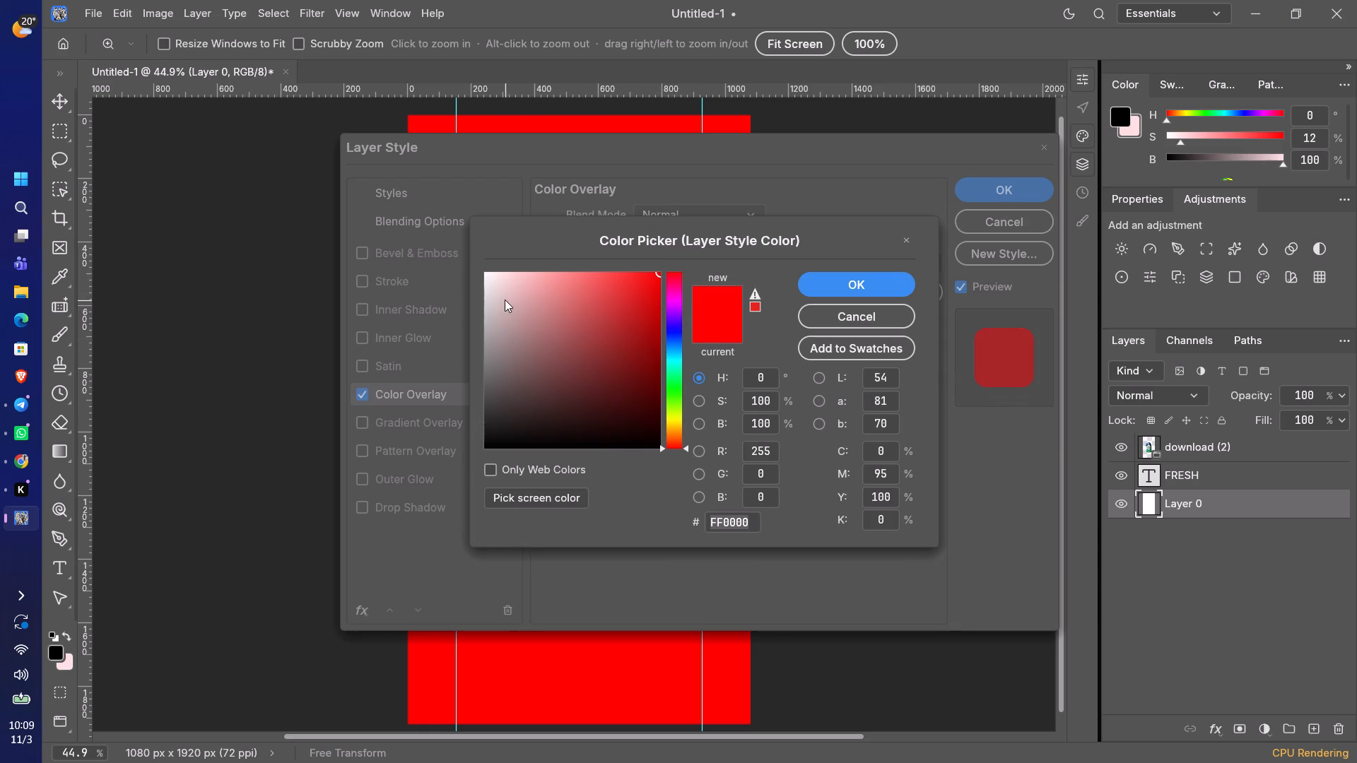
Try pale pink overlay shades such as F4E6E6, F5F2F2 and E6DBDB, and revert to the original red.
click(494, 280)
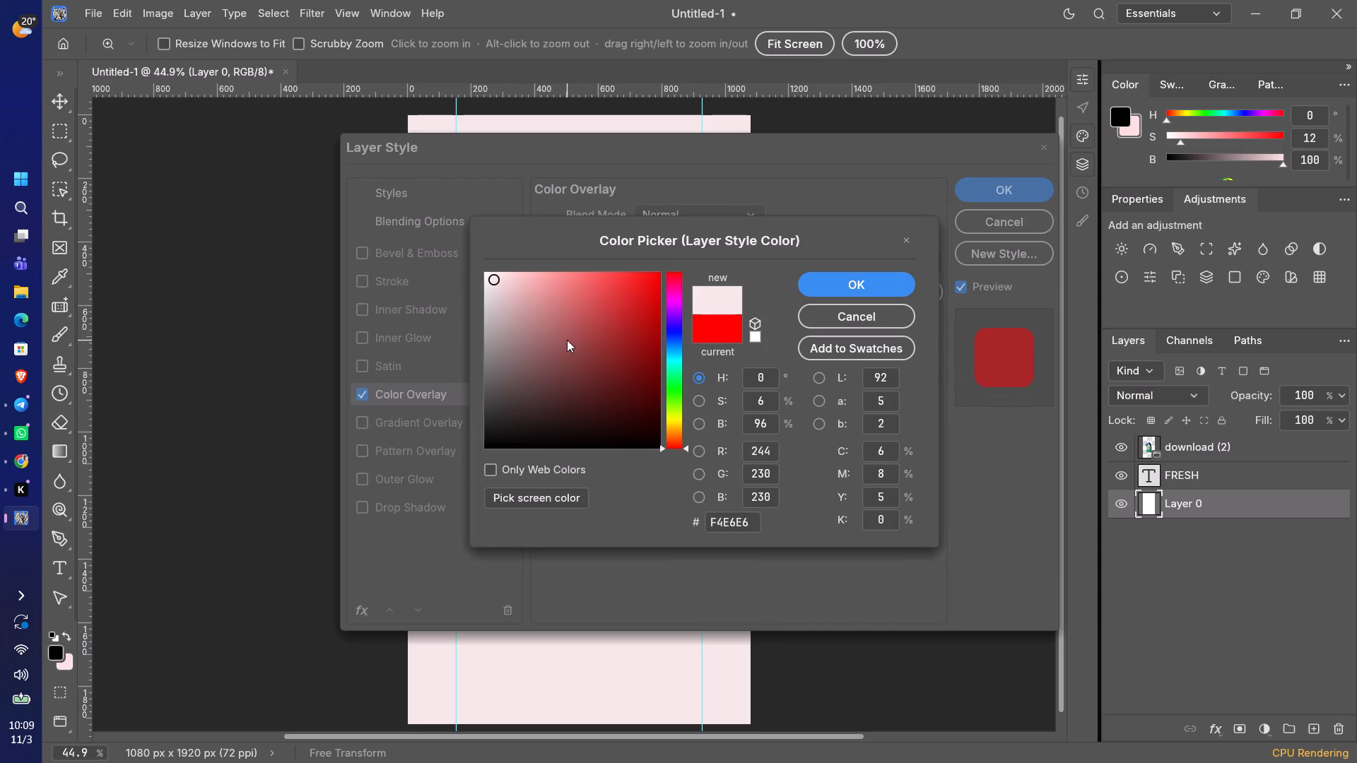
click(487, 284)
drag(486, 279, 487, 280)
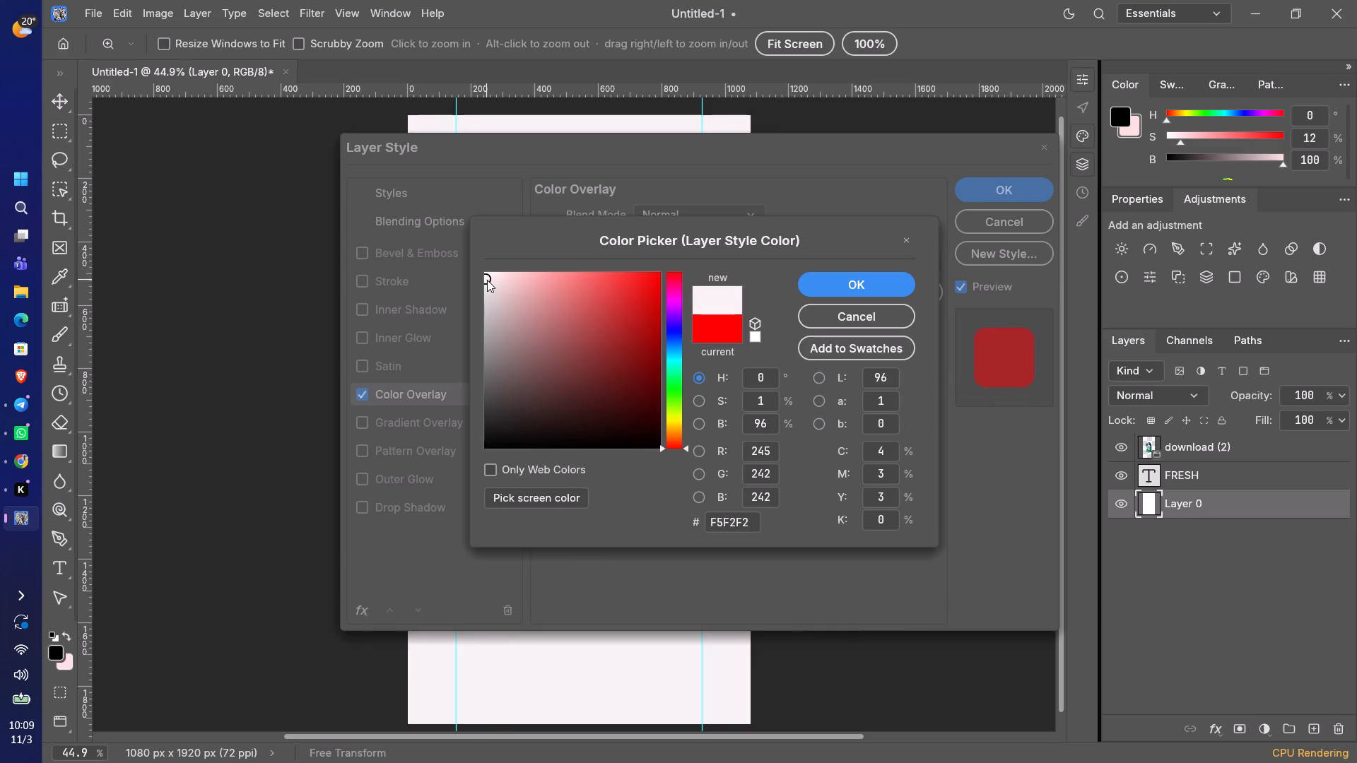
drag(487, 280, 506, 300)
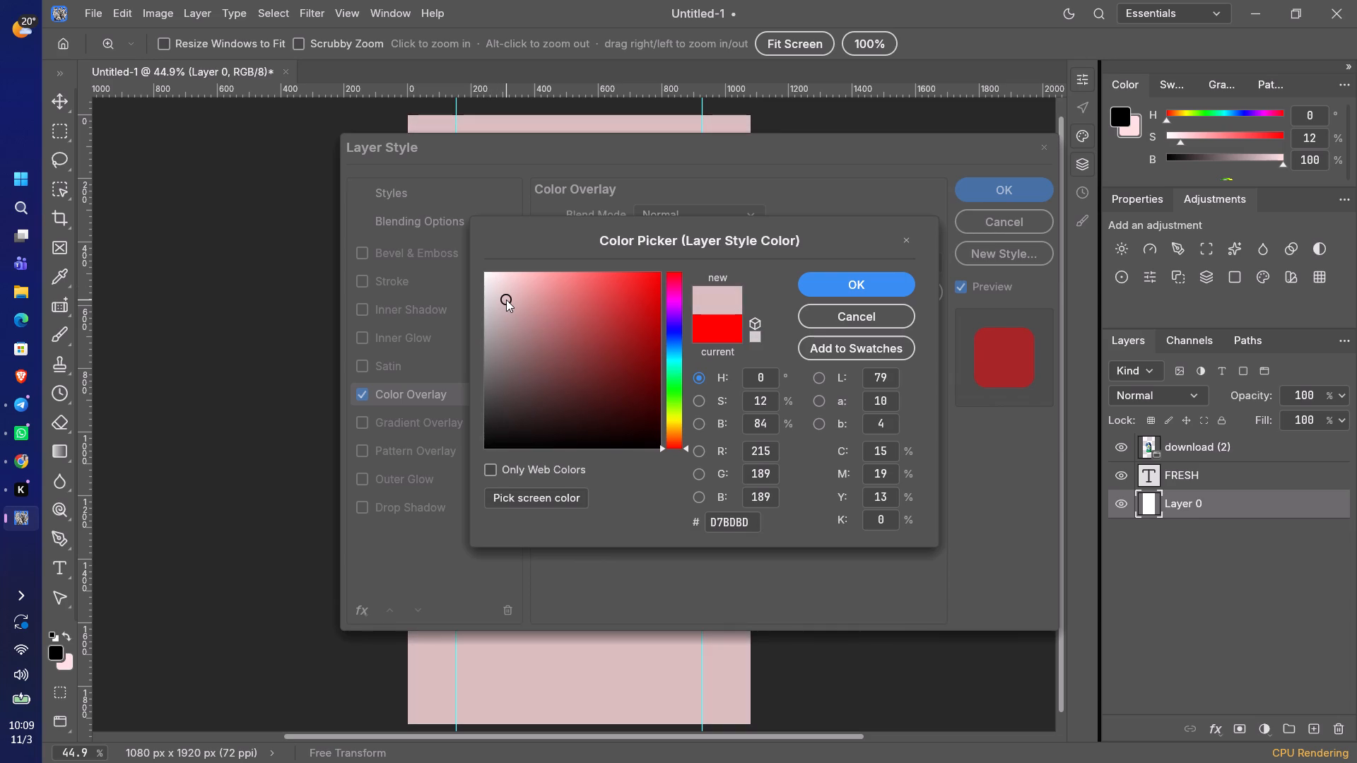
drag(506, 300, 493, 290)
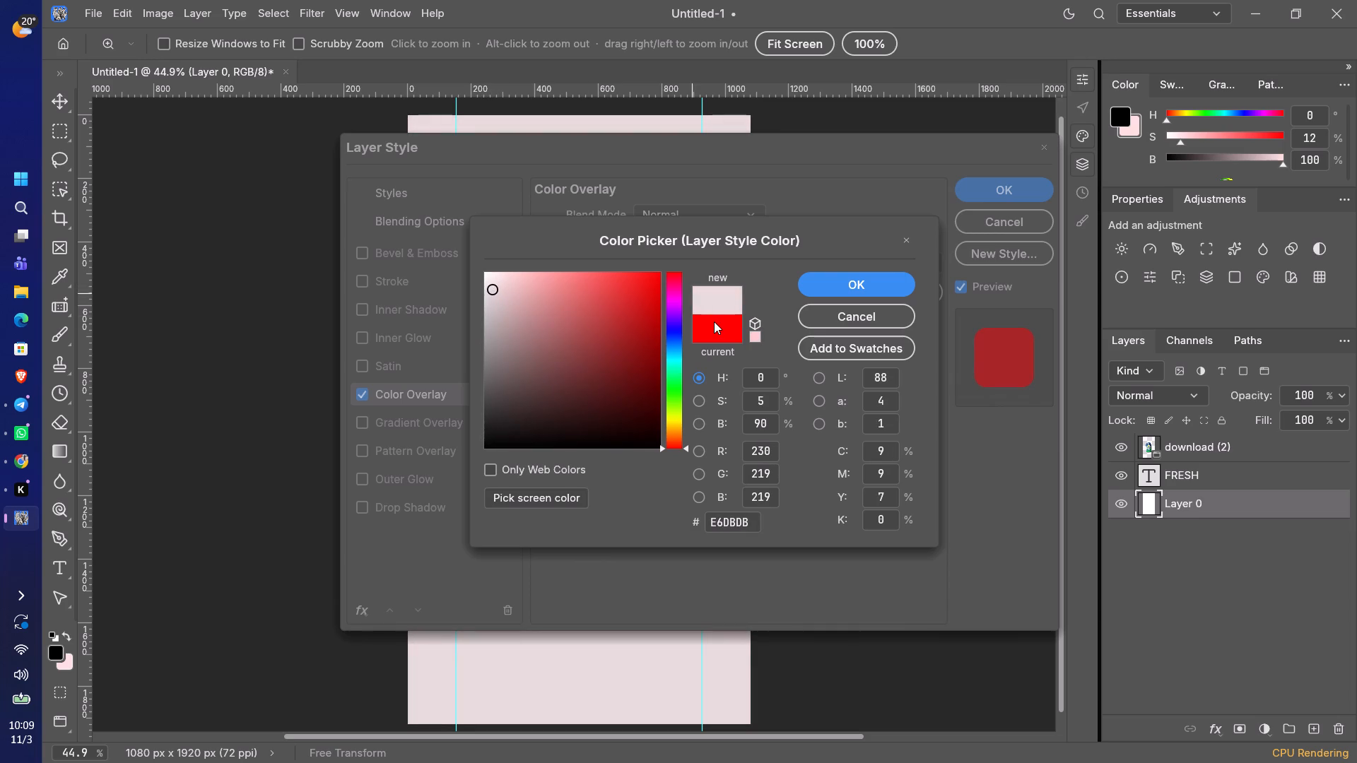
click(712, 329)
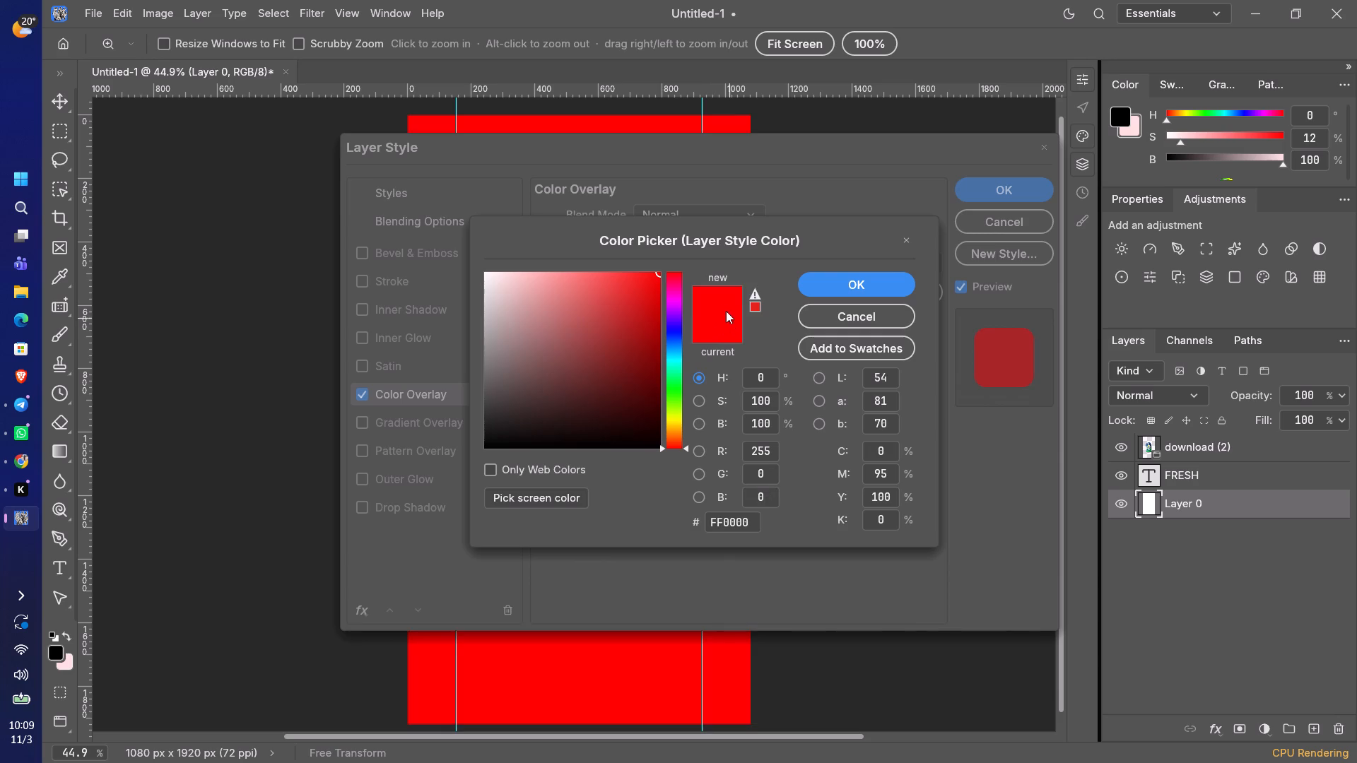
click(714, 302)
Set Layer 0's Color Overlay colour to very pale cyan EDF6F6 and apply the effect.
click(672, 360)
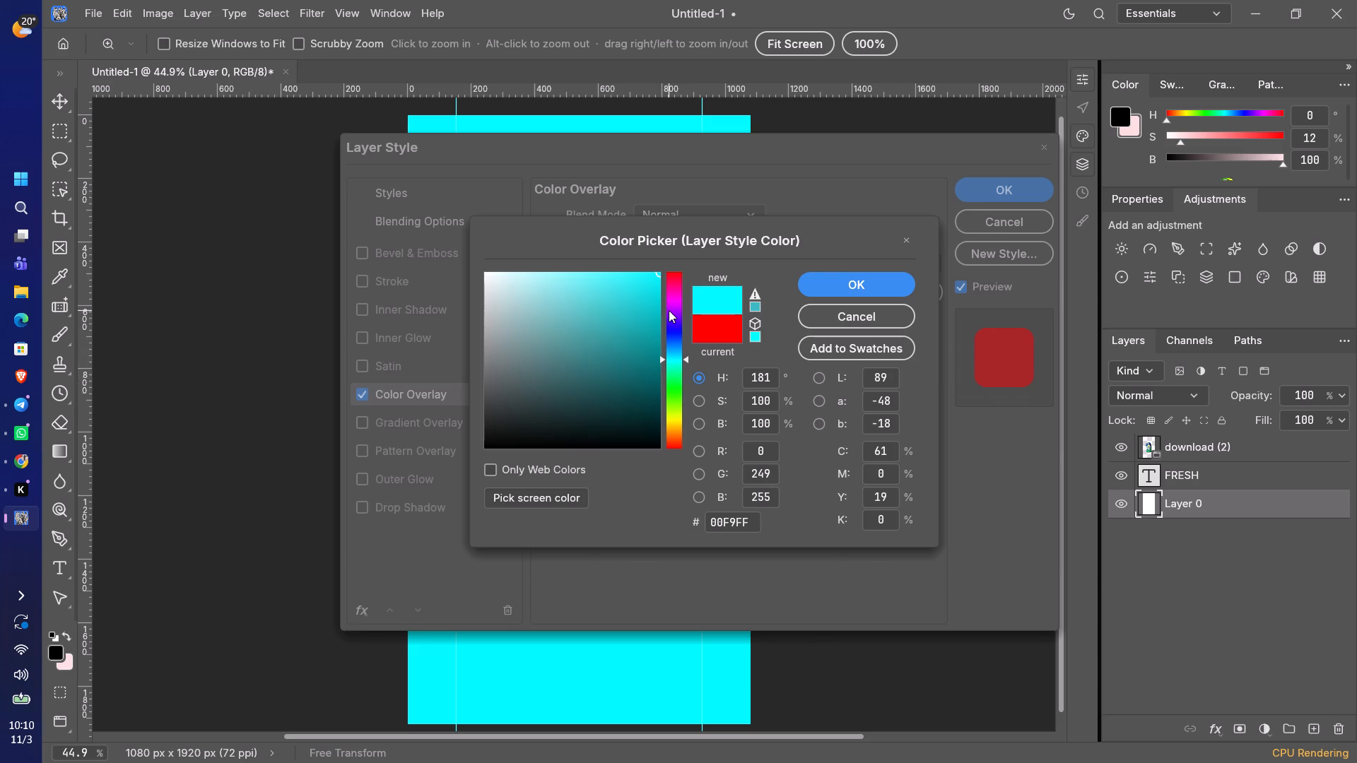
click(490, 278)
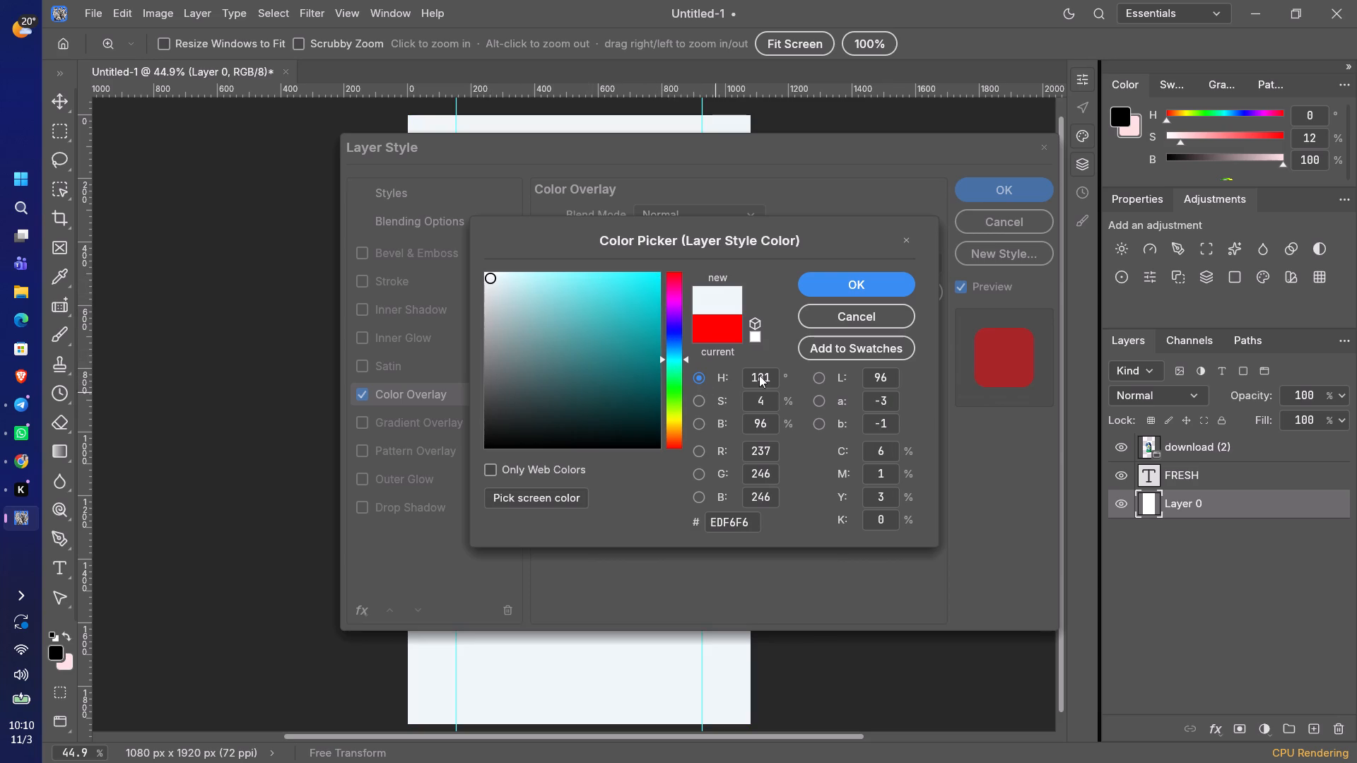
click(850, 280)
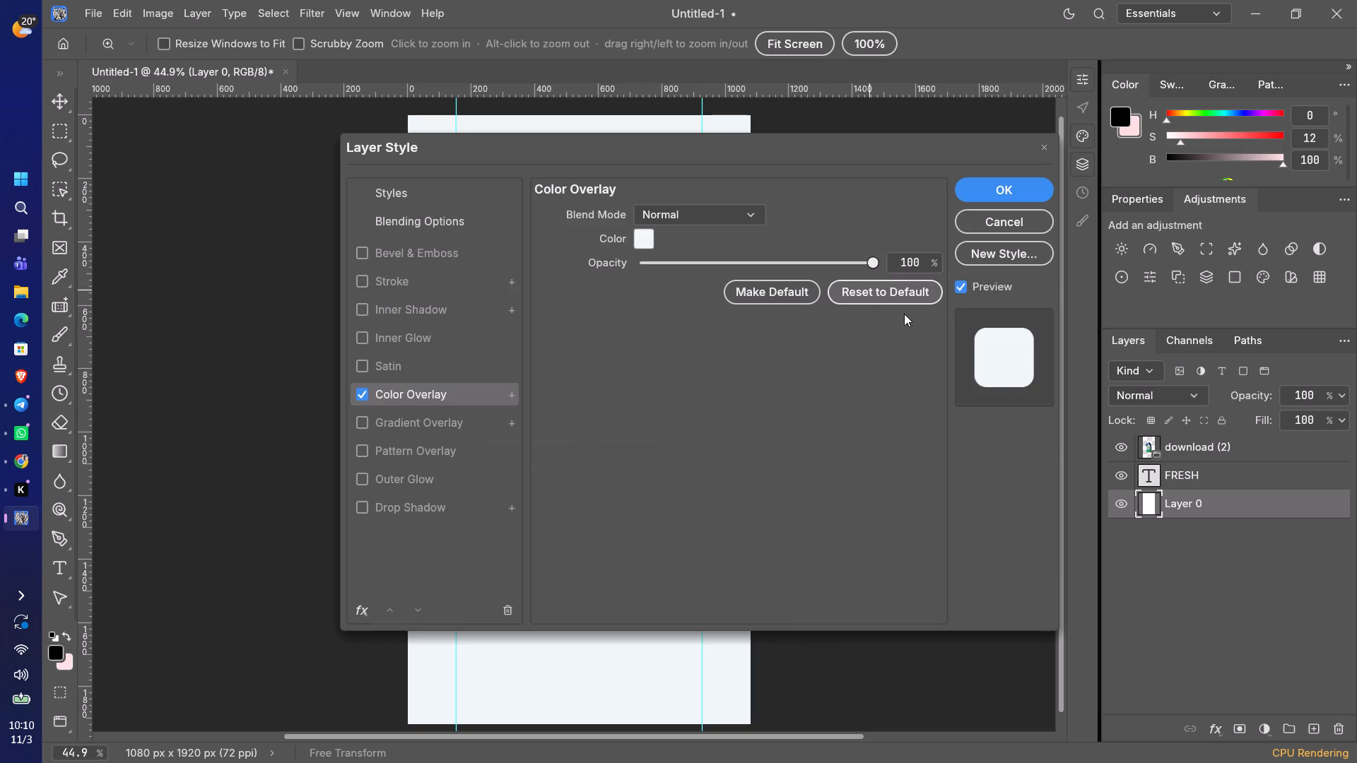
click(985, 191)
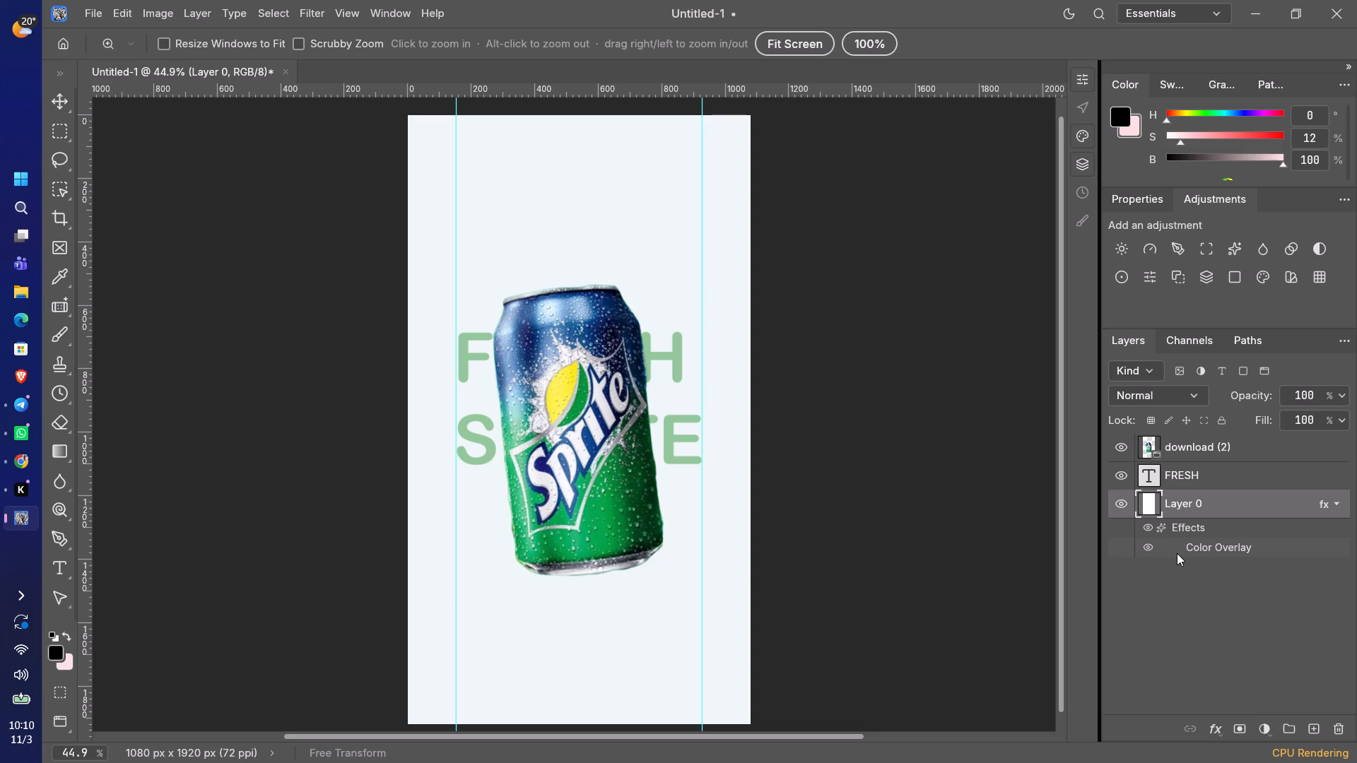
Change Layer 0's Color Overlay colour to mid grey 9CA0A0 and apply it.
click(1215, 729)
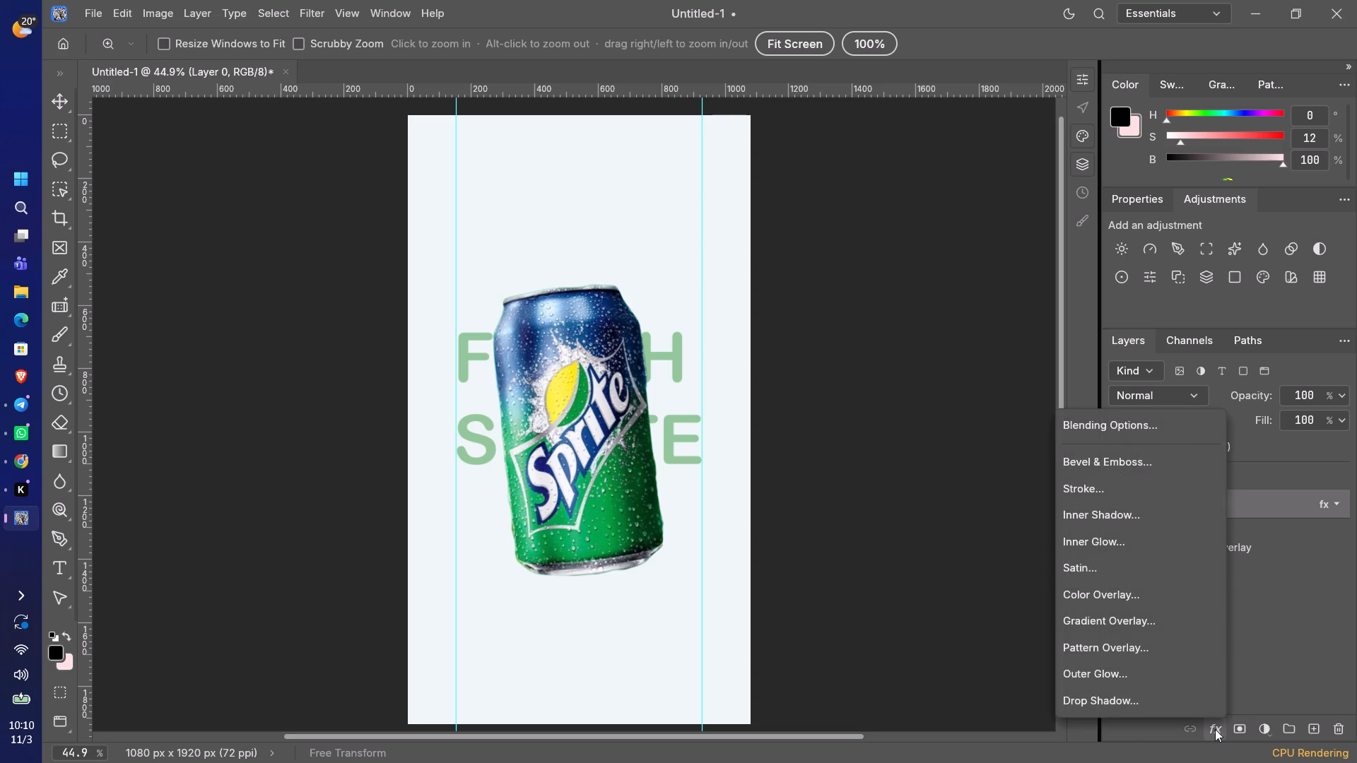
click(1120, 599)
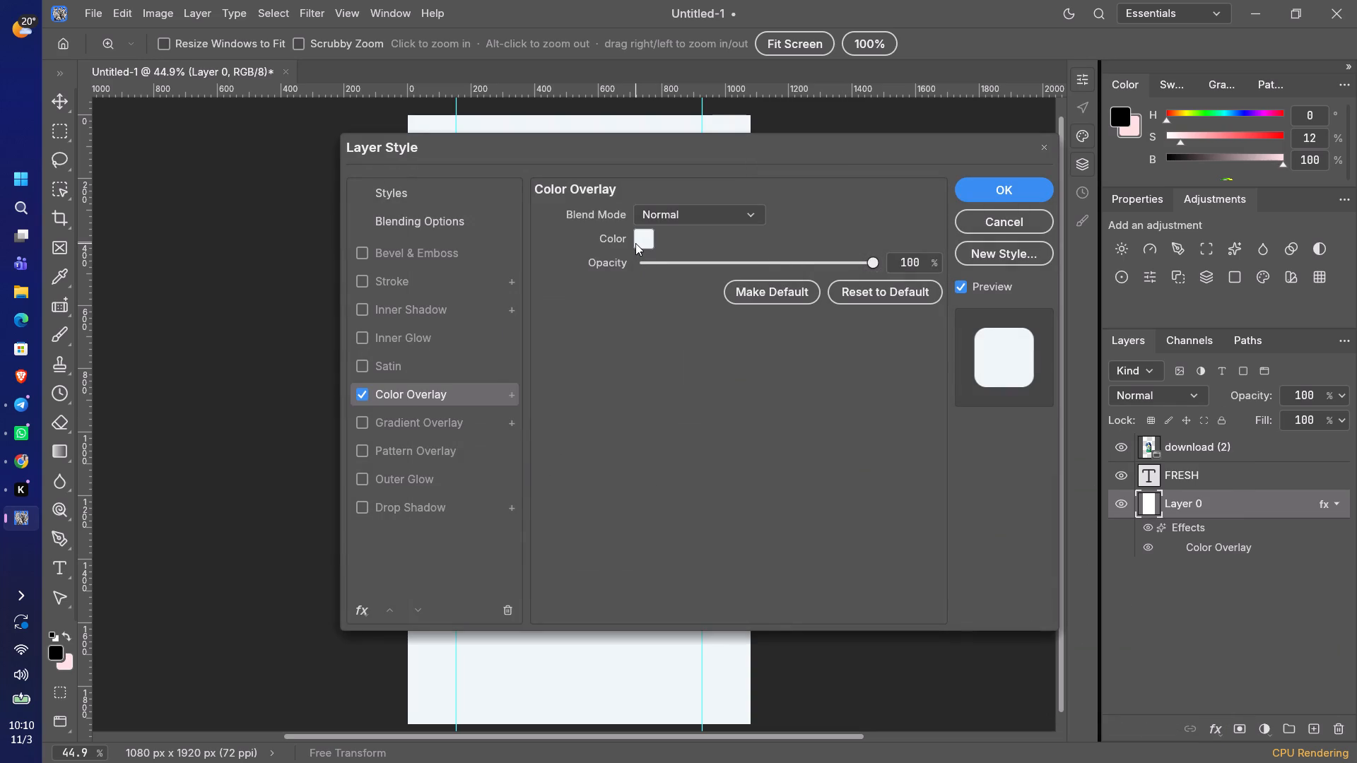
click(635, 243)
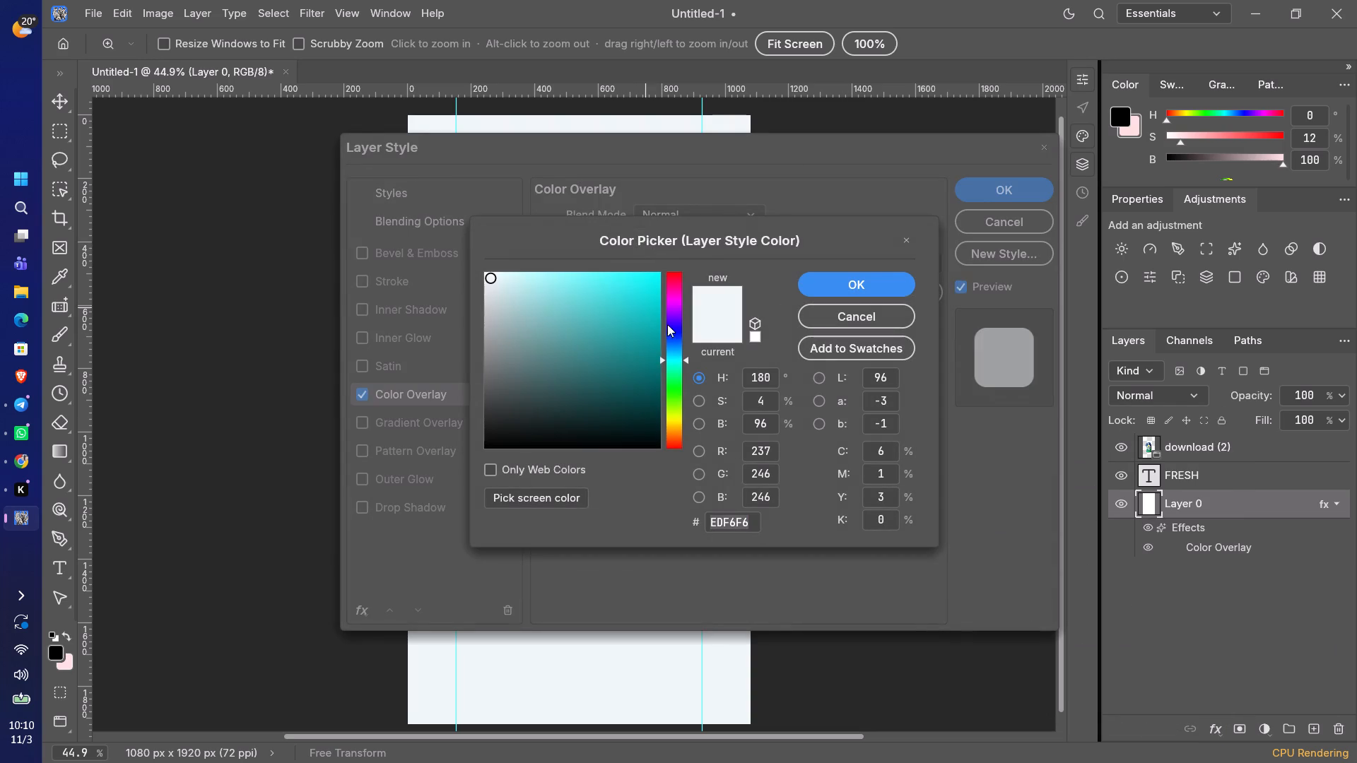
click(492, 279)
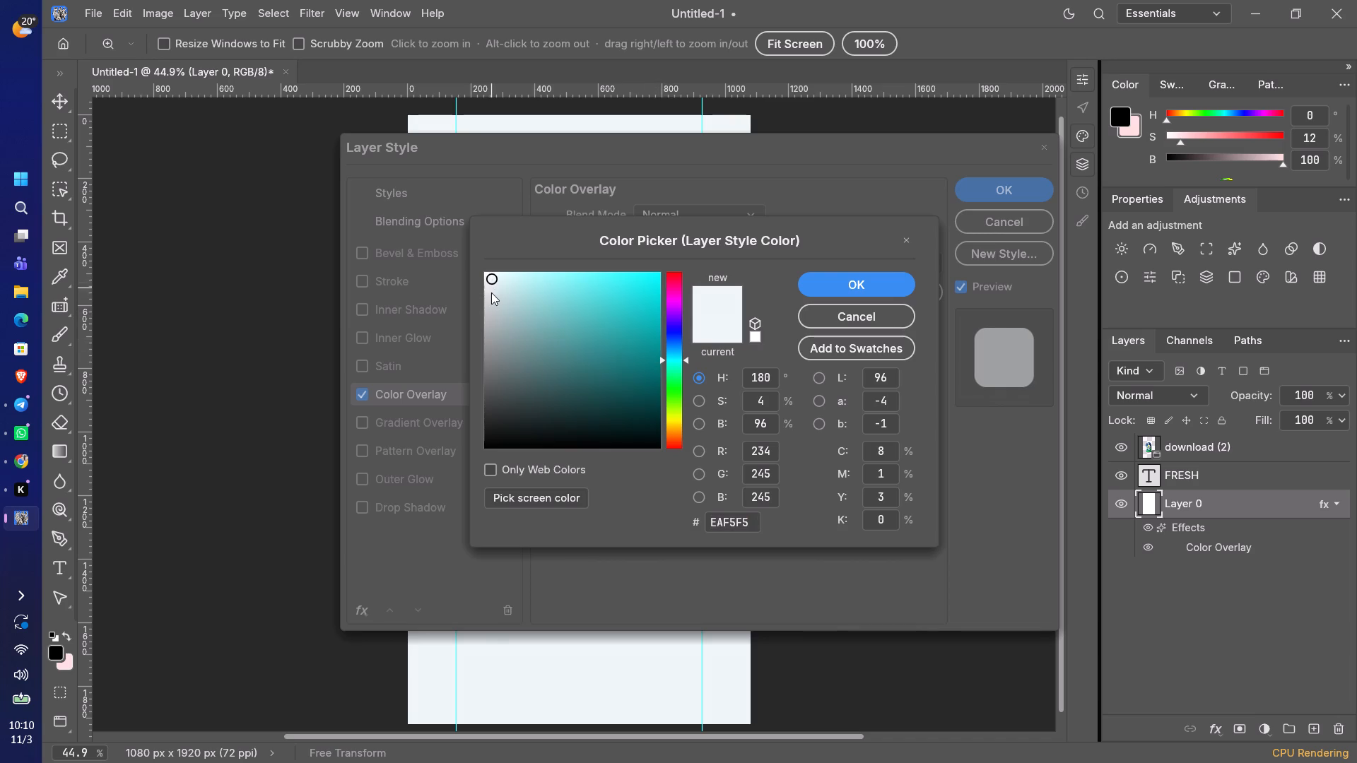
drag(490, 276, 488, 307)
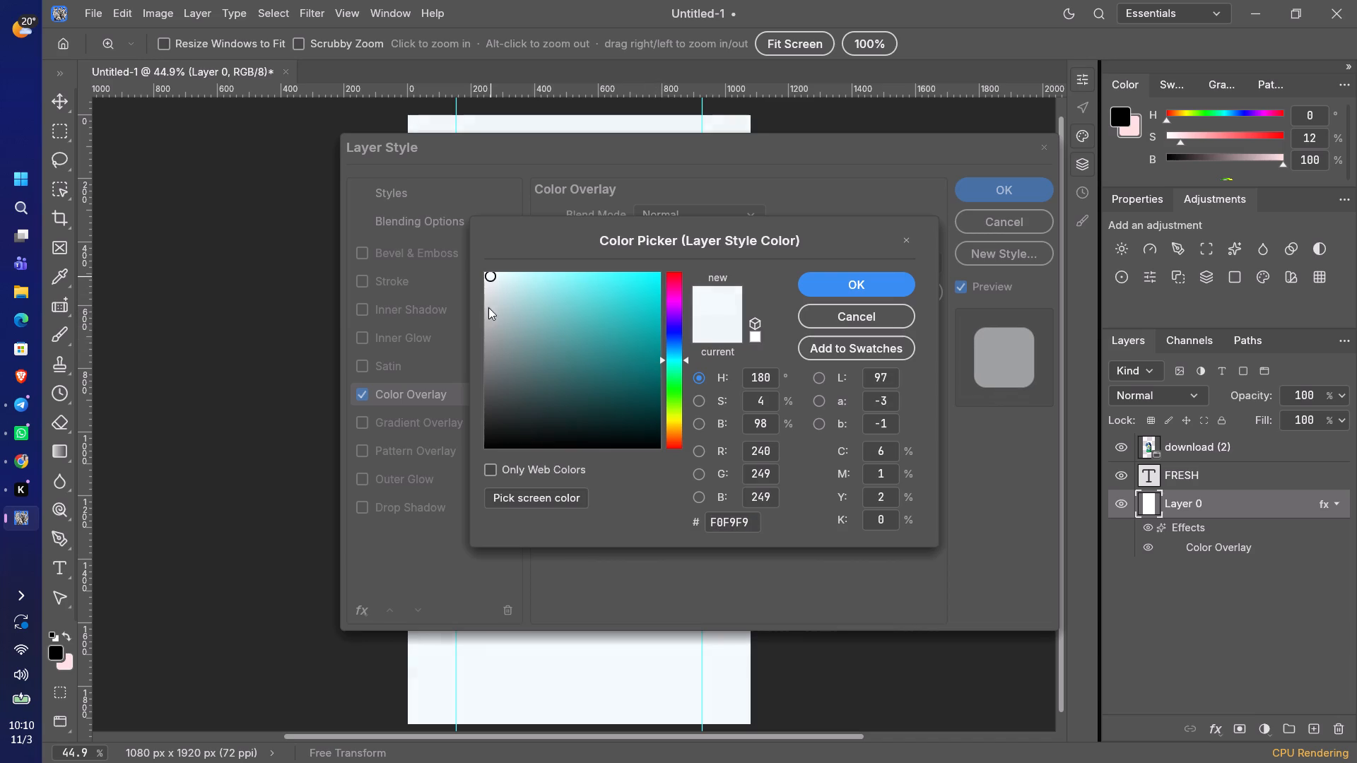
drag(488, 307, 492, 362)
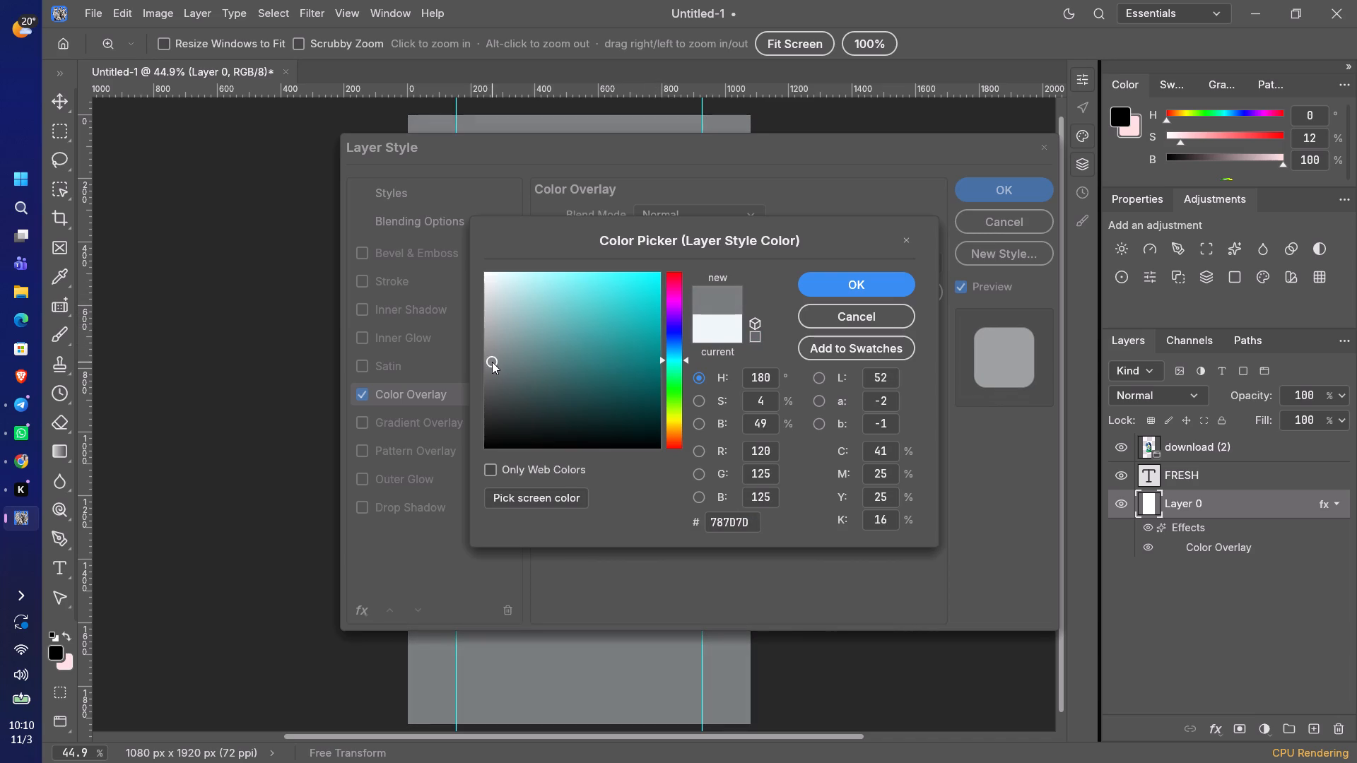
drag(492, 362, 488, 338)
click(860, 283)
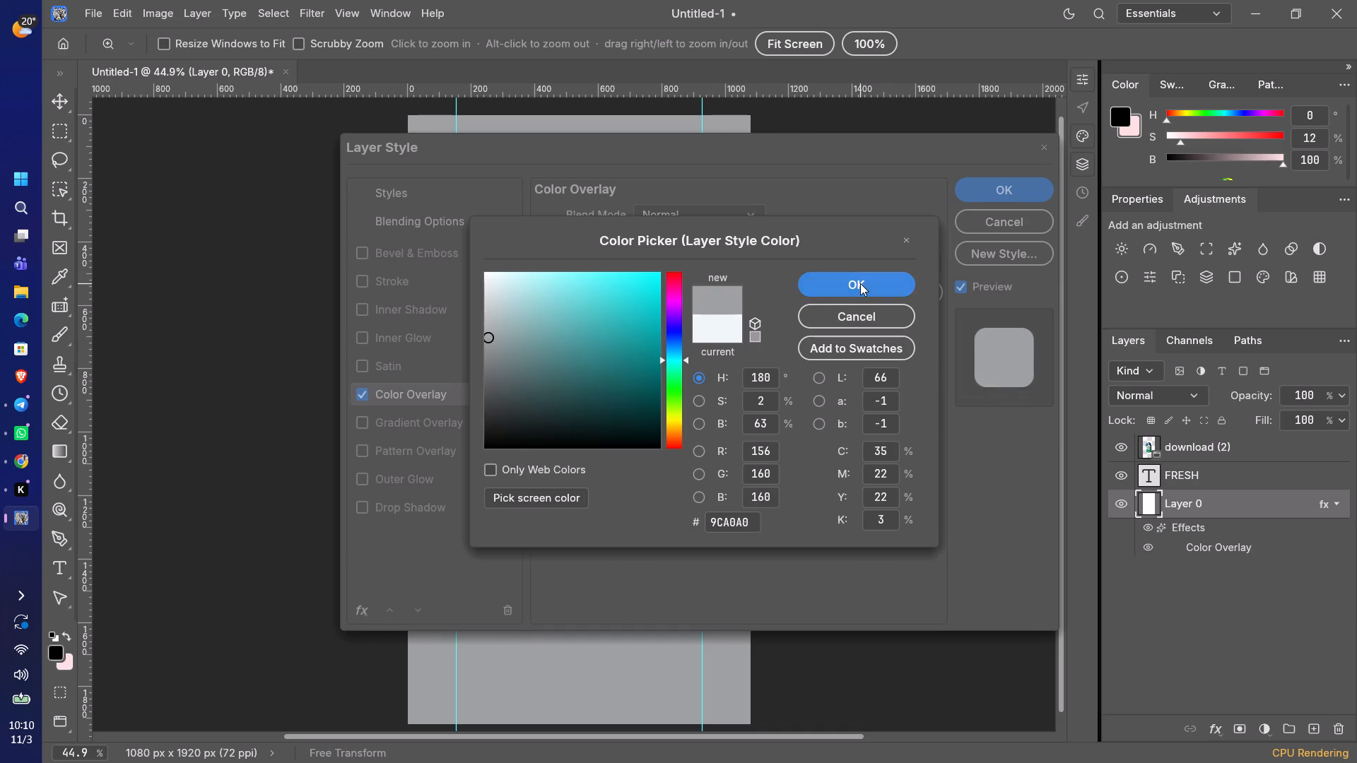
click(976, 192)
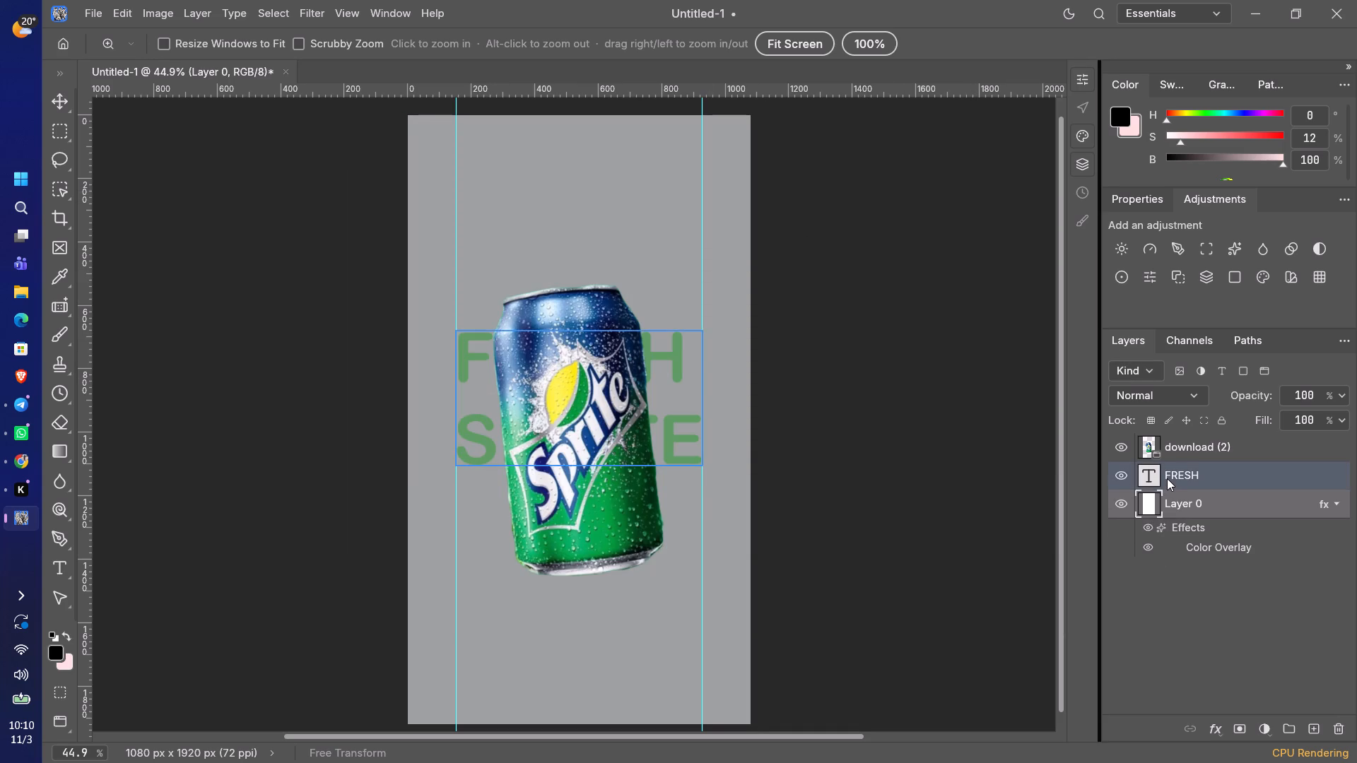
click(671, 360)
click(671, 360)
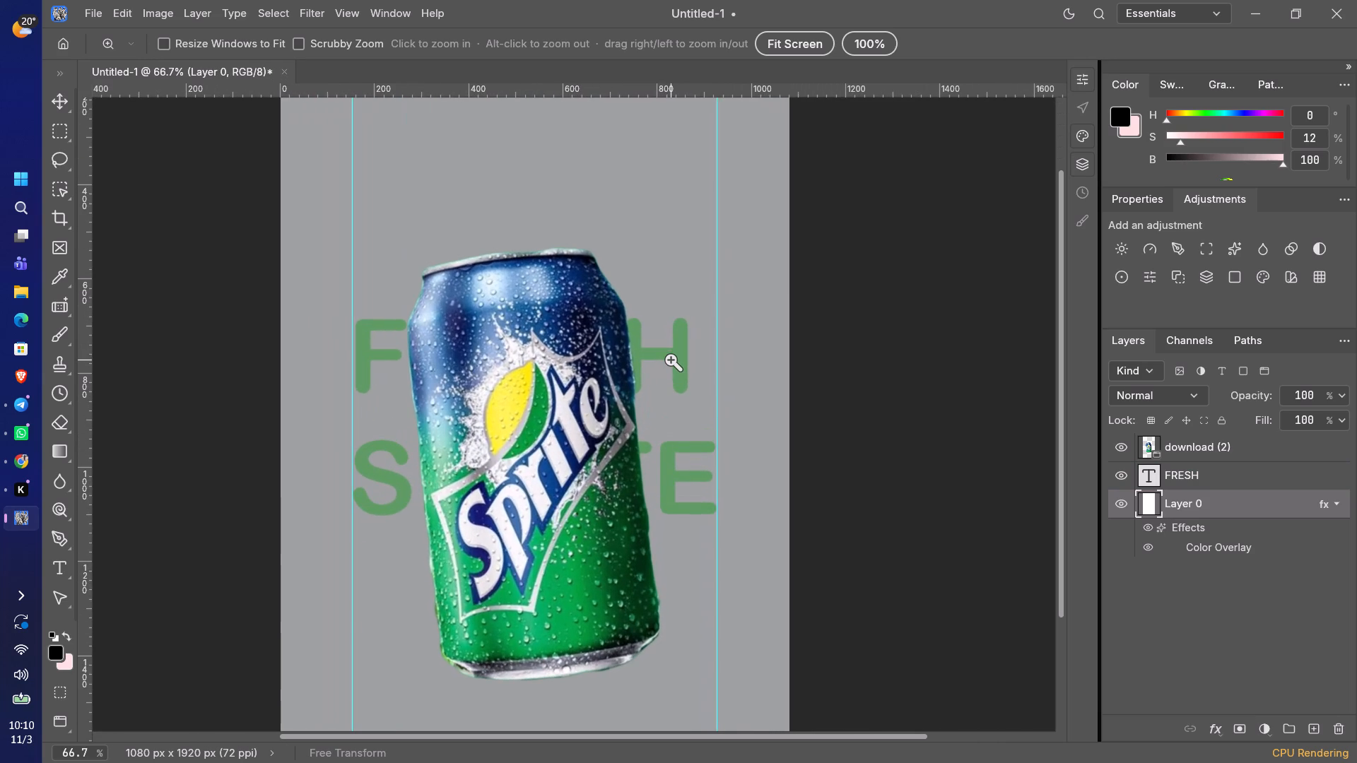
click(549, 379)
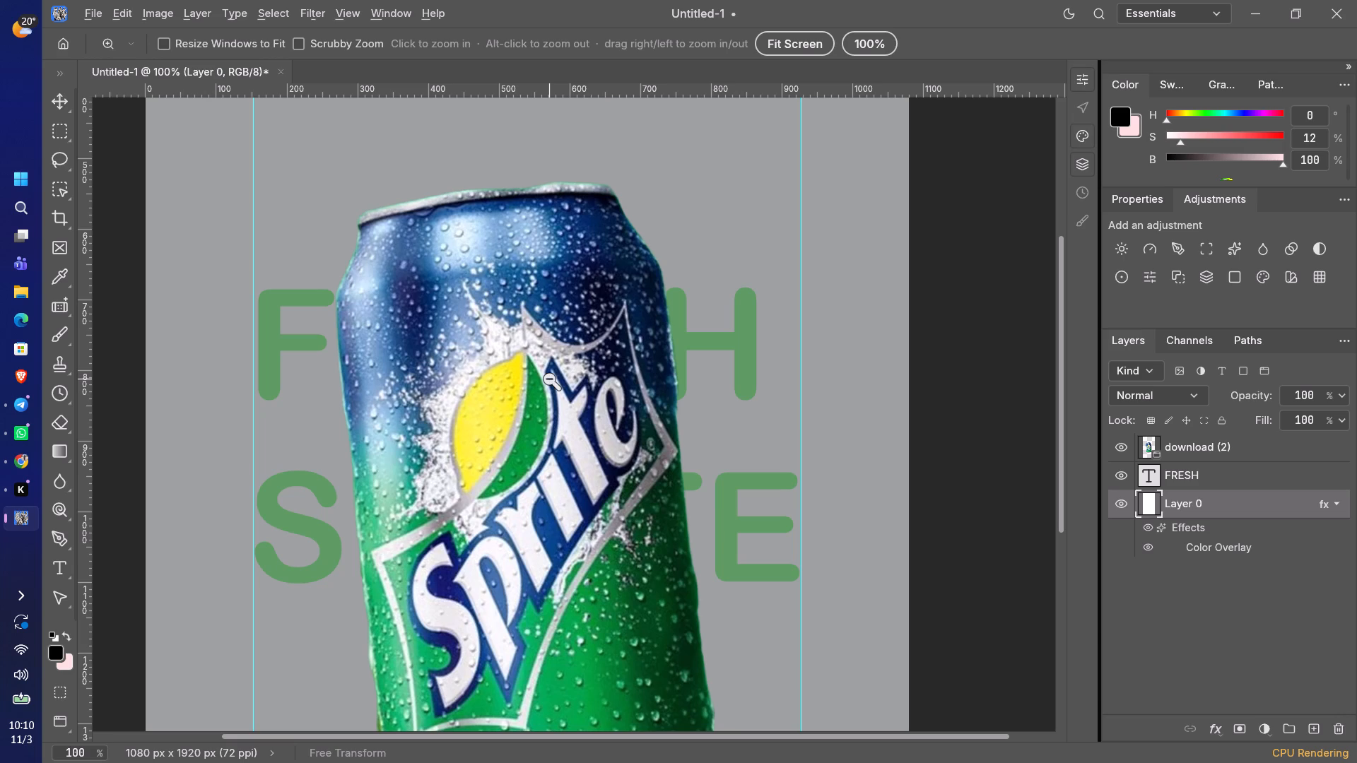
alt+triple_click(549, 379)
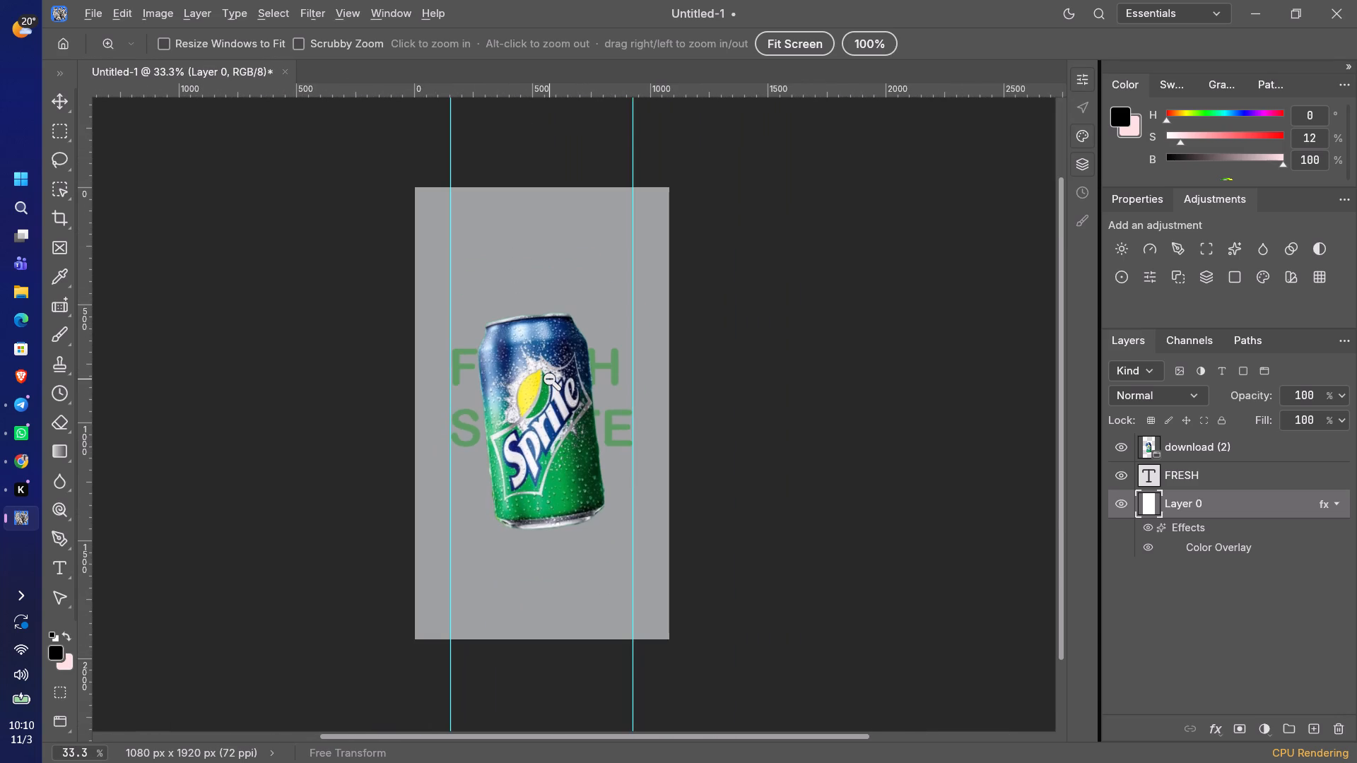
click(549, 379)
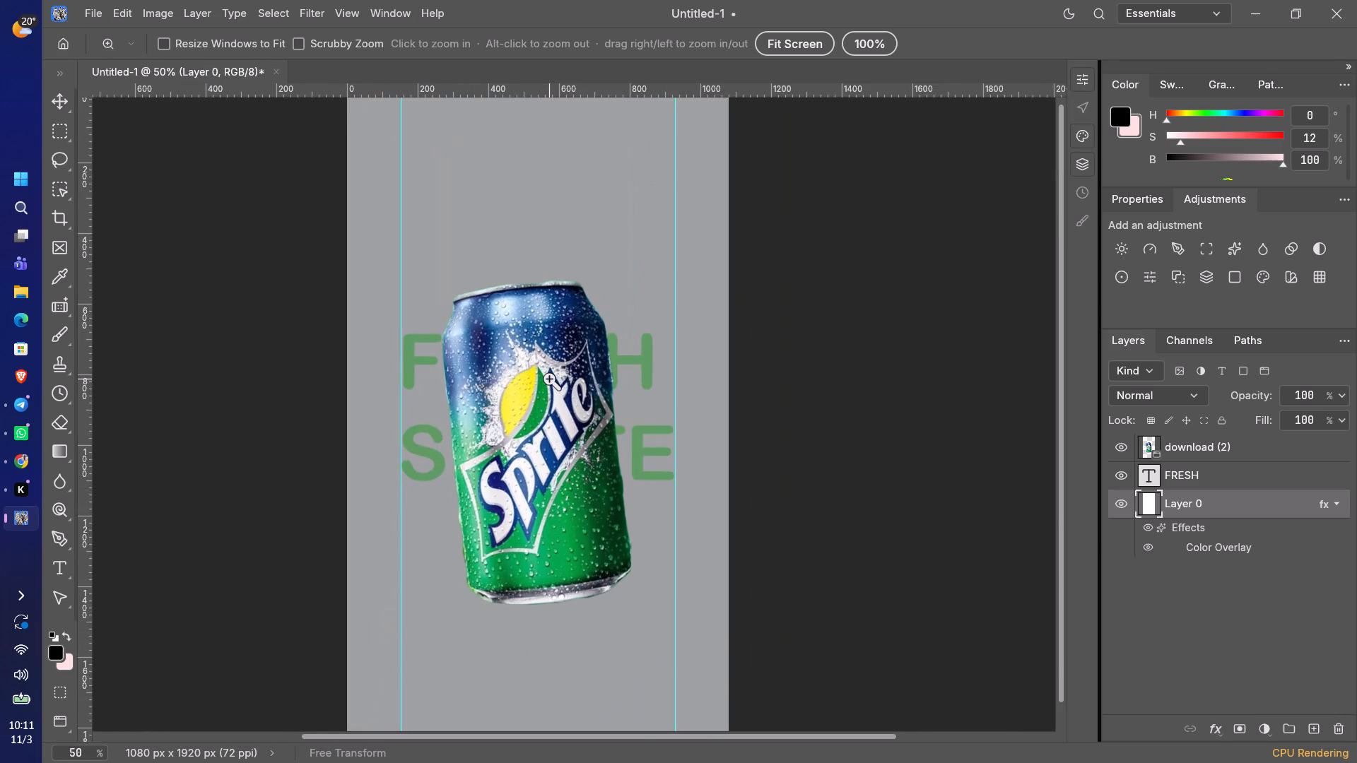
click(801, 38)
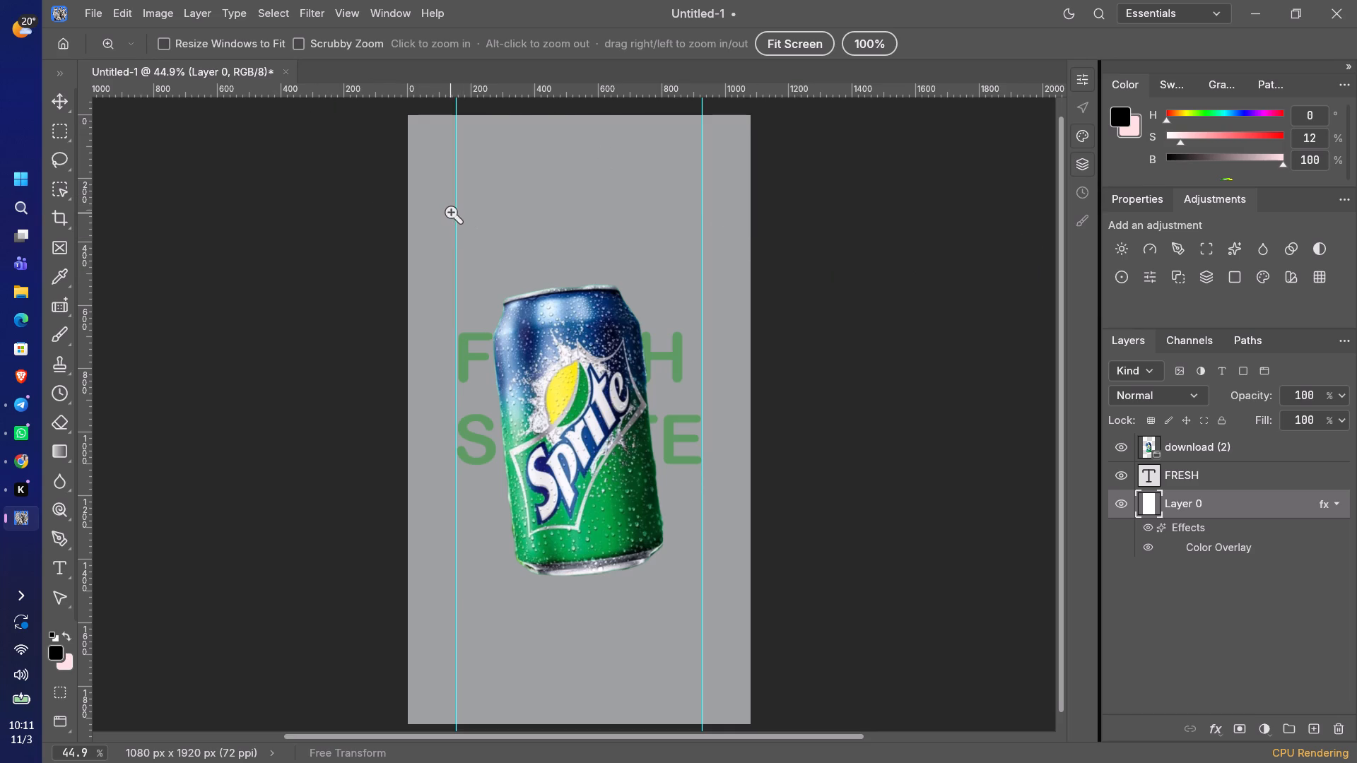
Add a vertical guide about 60 px from the canvas's left edge and a horizontal guide across the can's top at about 570 px.
click(86, 126)
drag(86, 126, 435, 189)
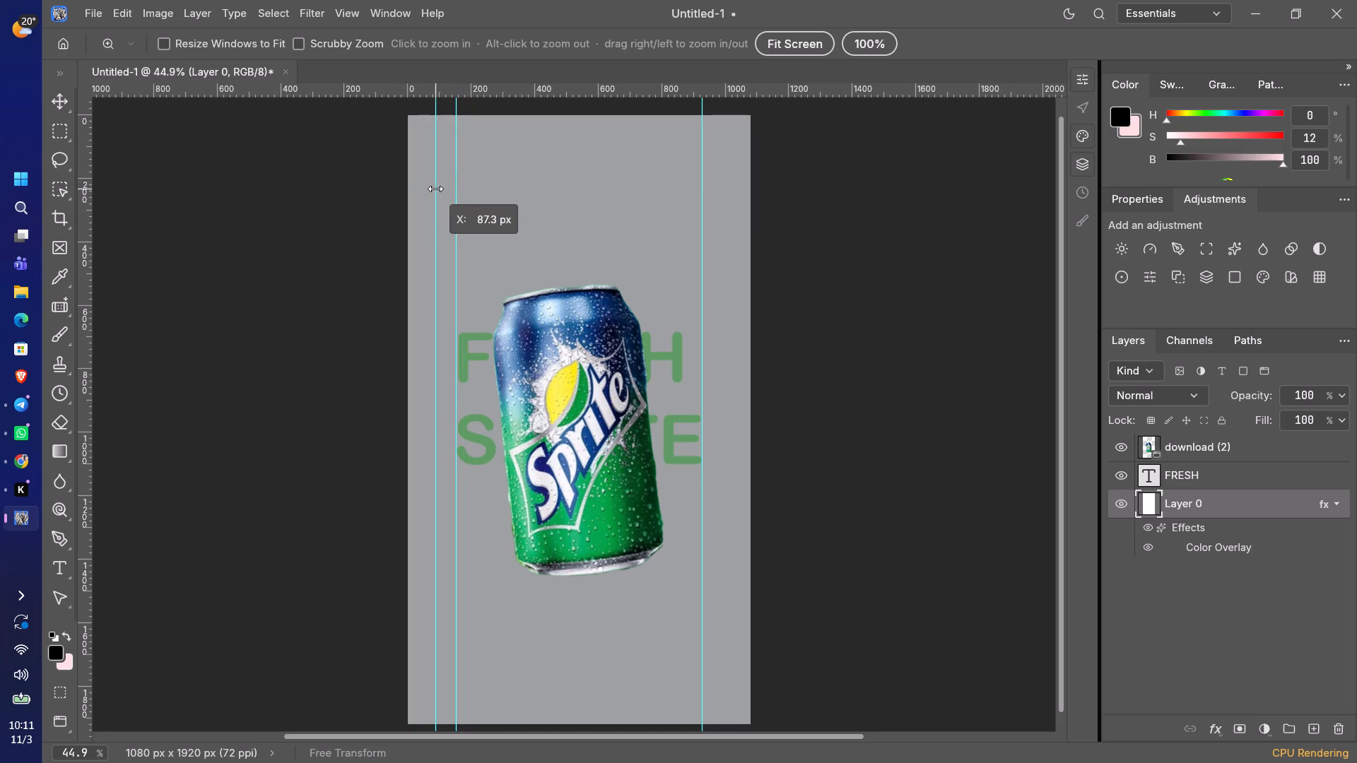
drag(435, 189, 427, 191)
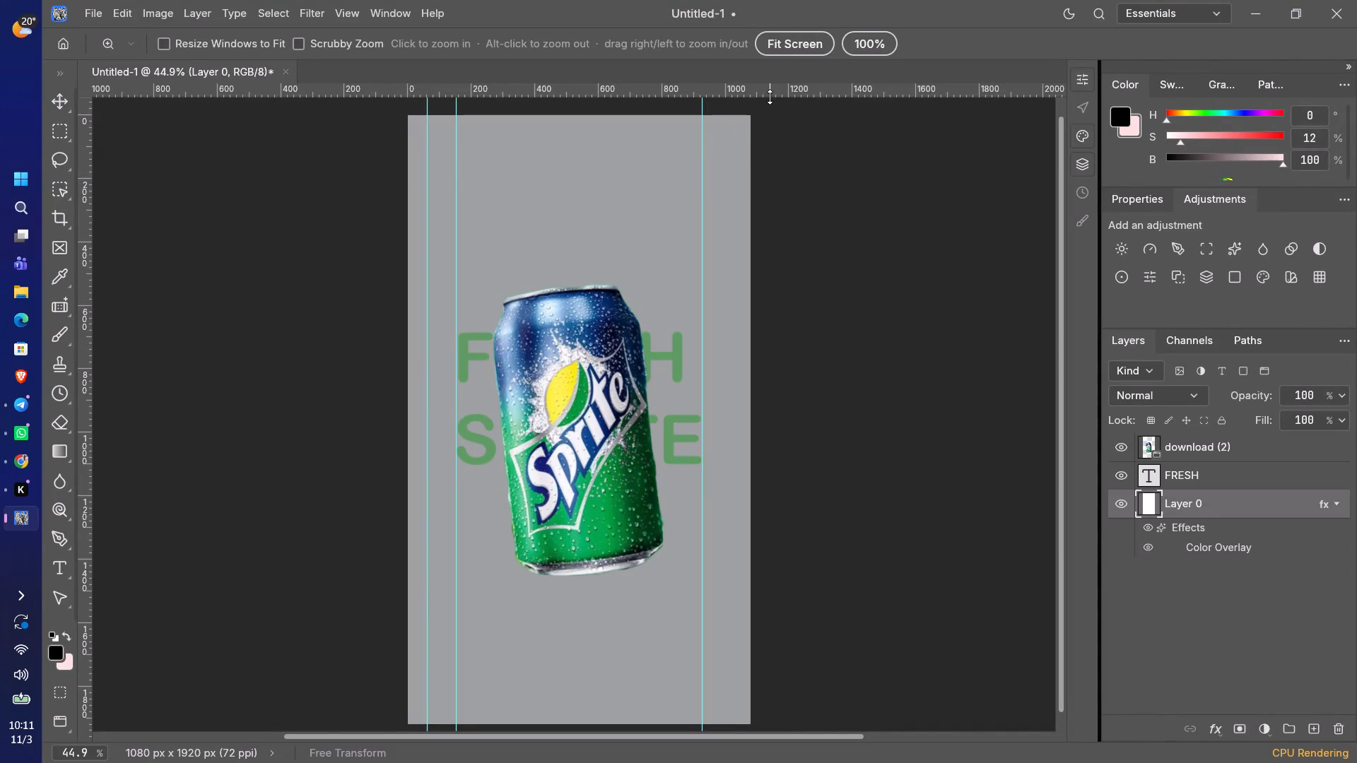
drag(770, 95, 707, 297)
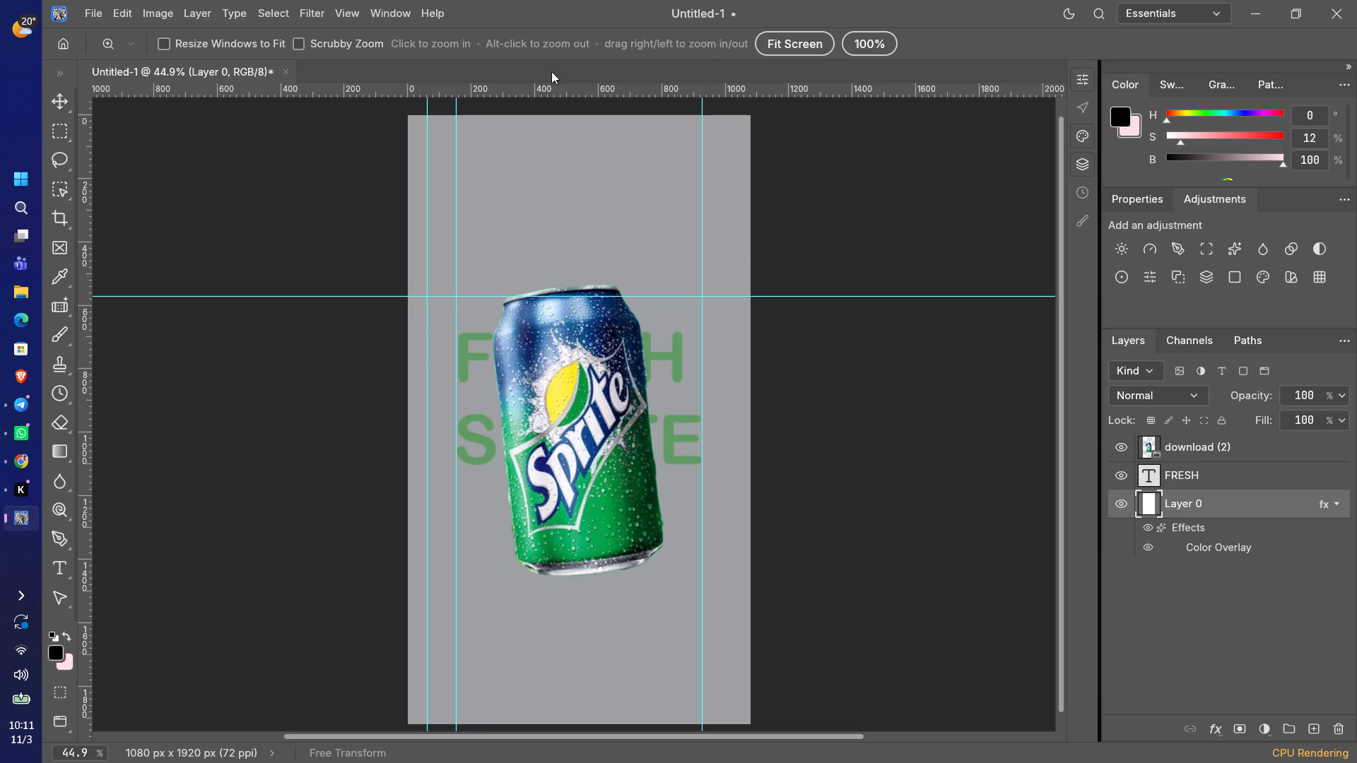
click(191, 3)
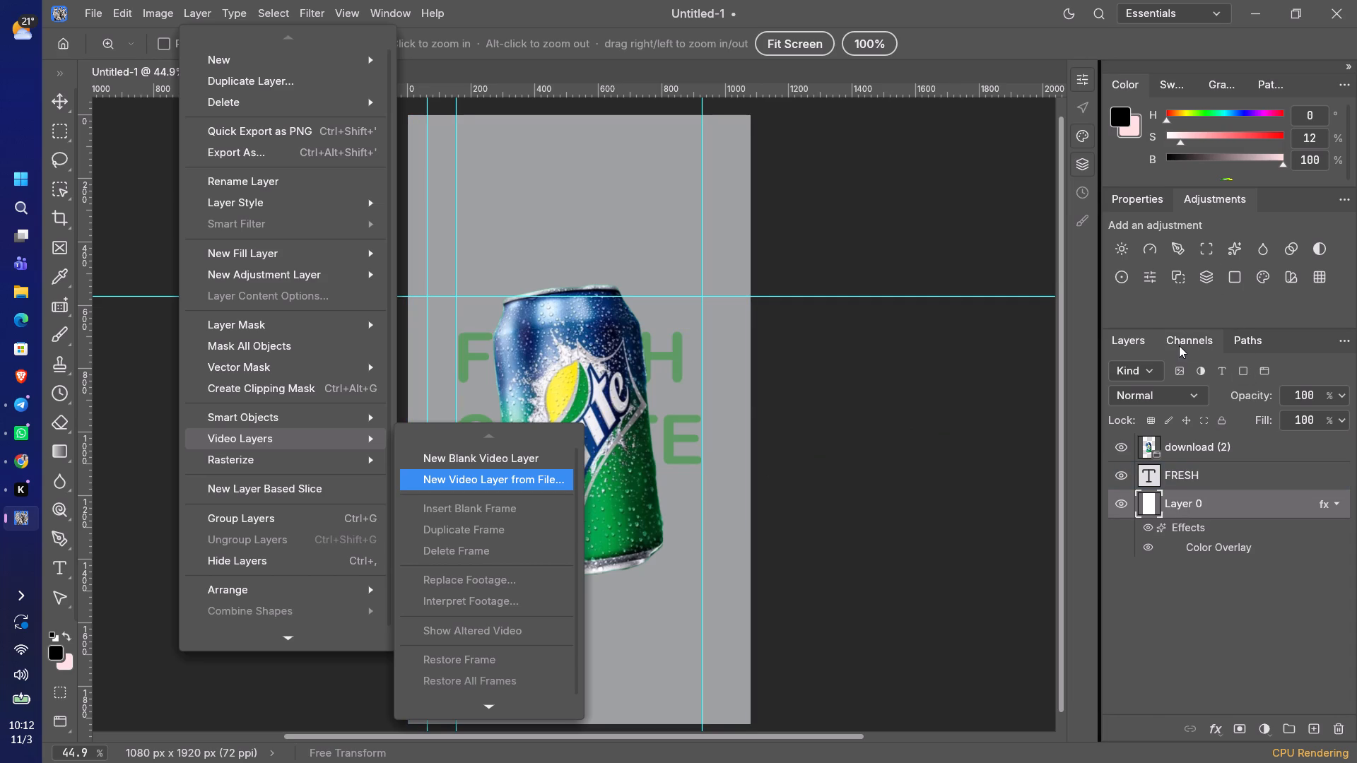
Open the Color Overlay settings of Layer 0.
click(1200, 728)
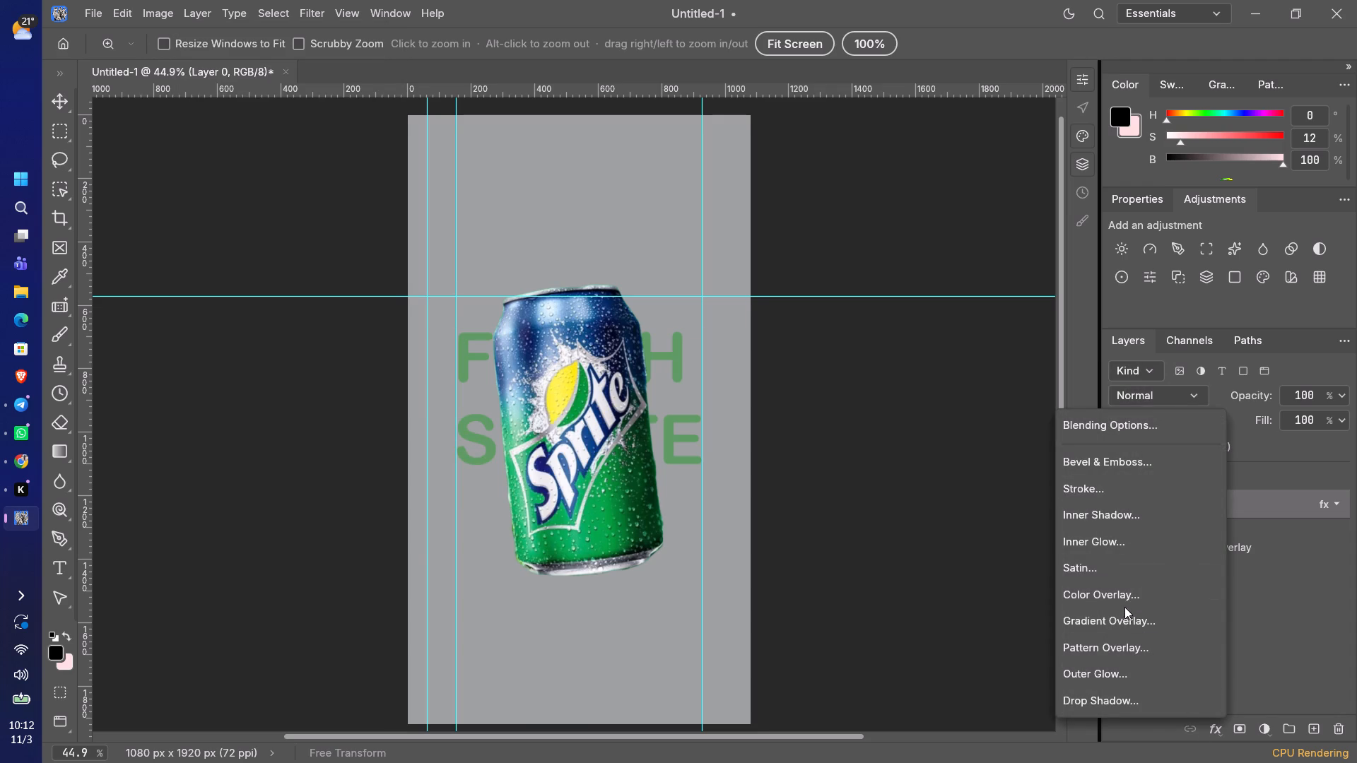
click(1125, 593)
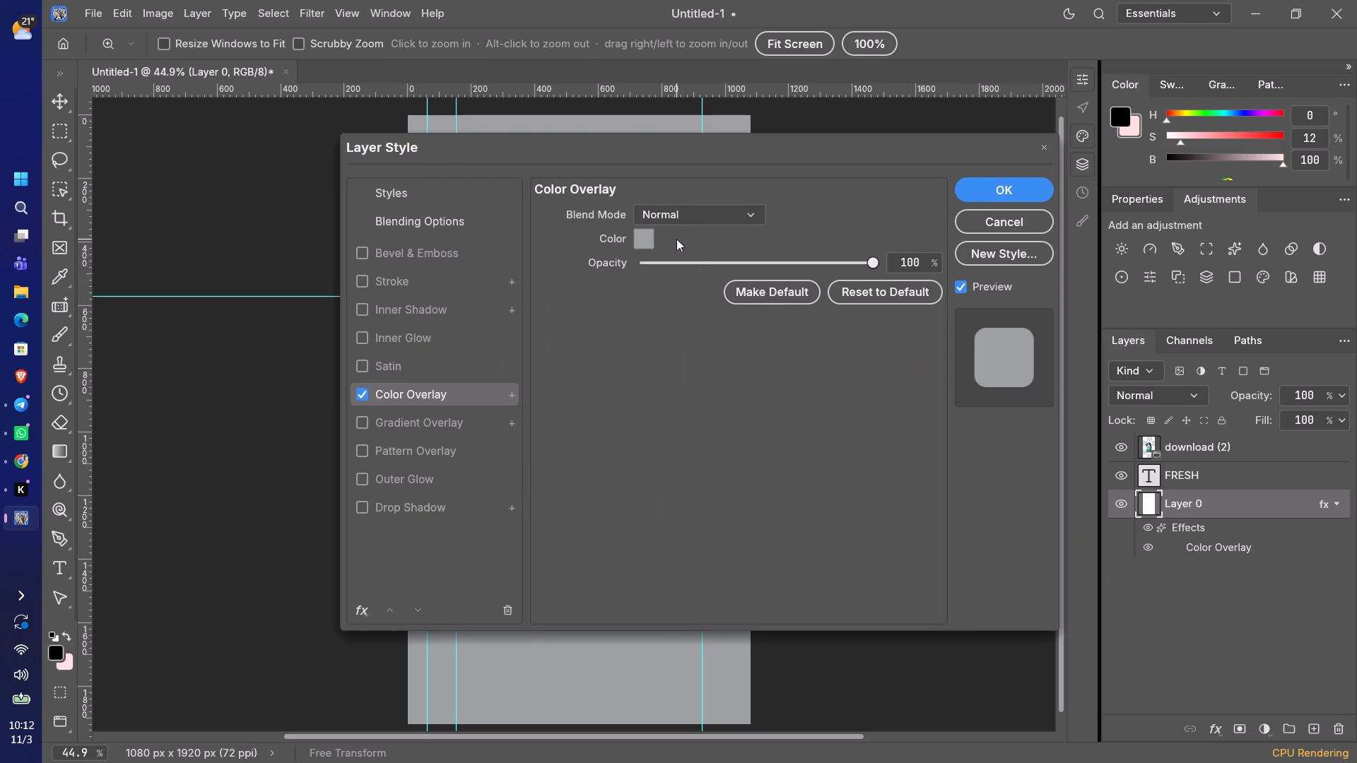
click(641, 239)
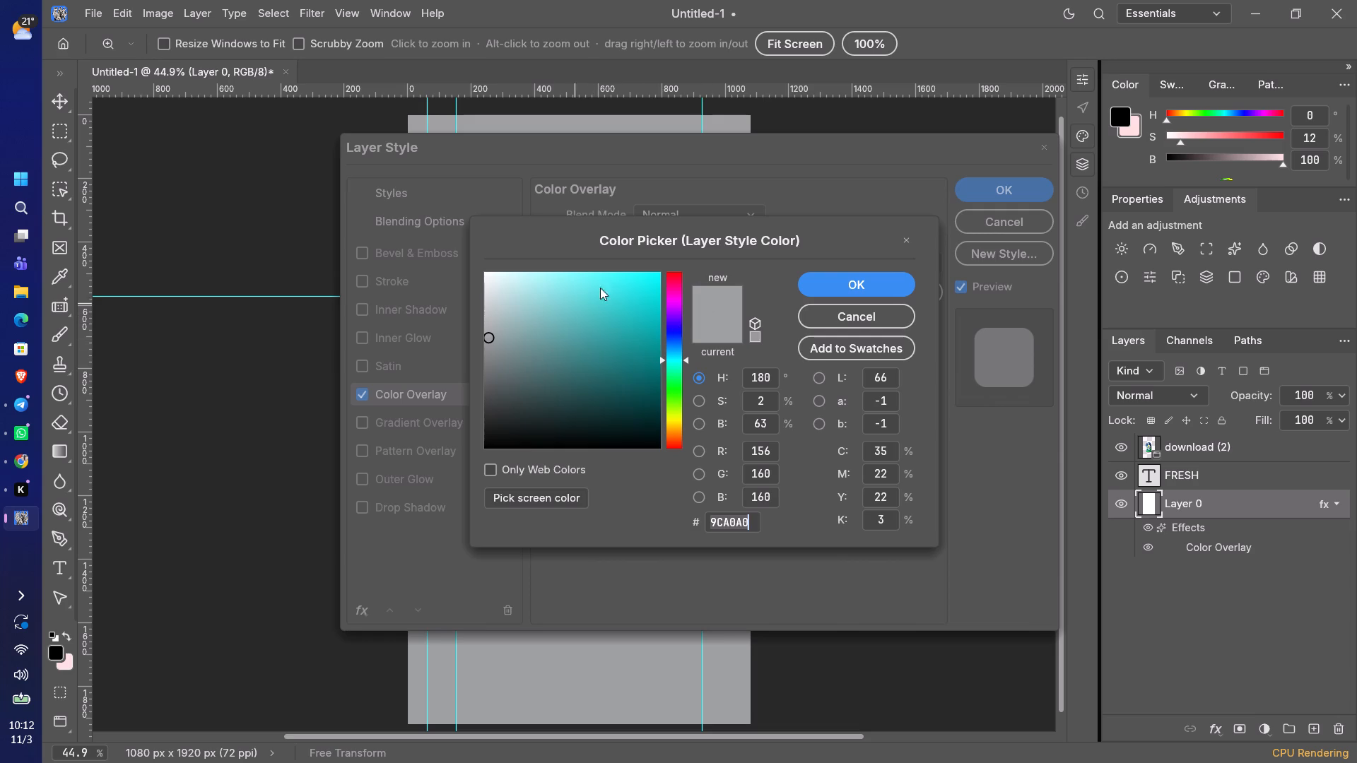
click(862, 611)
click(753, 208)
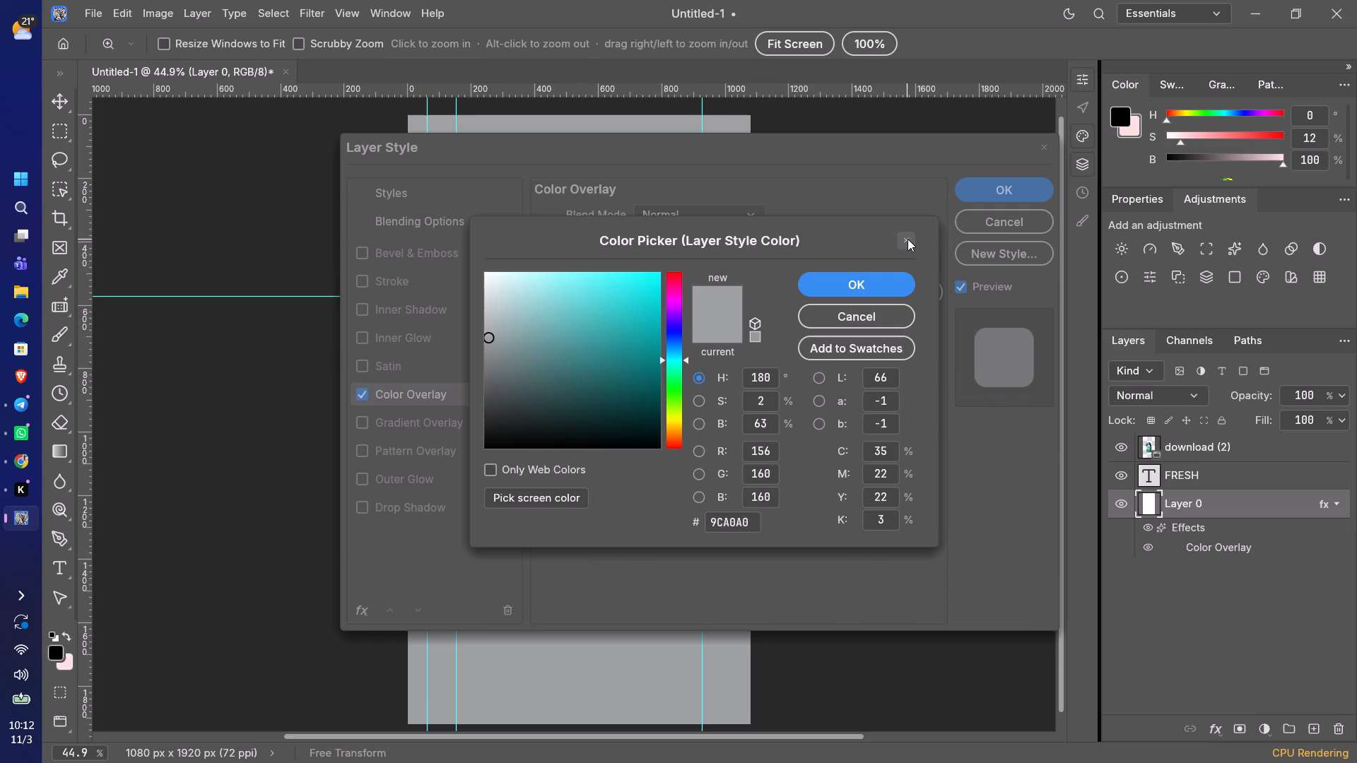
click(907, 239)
Set Layer 0's Color Overlay blend mode to Overlay with grey A7AEAE as its colour, and apply the effect.
click(740, 211)
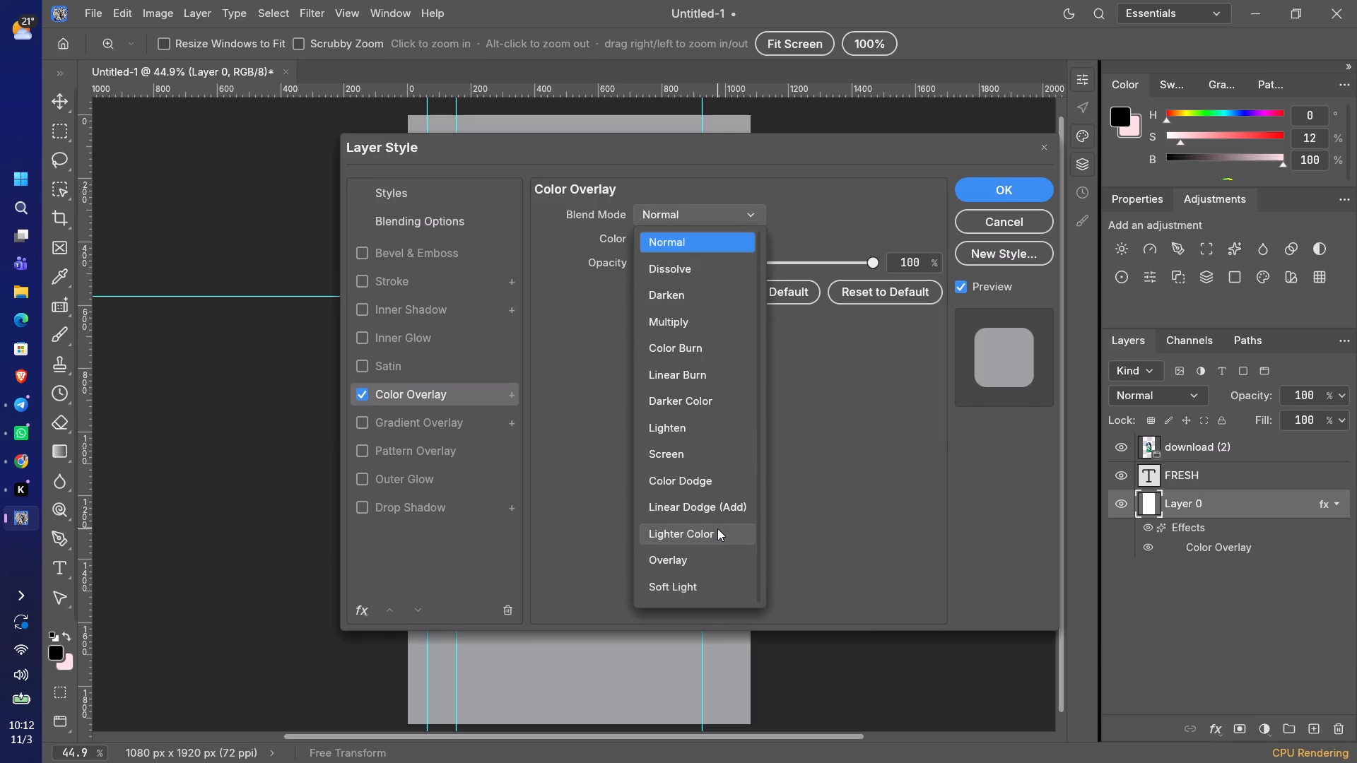
click(704, 563)
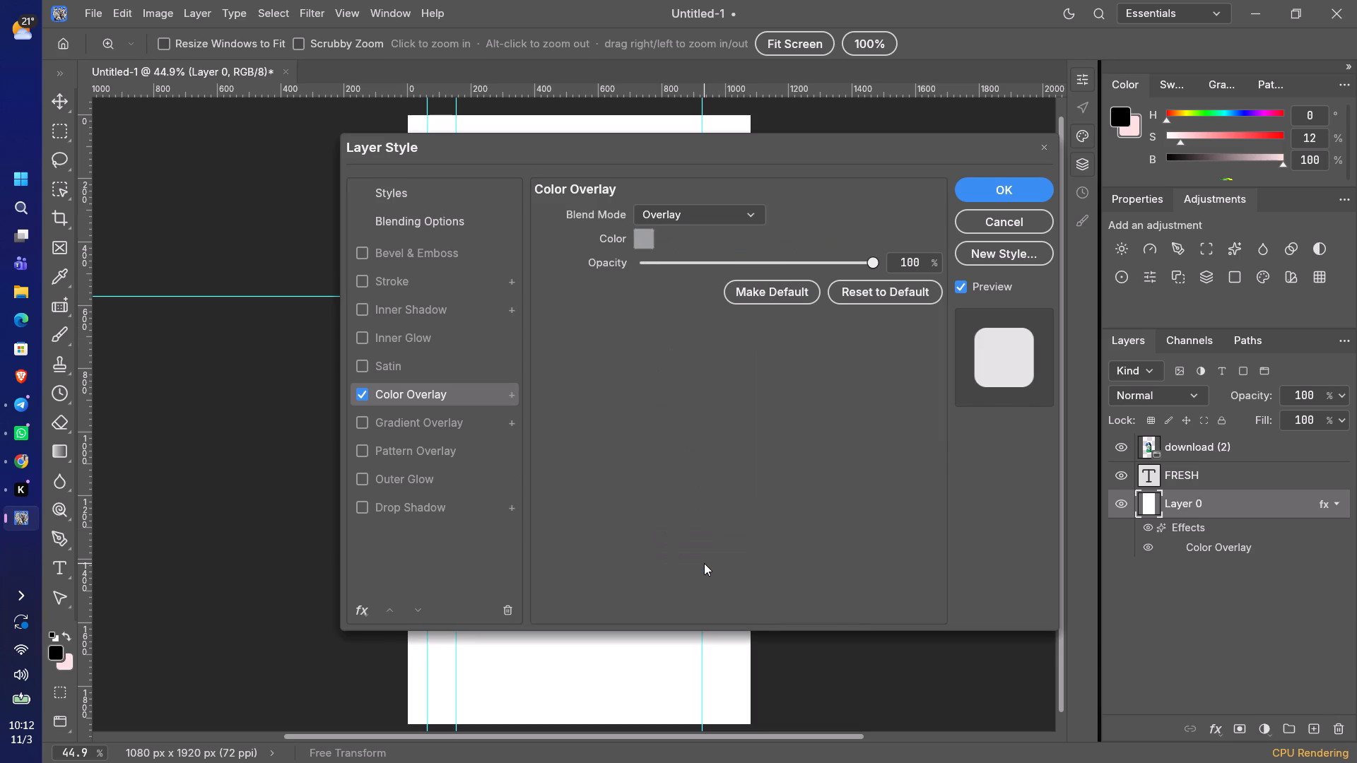
click(645, 239)
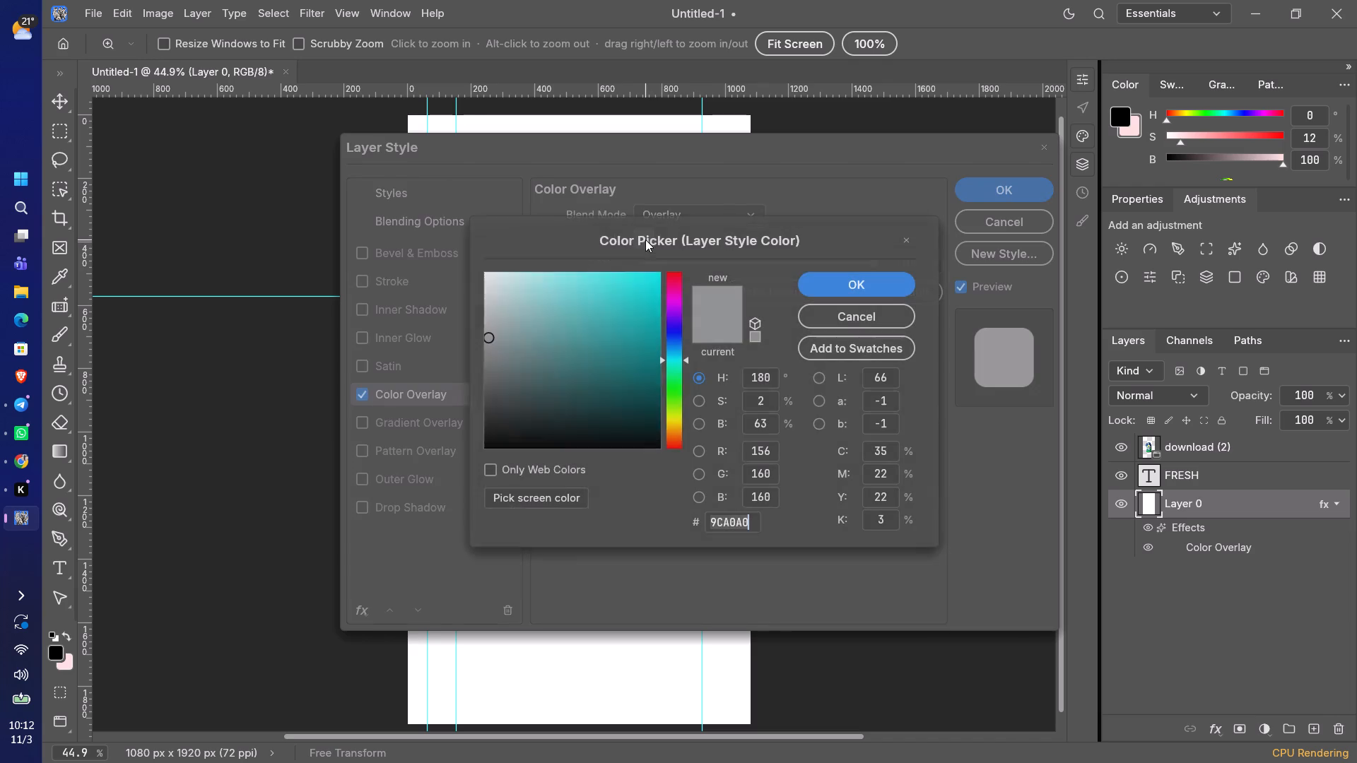
click(488, 332)
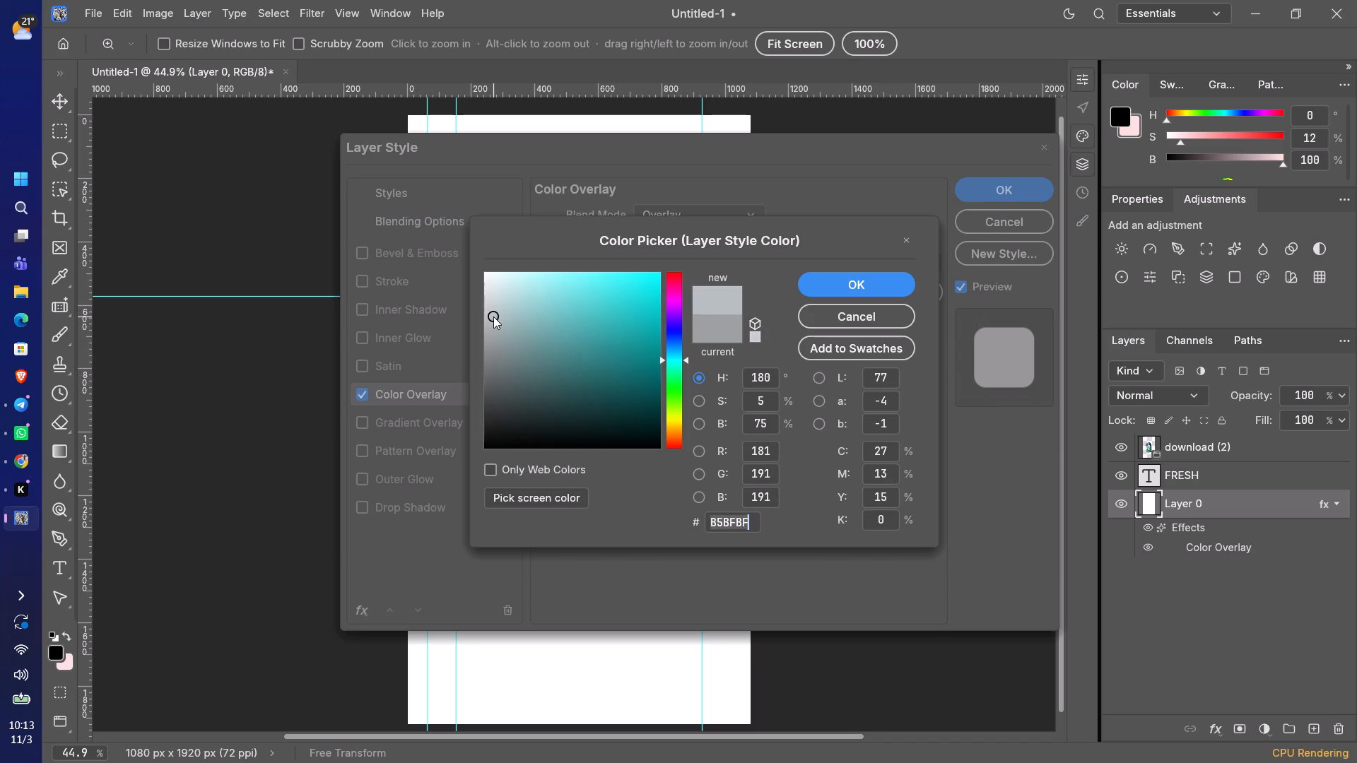
click(821, 275)
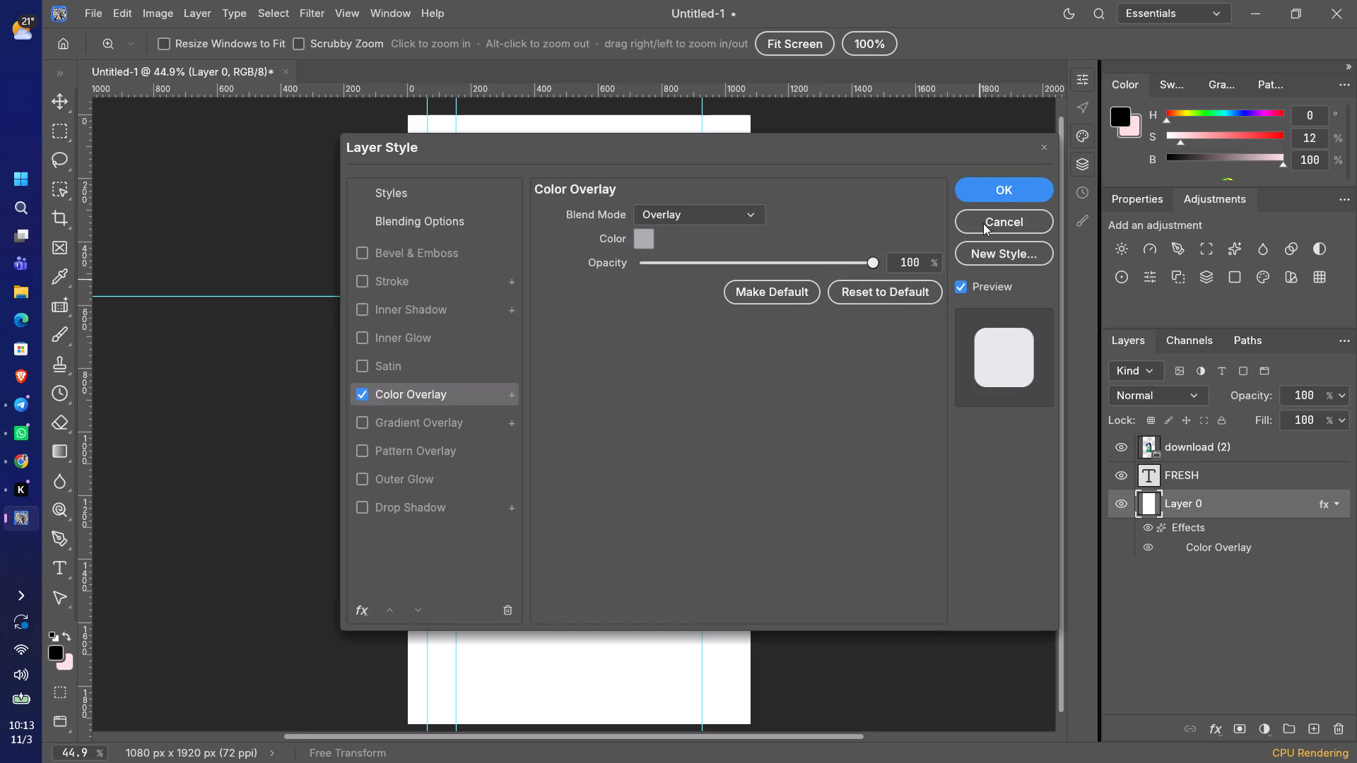
click(998, 185)
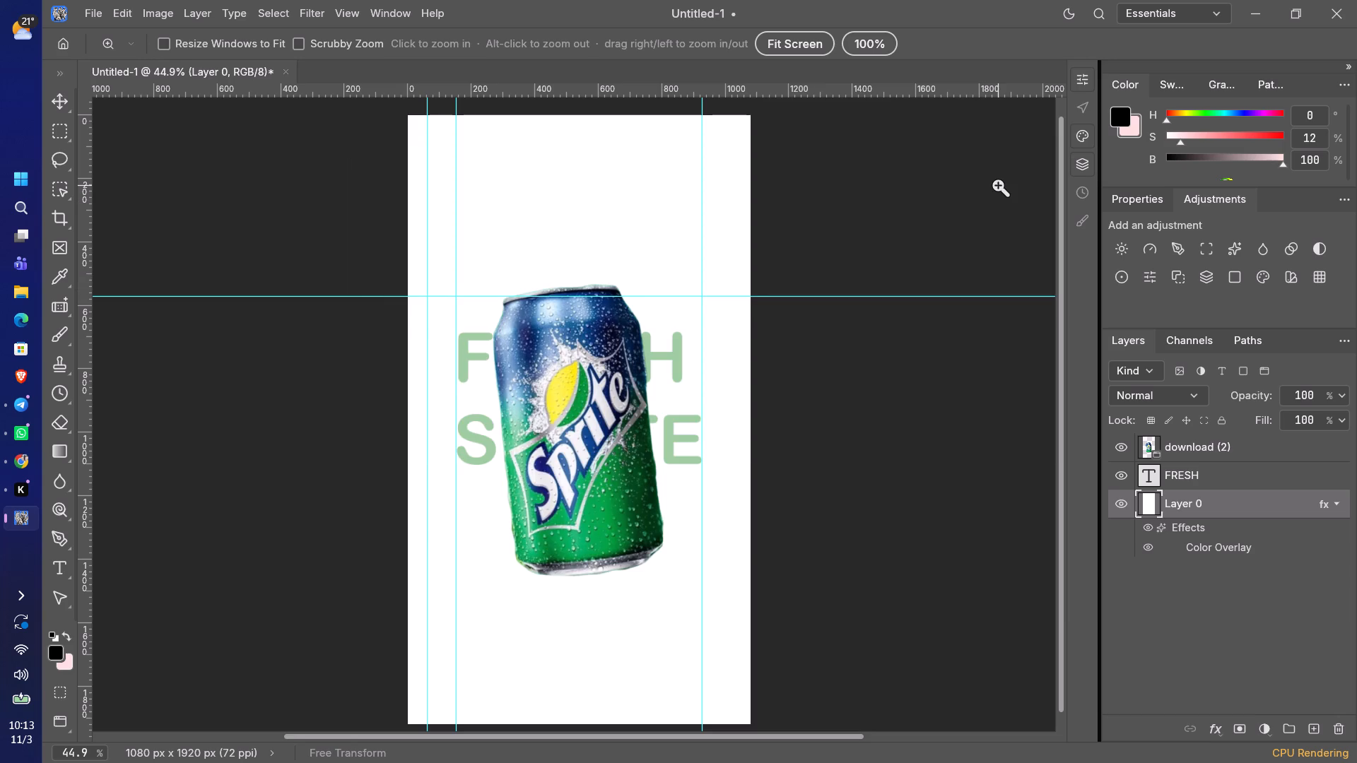
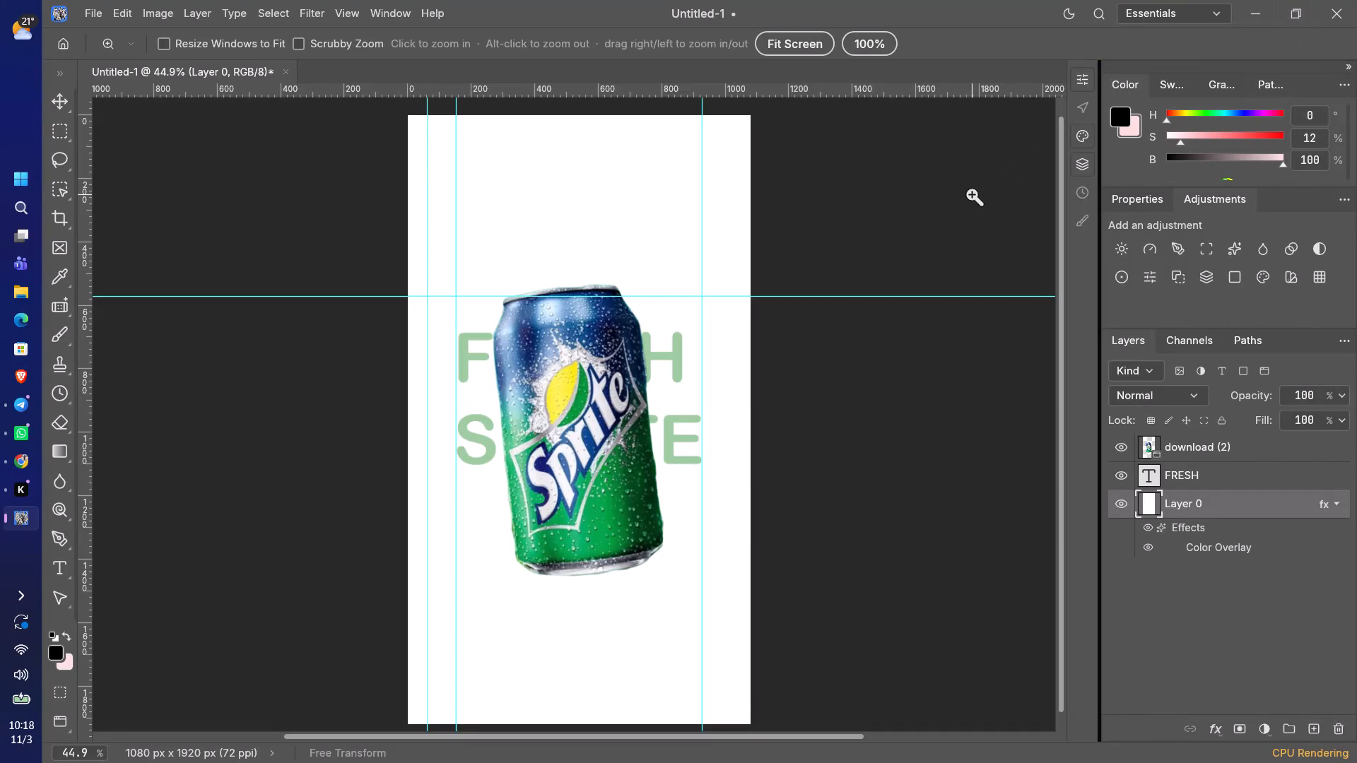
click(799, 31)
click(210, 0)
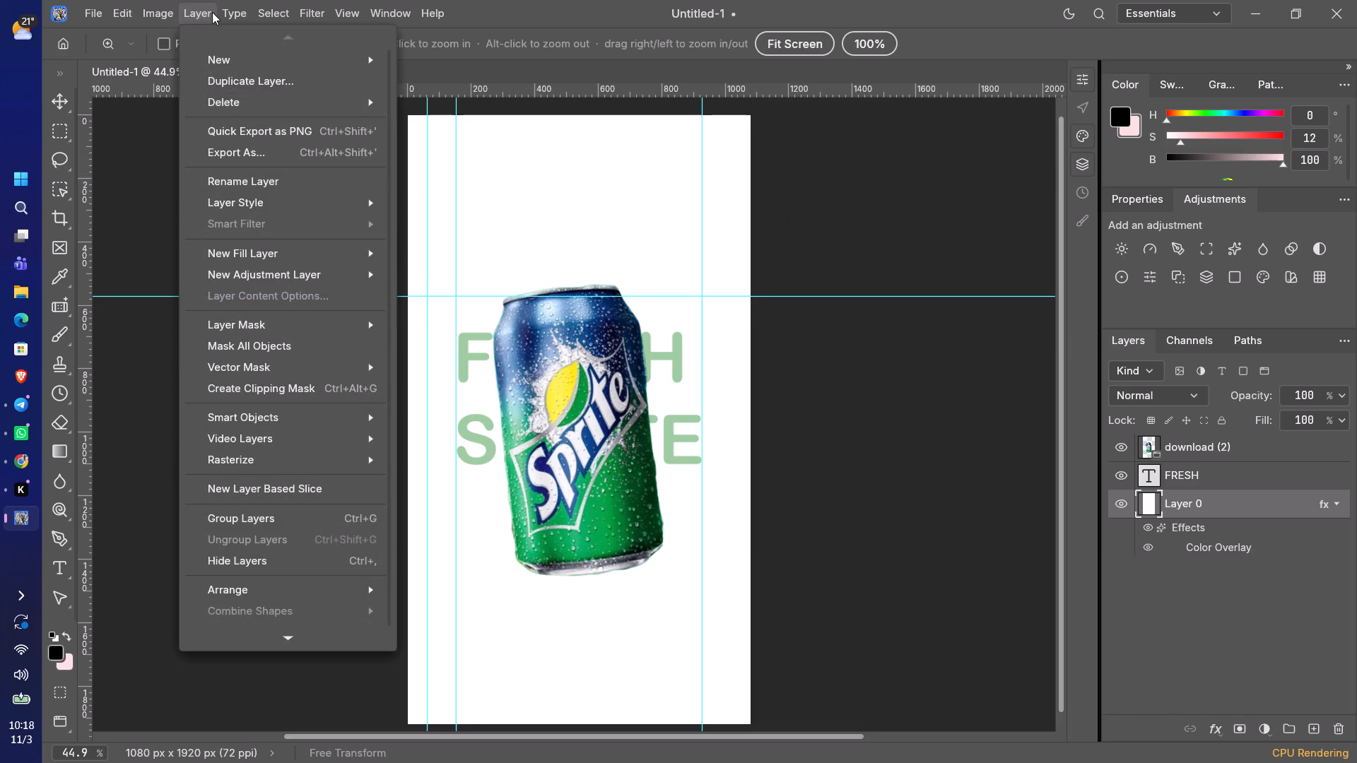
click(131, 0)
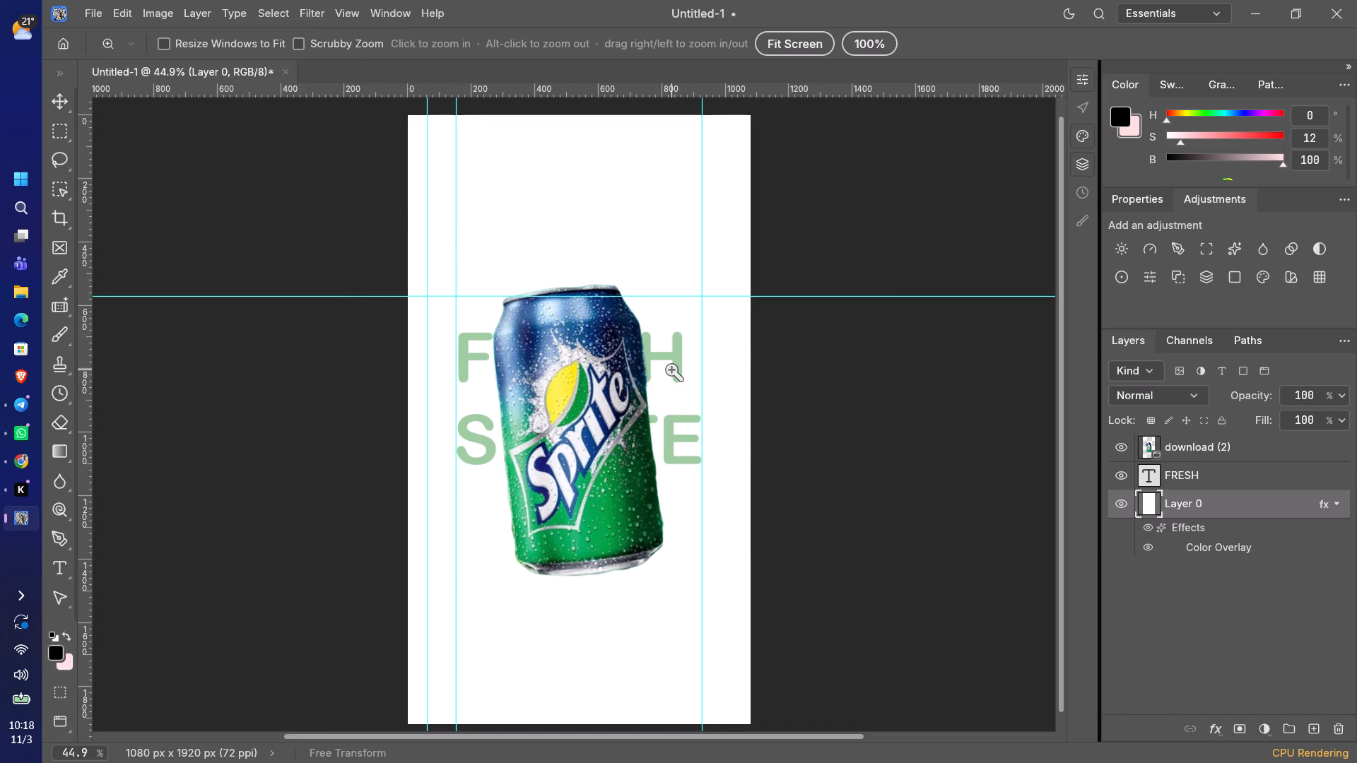
Add a Color Overlay to the FRESH text layer with Overlay blend mode and green 10AE3C as its colour.
click(1213, 472)
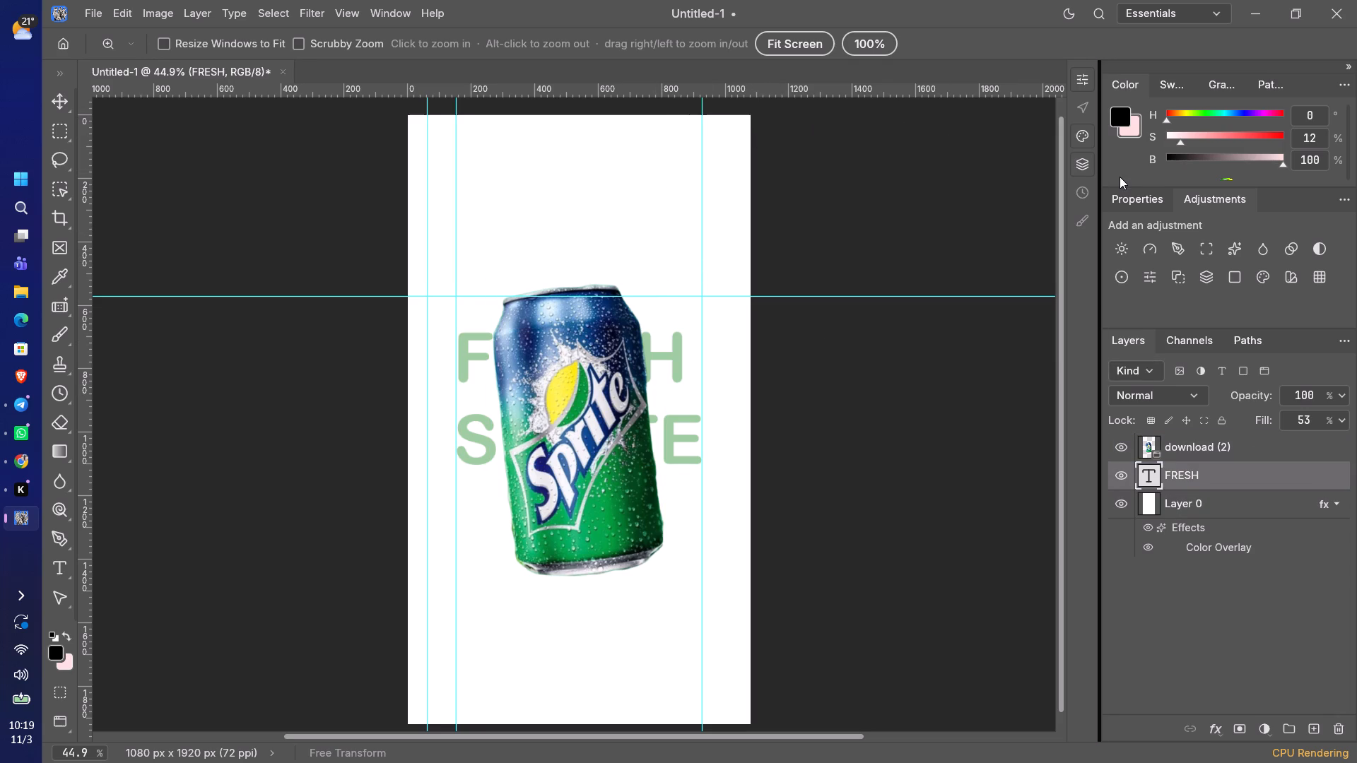
click(1218, 735)
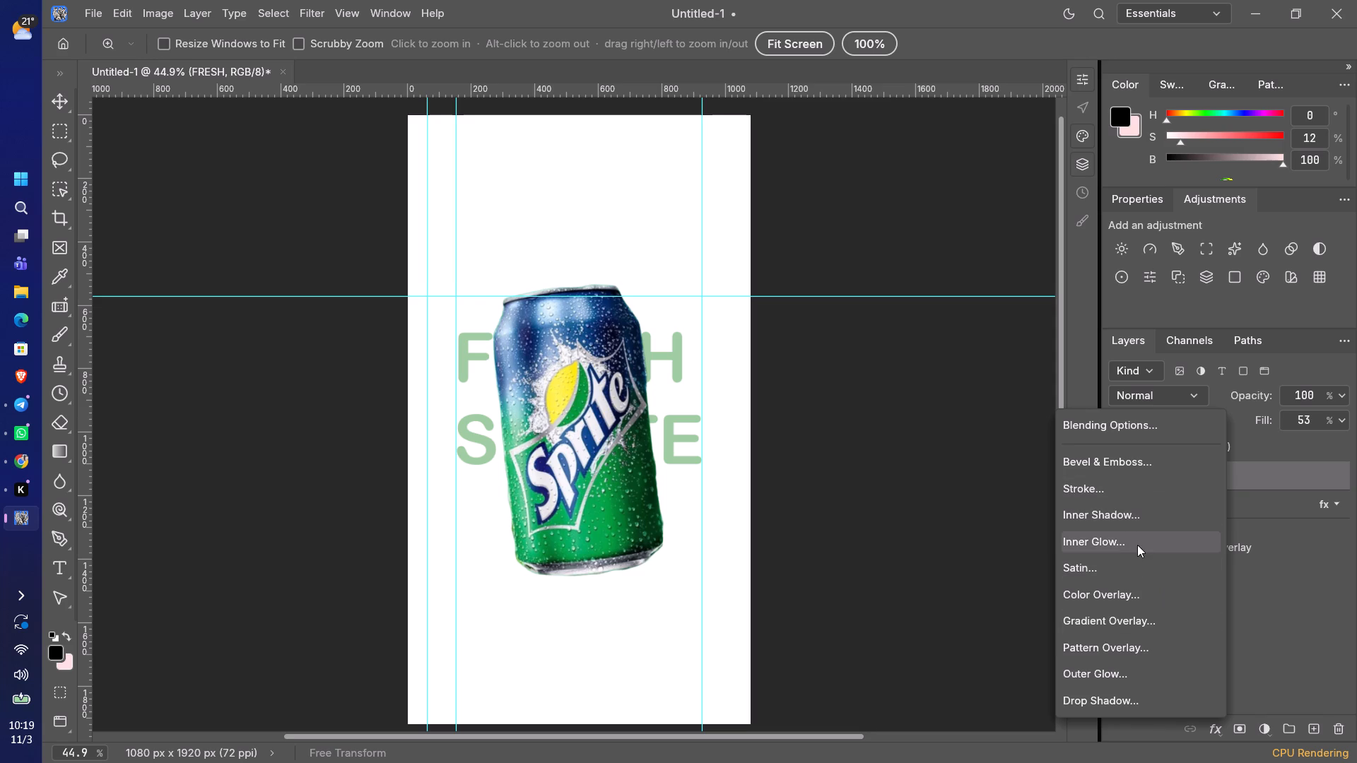
click(1127, 604)
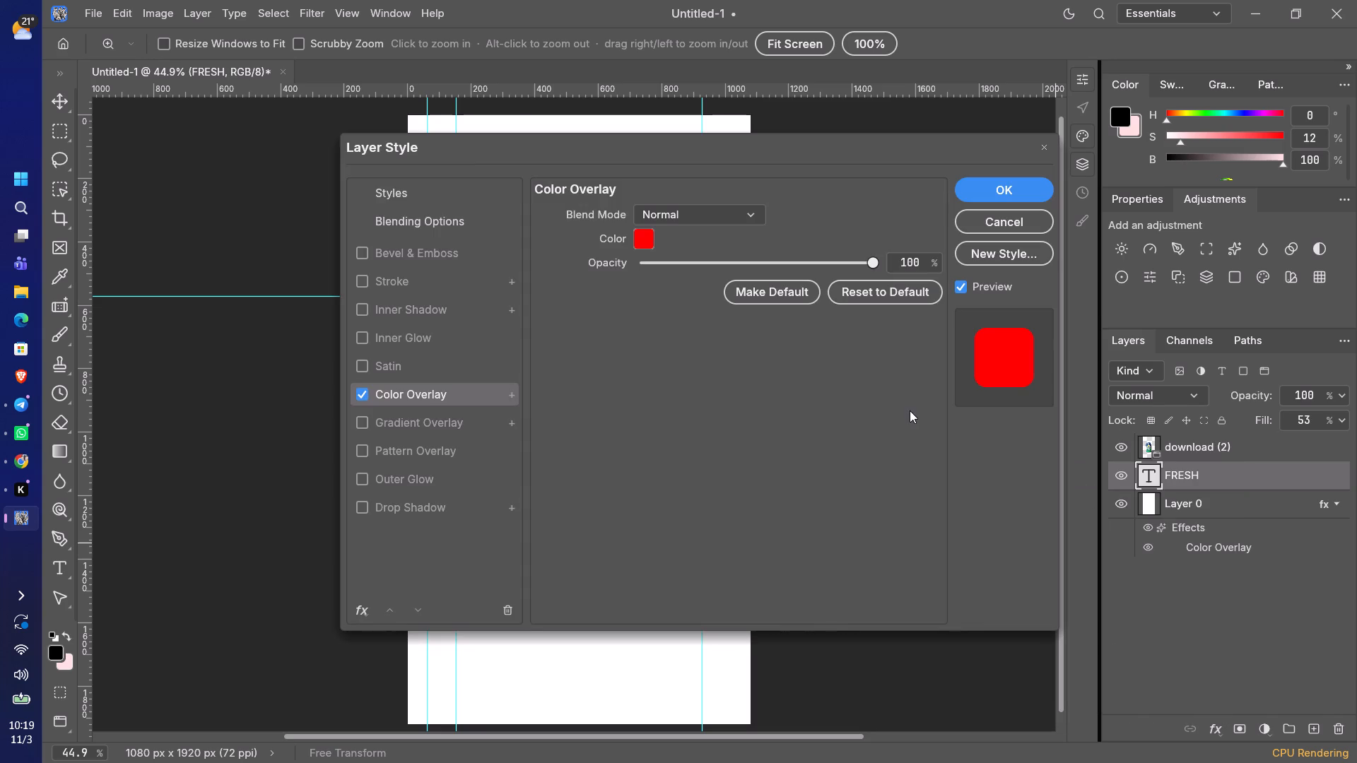
click(757, 211)
click(691, 571)
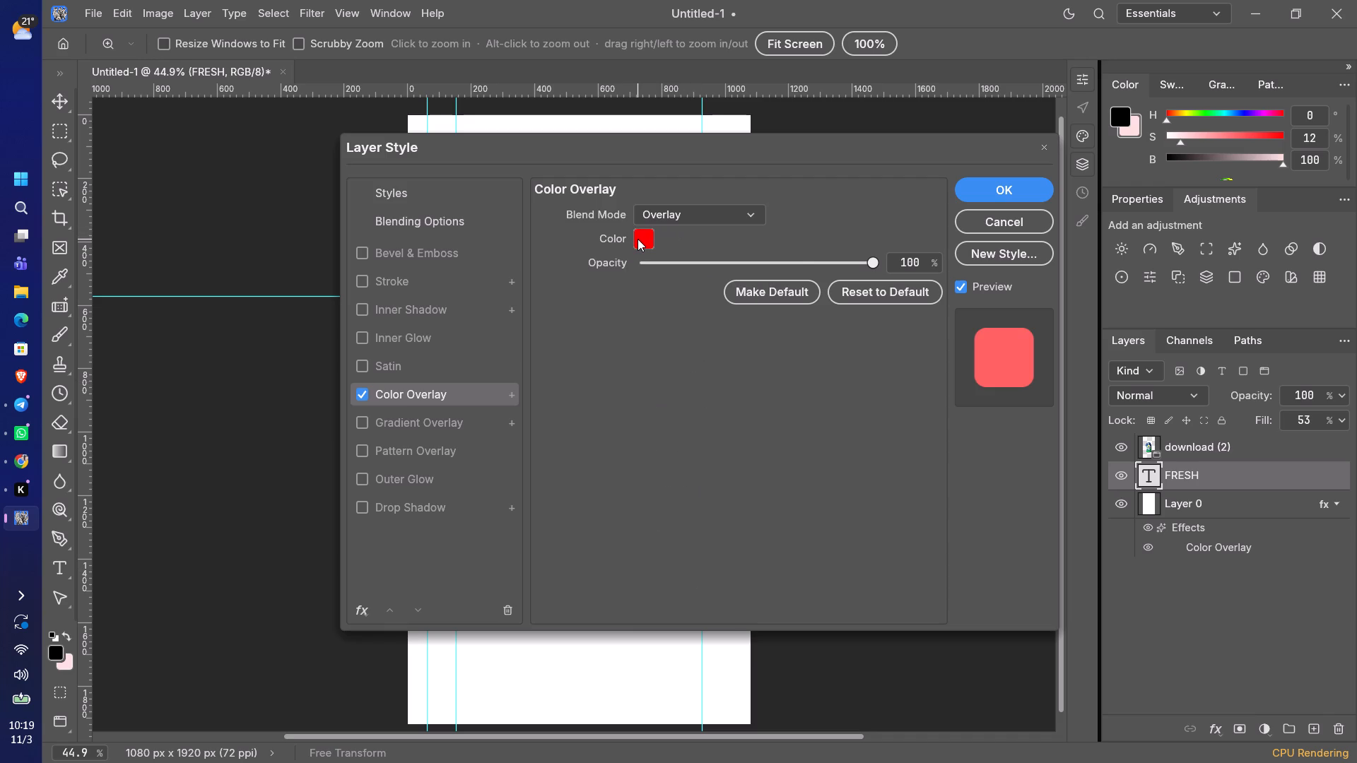
click(638, 239)
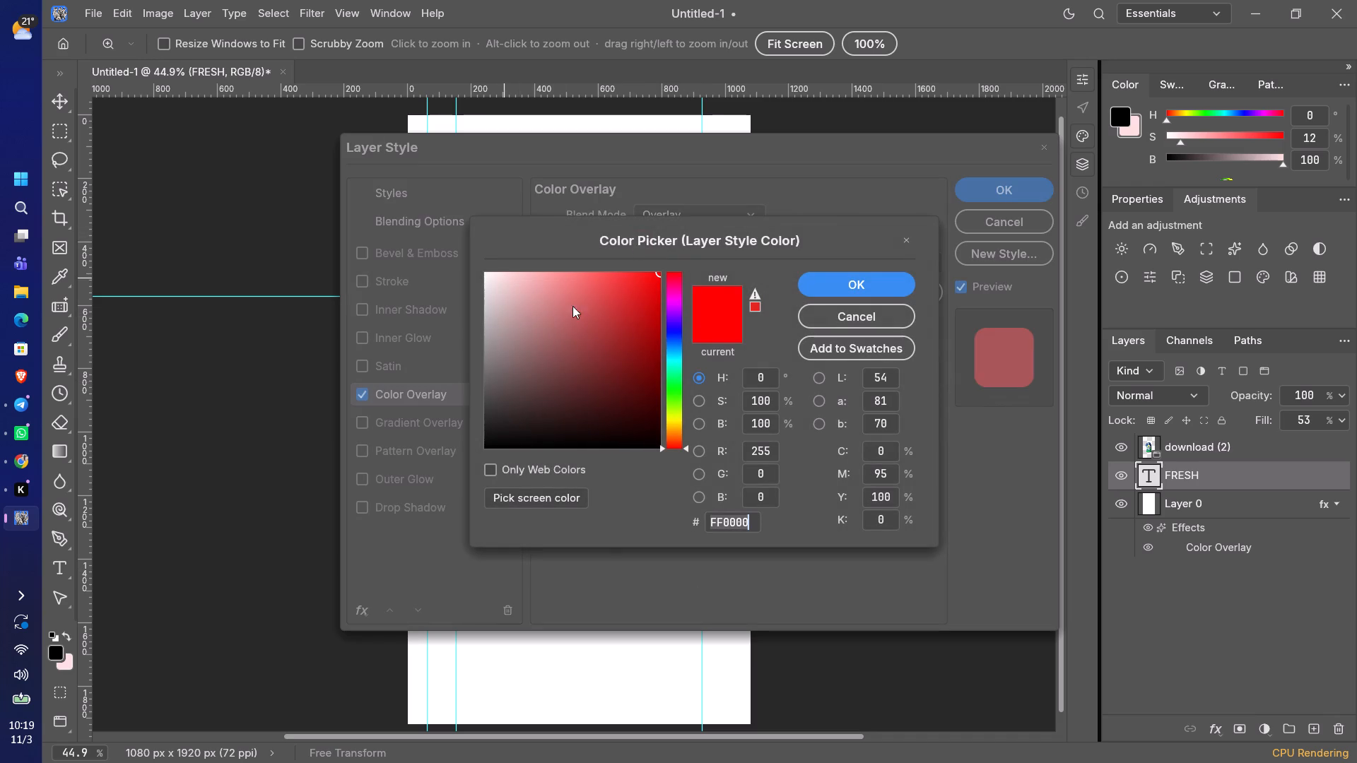
click(678, 381)
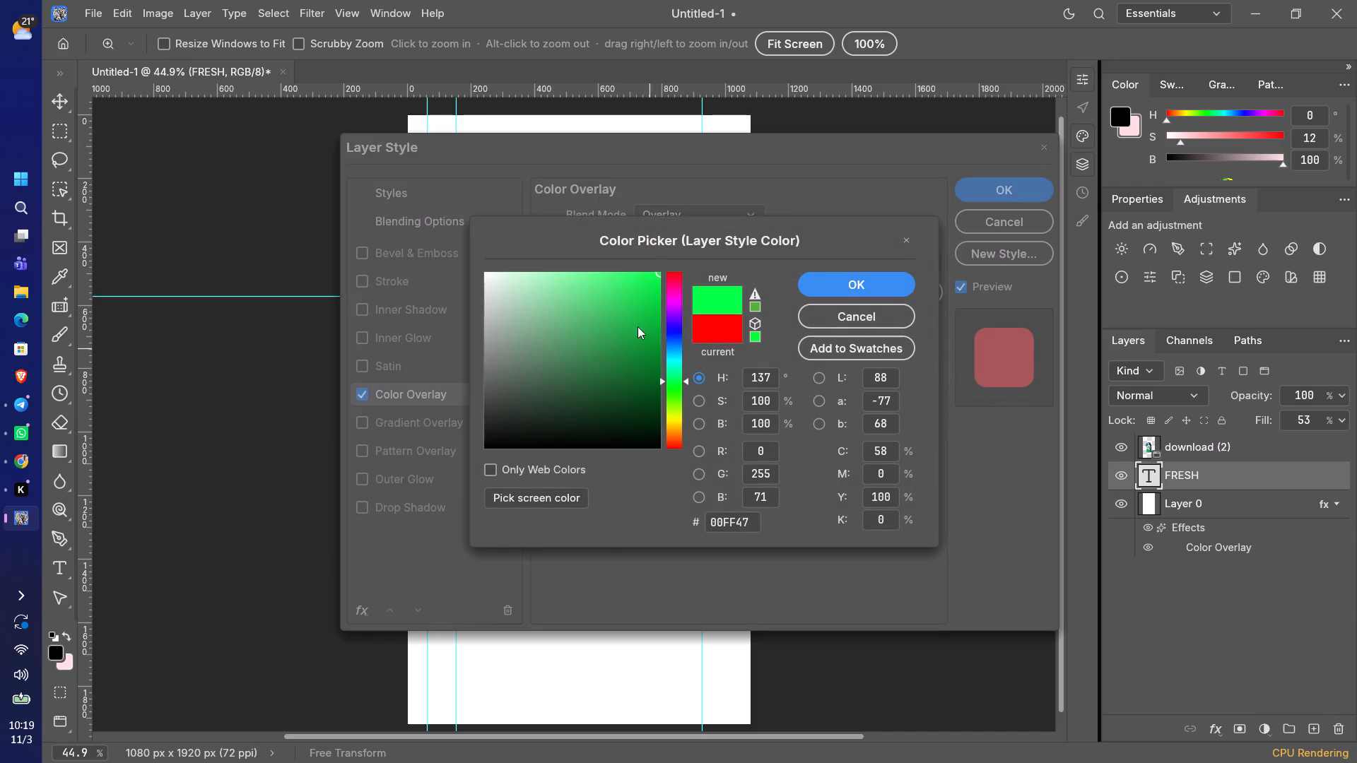
click(645, 328)
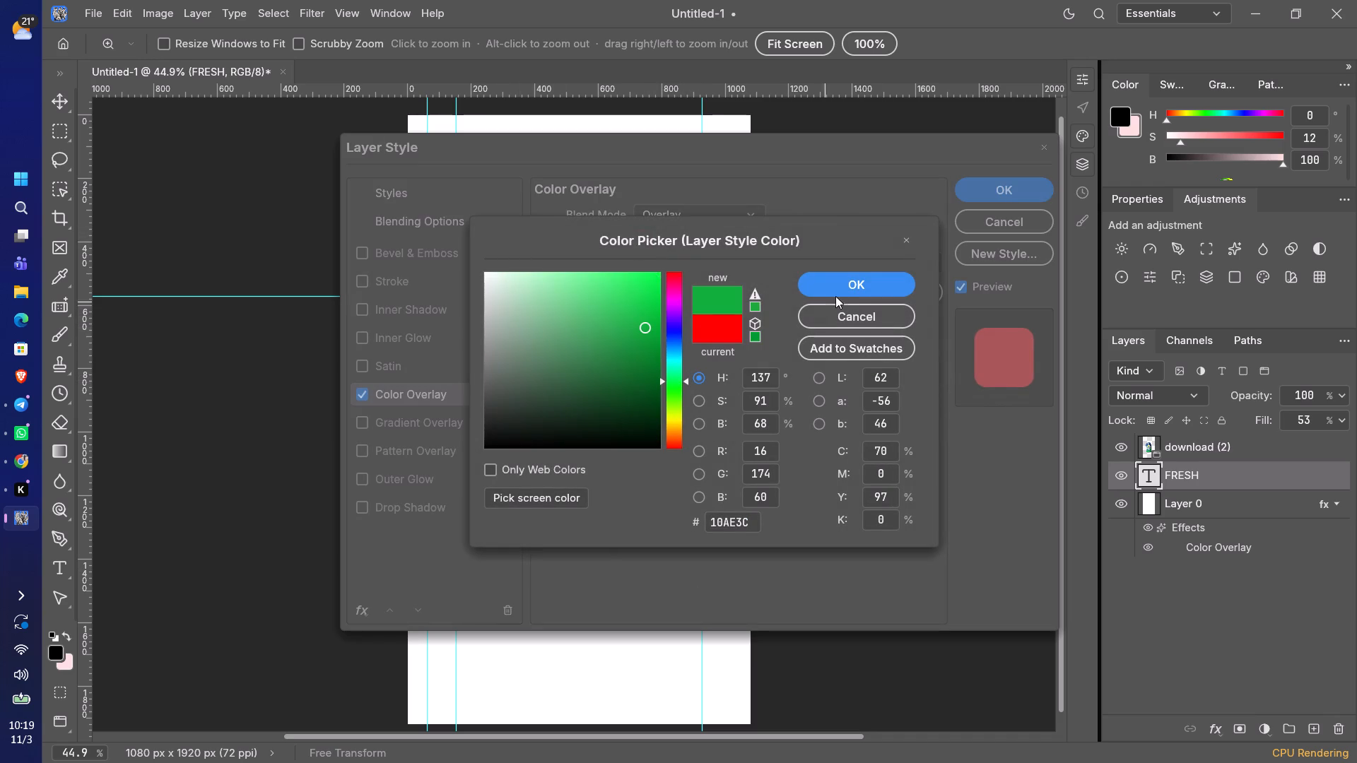
click(850, 283)
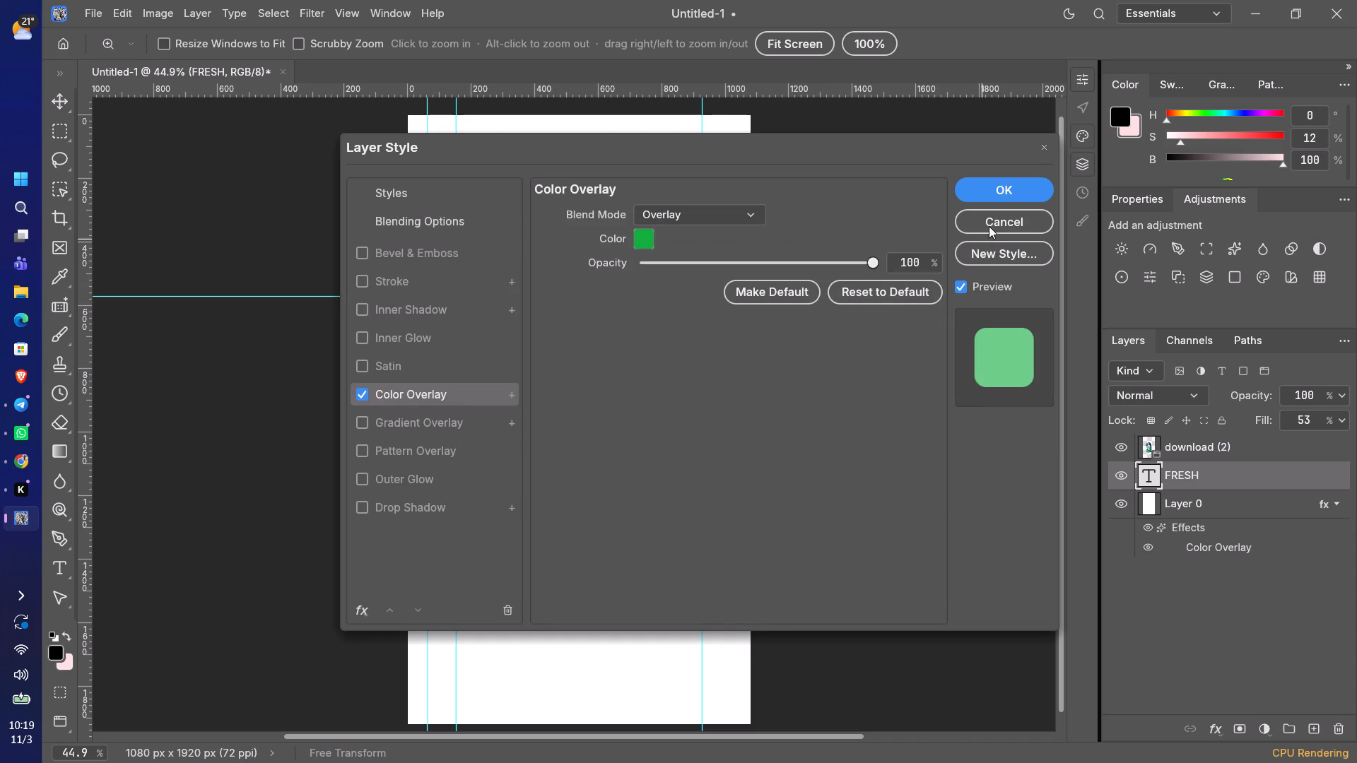
click(995, 182)
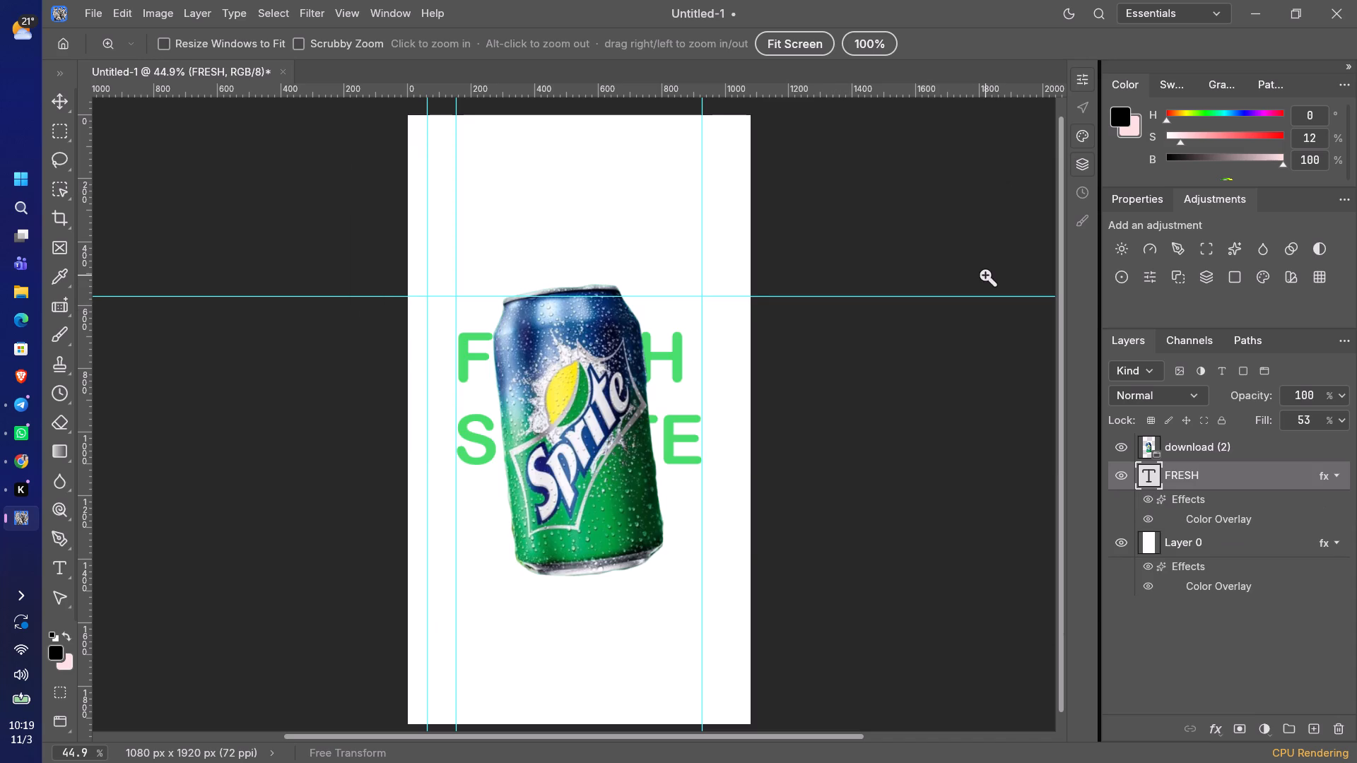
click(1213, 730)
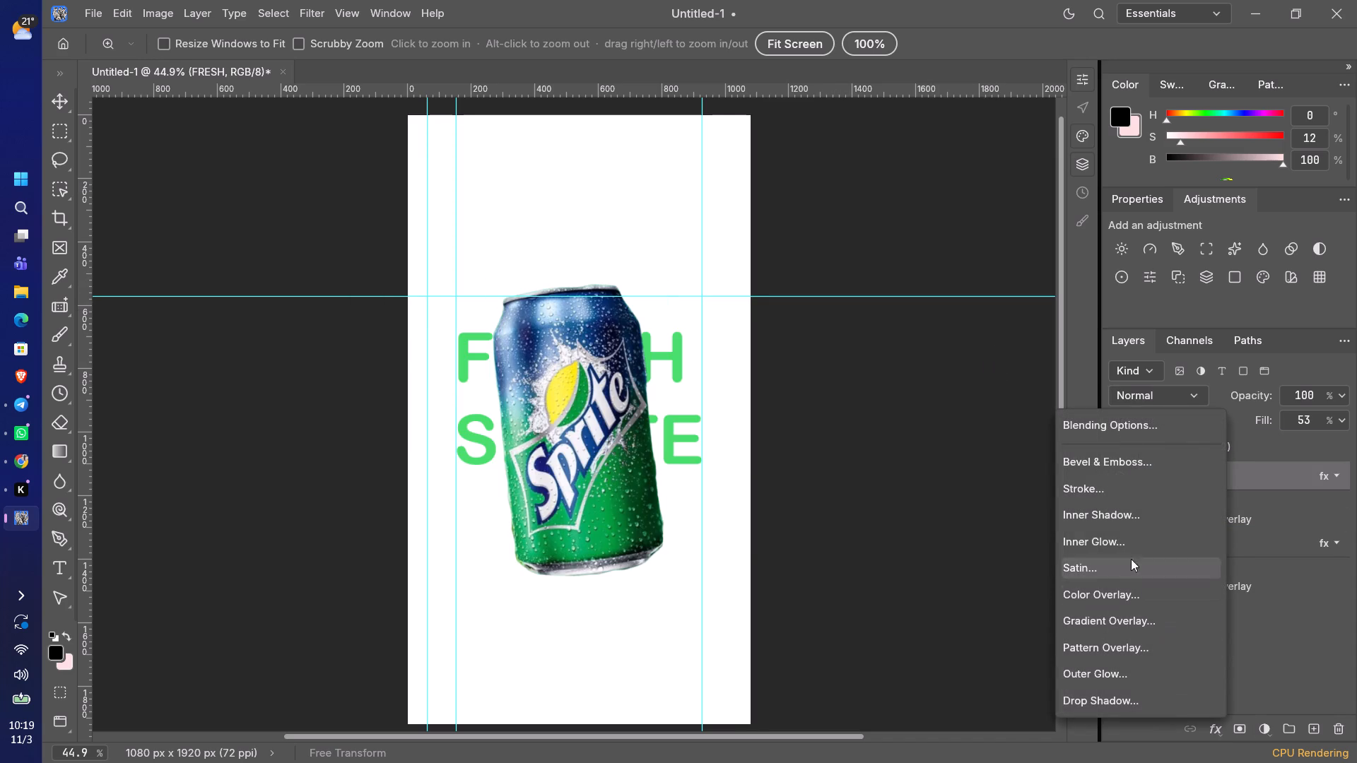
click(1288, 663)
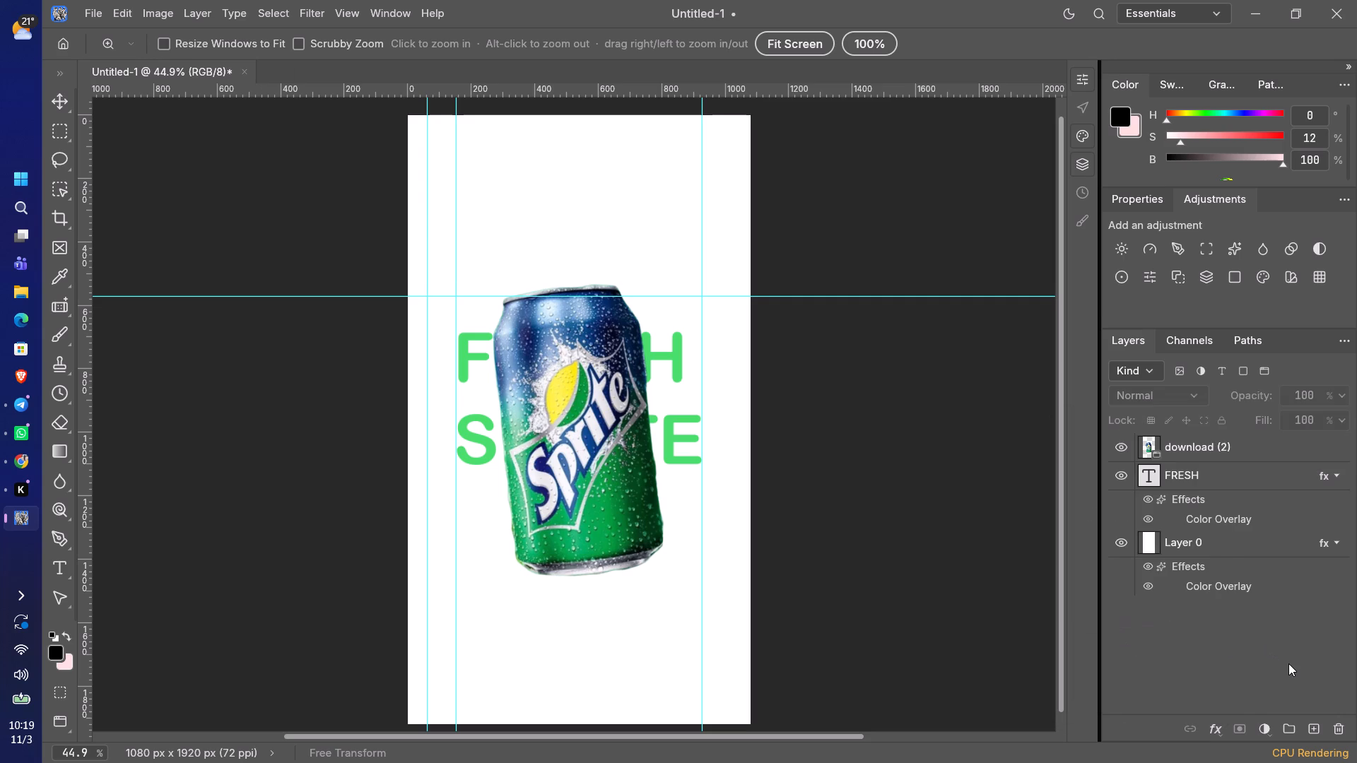
Add a layer mask to the FRESH text layer.
click(1199, 475)
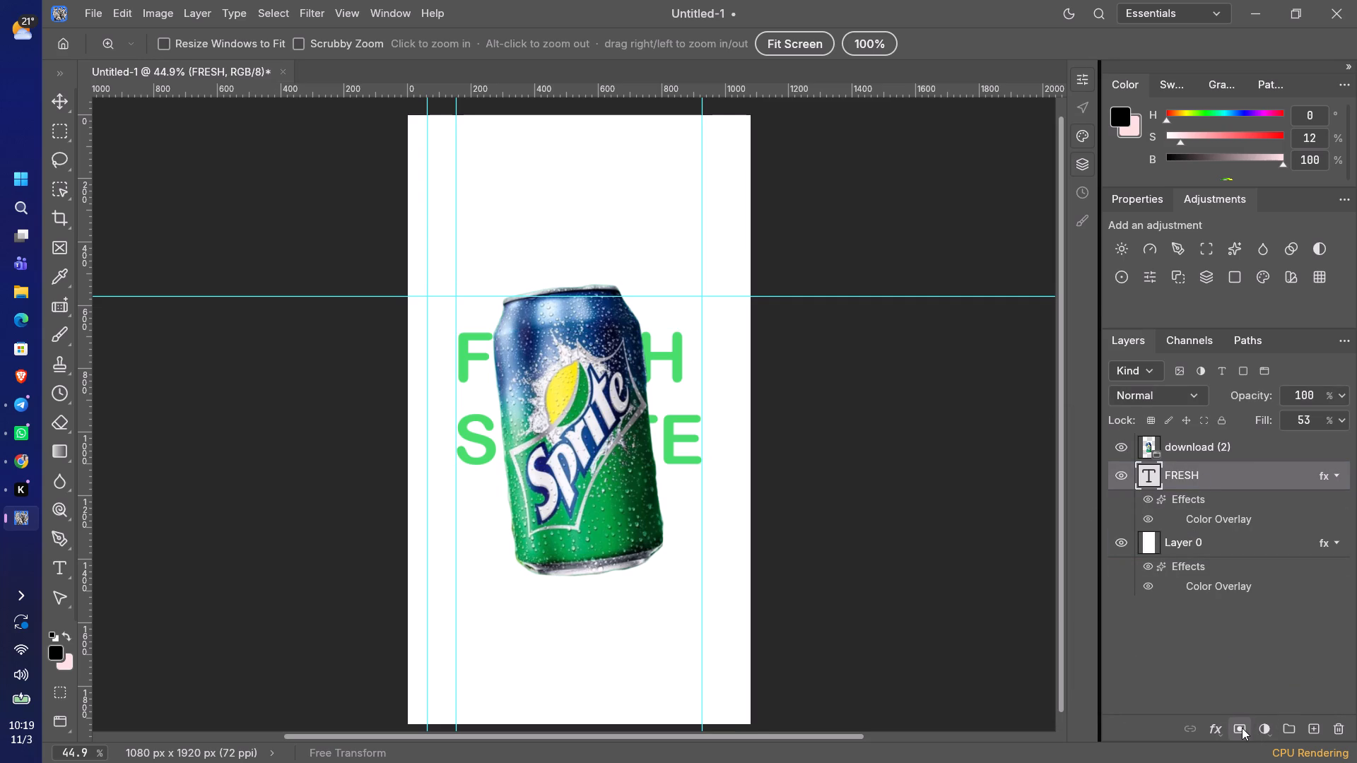
click(1242, 728)
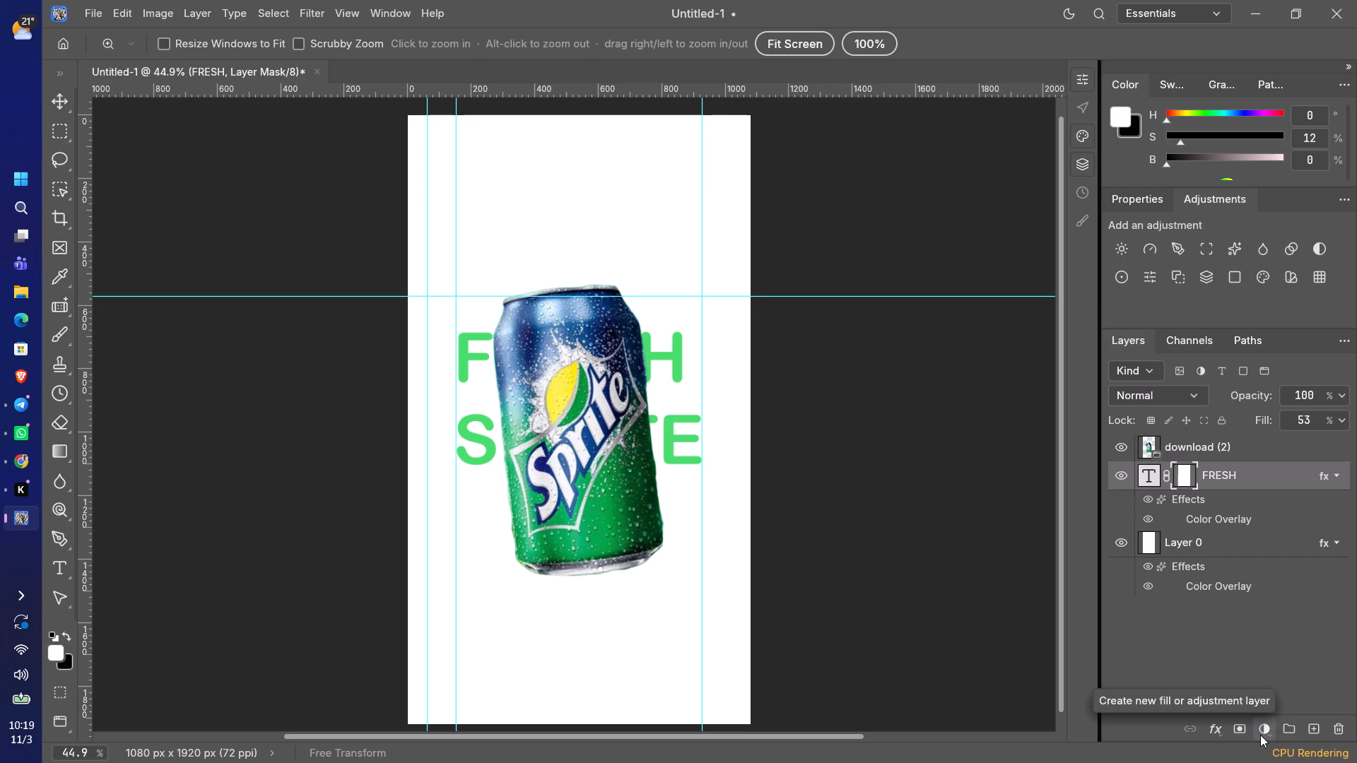
Open the FRESH layer's blending options to review its Color Overlay settings, and close them without changes.
click(1260, 735)
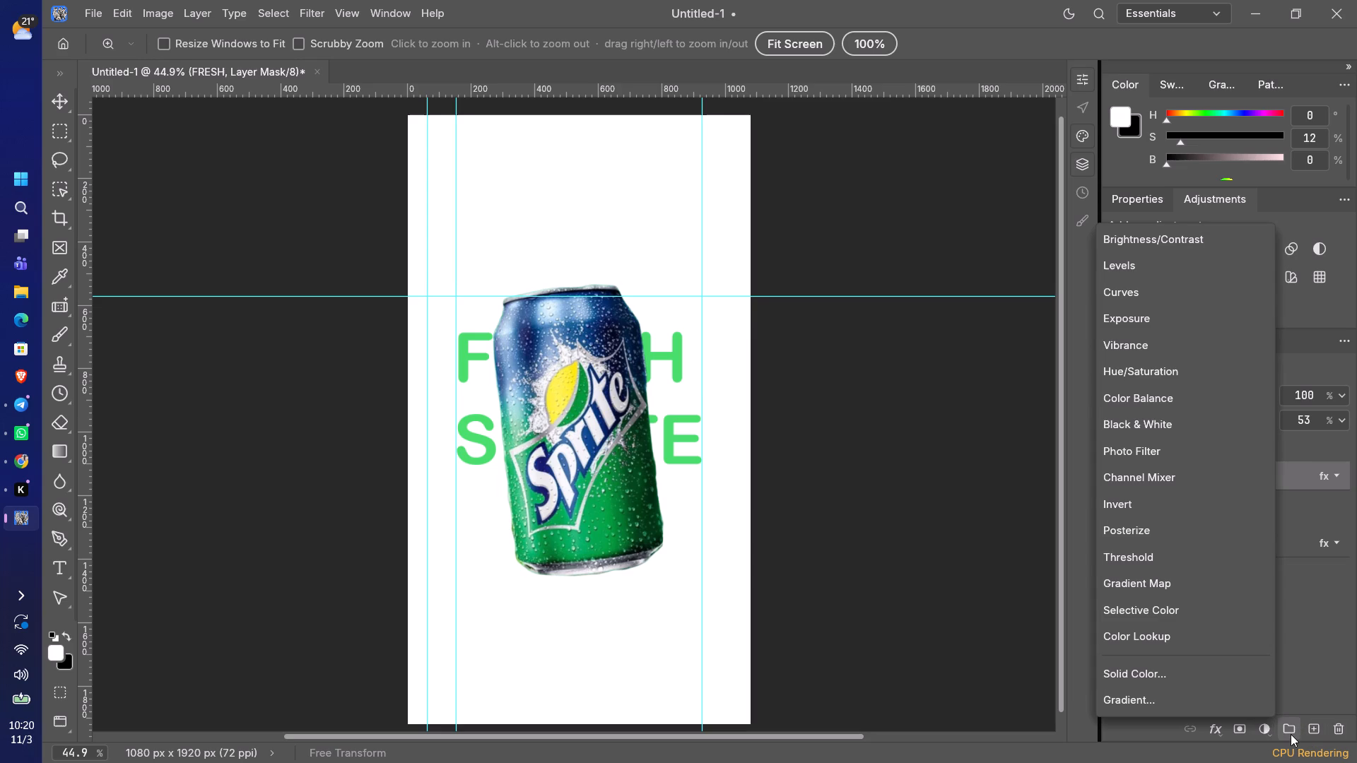
click(1208, 731)
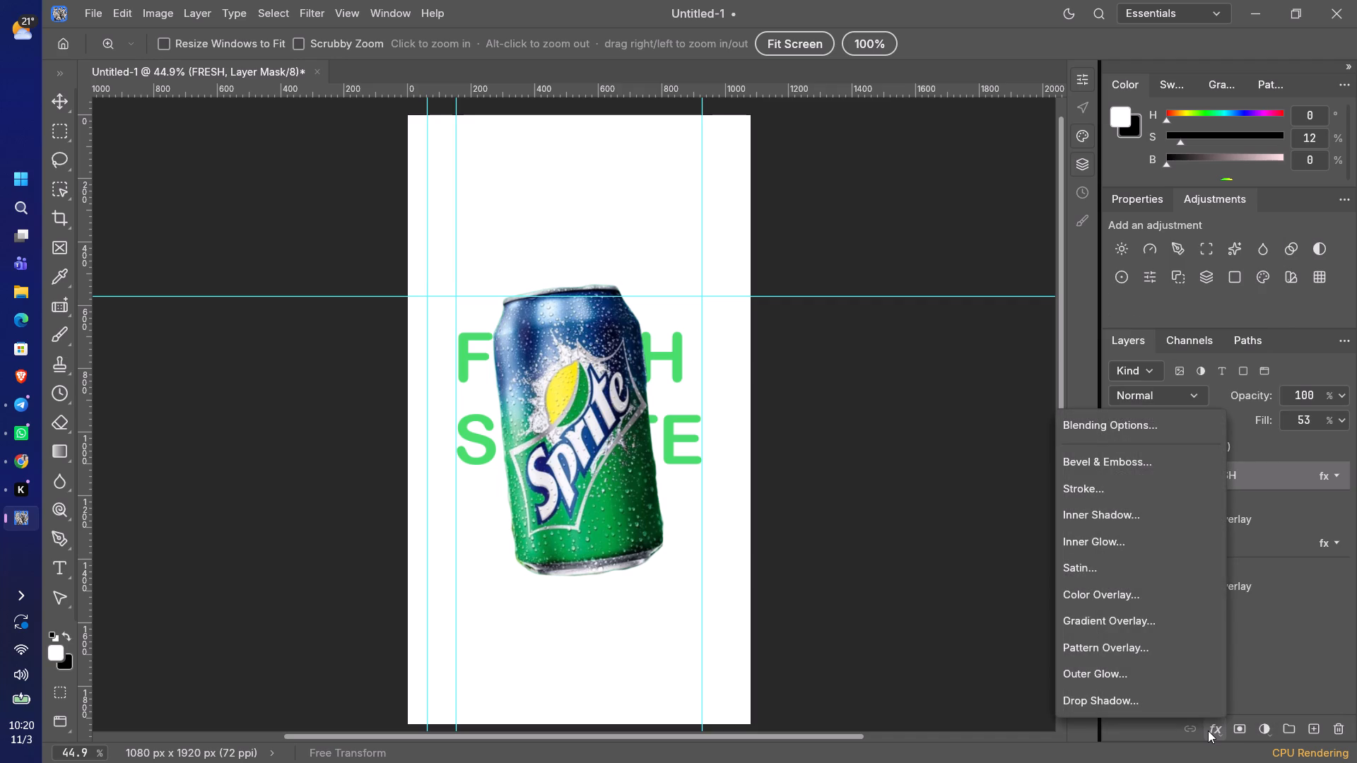
click(1112, 421)
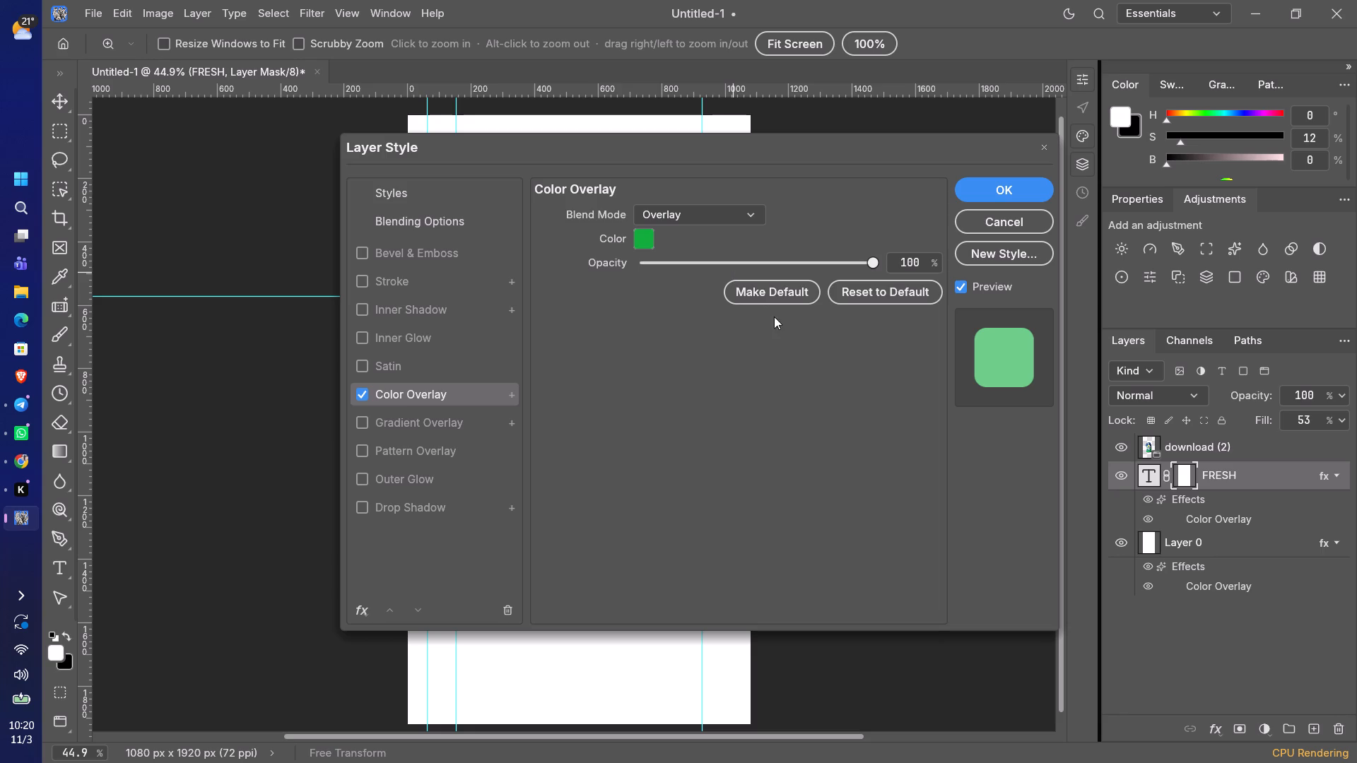
click(1108, 634)
click(988, 189)
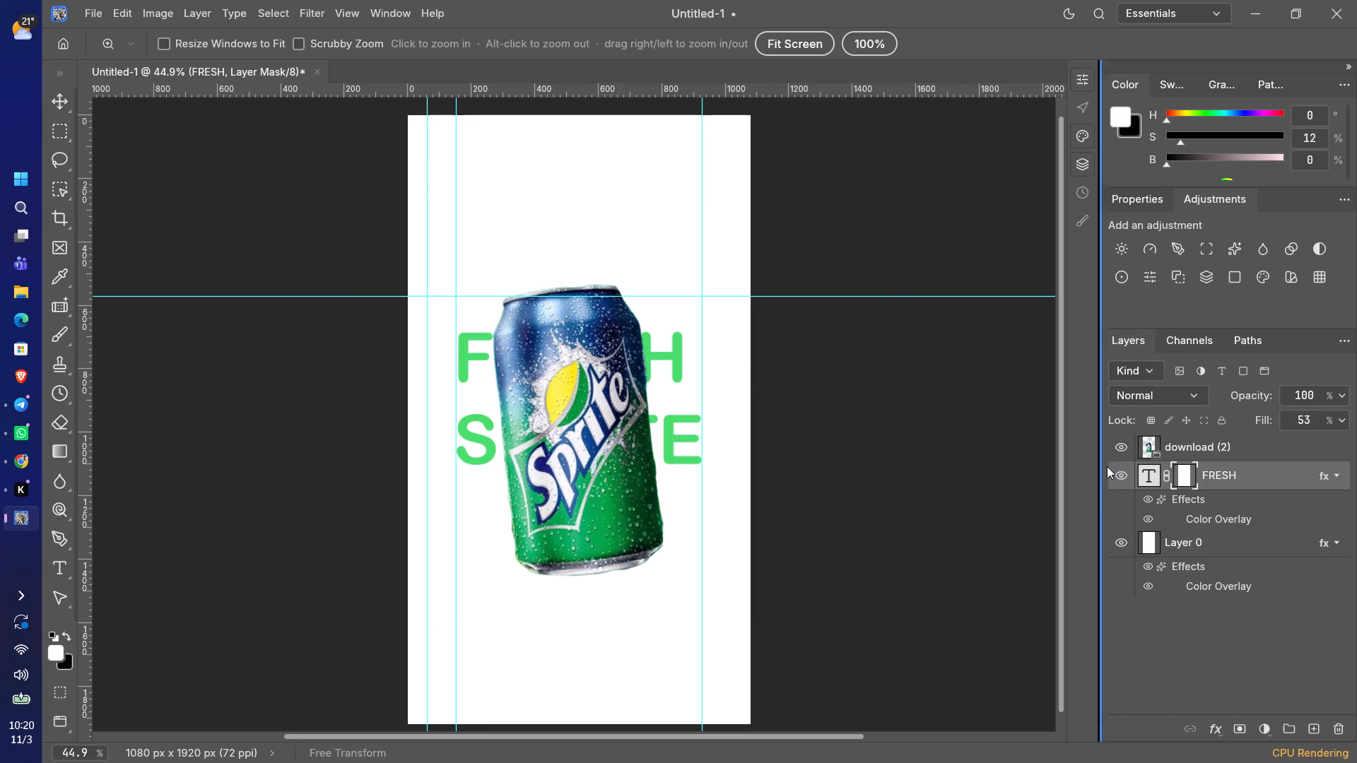
Target the FRESH layer's text instead of its mask and bring up the available layer effects.
click(1157, 474)
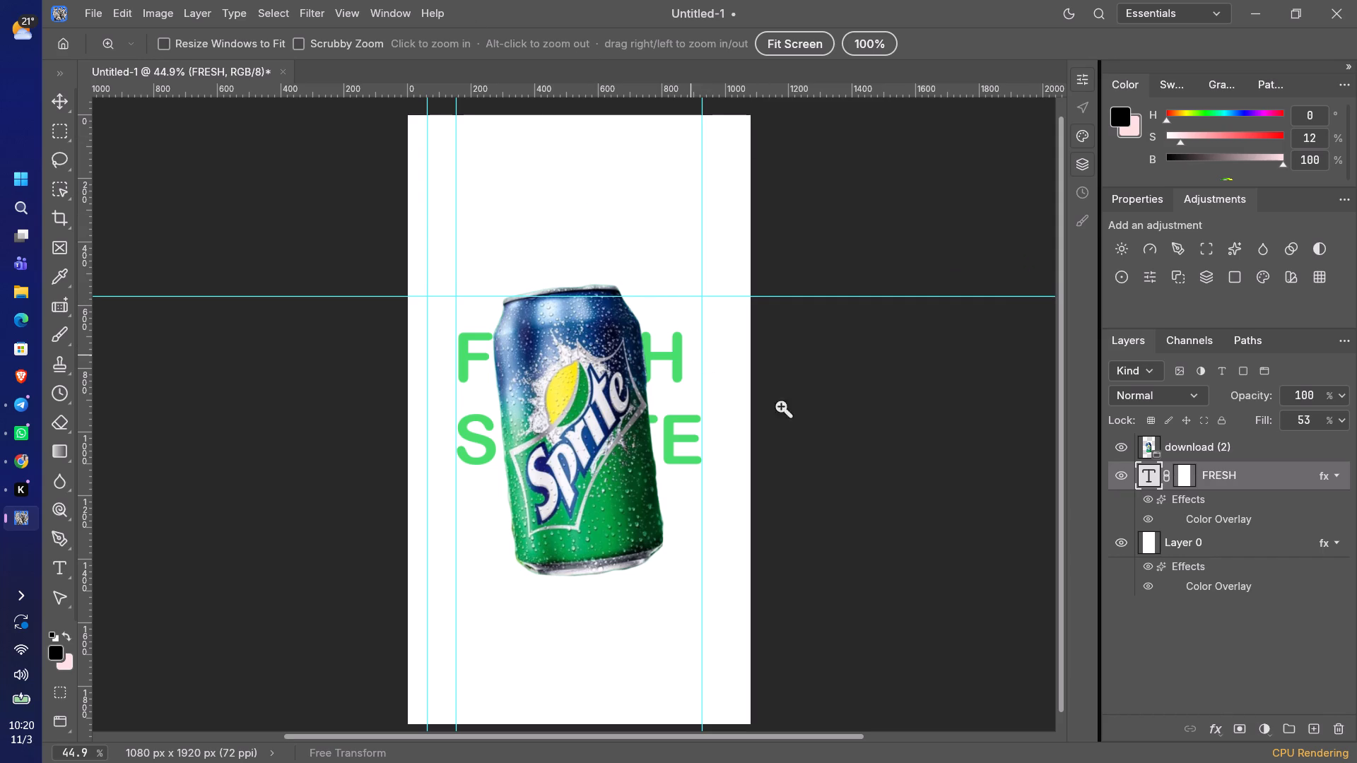
click(1146, 474)
click(1213, 730)
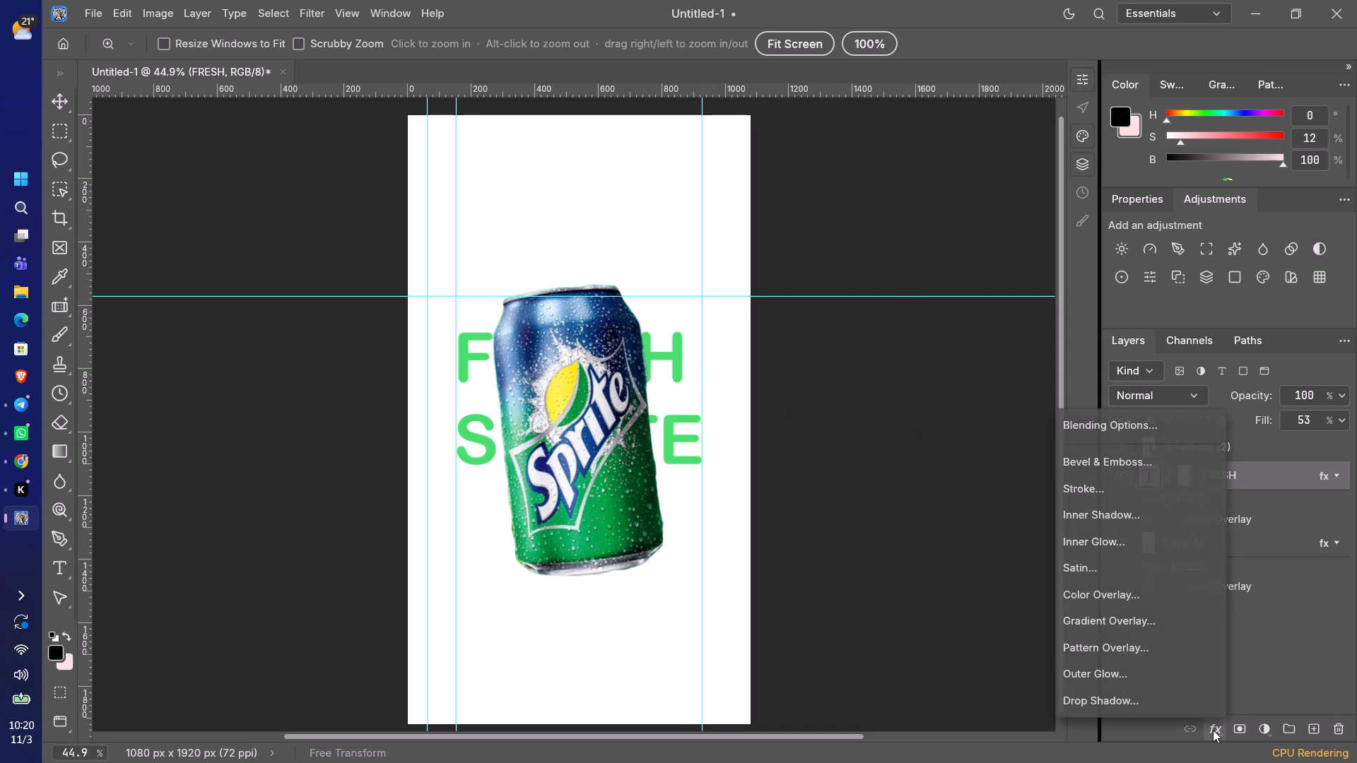
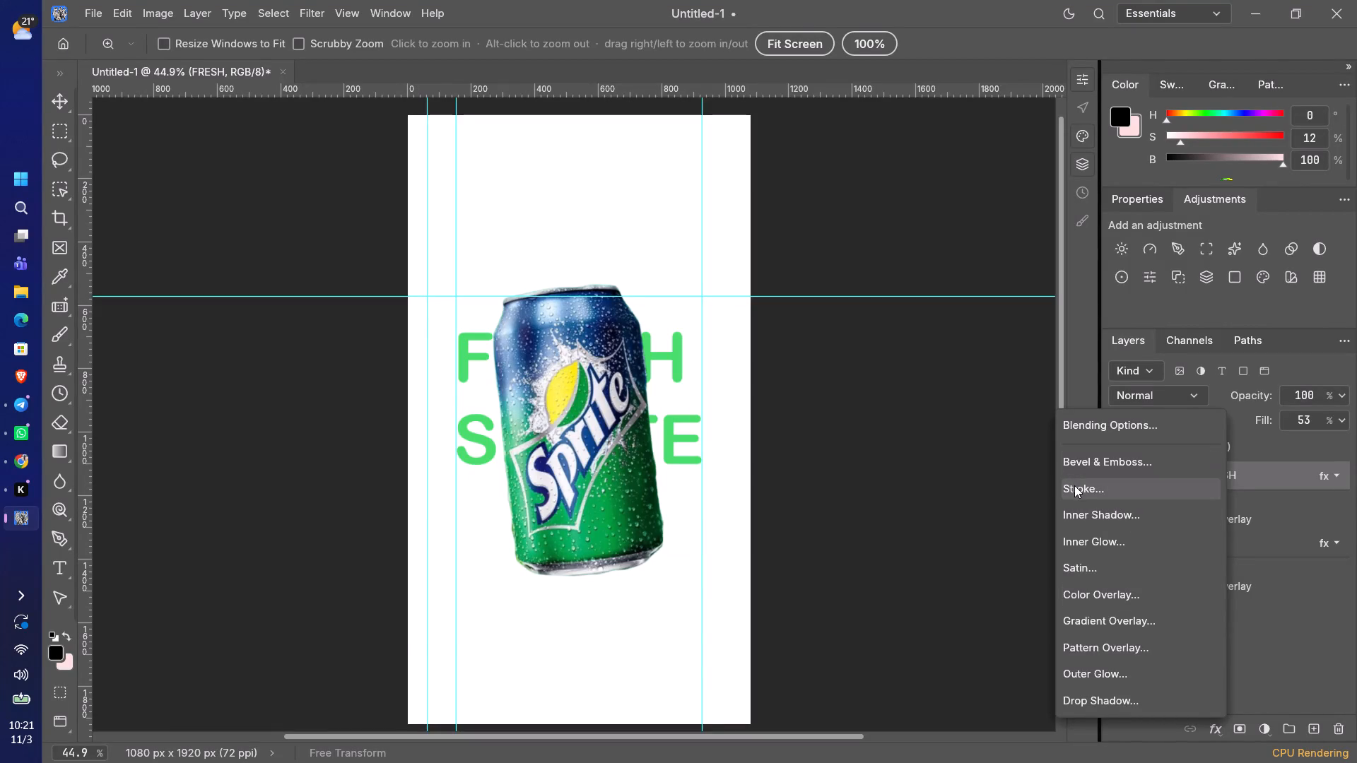
Add a 1 px black inside Stroke effect to the FRESH text layer.
click(1074, 485)
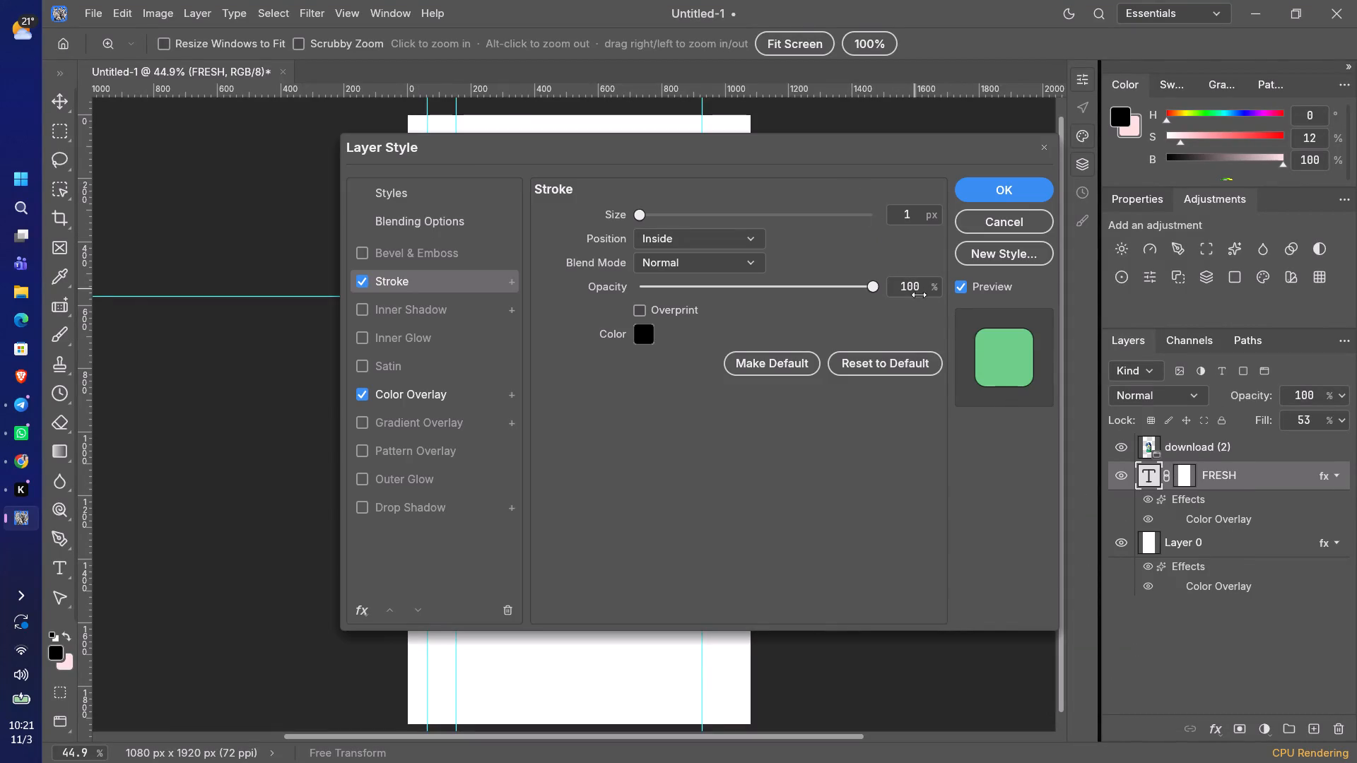
click(967, 183)
click(967, 183)
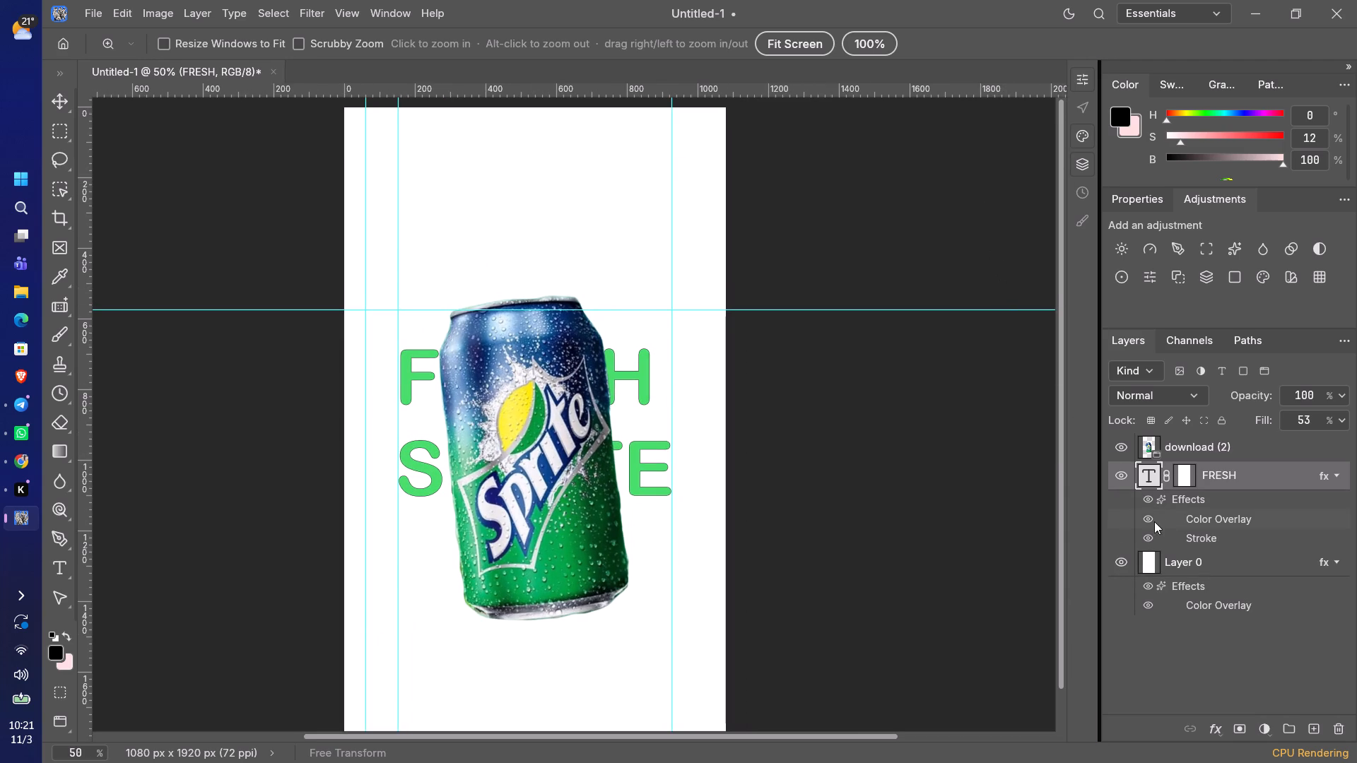
Edit the FRESH text layer's Stroke effect, setting its size to 11 px and its colour to red D22525.
click(1197, 538)
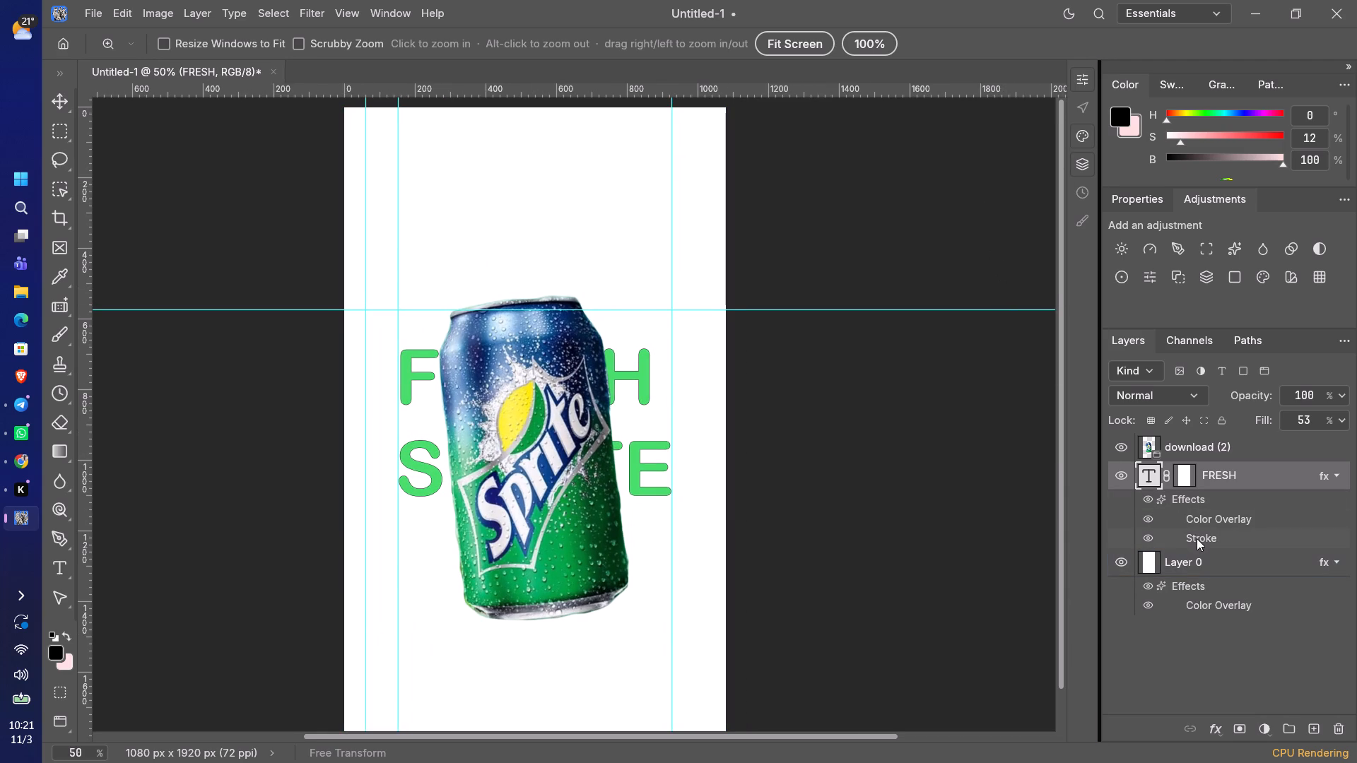
click(1197, 538)
click(1216, 725)
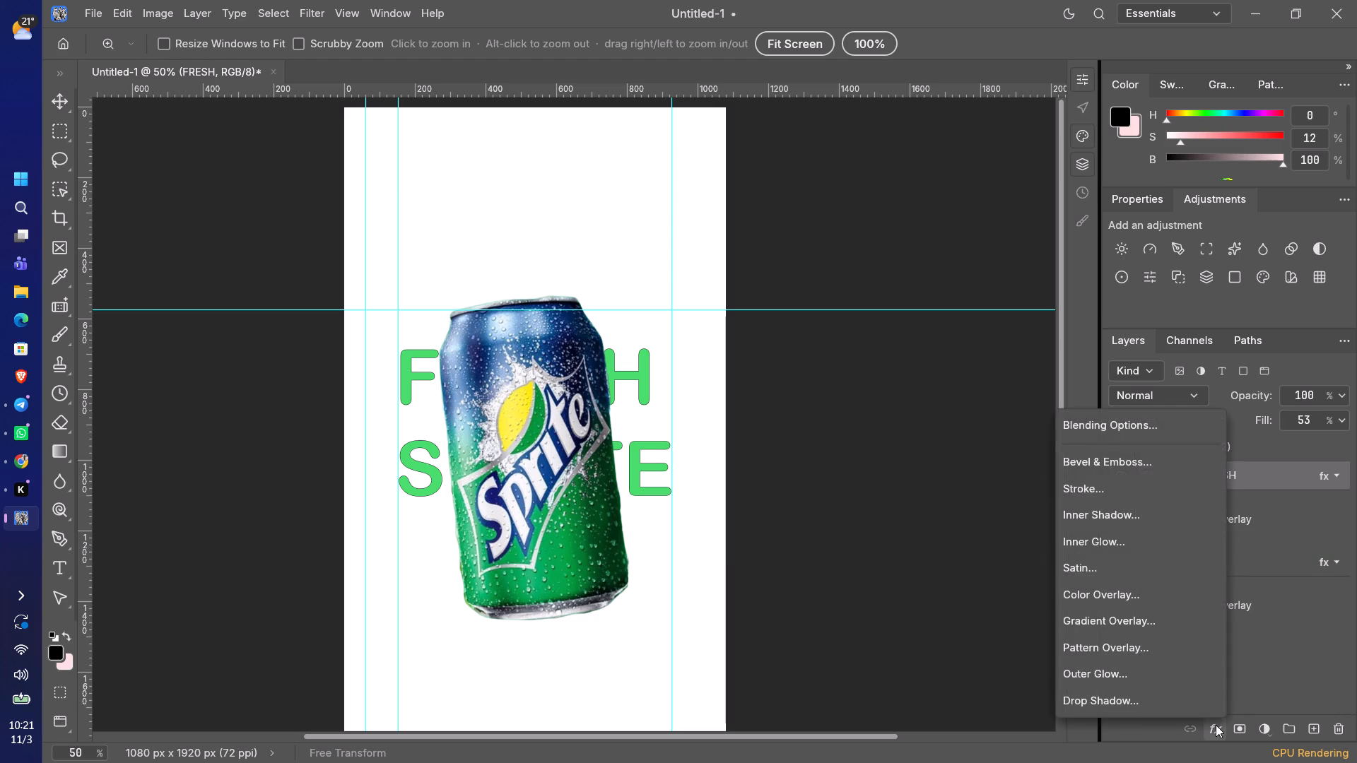
click(1140, 492)
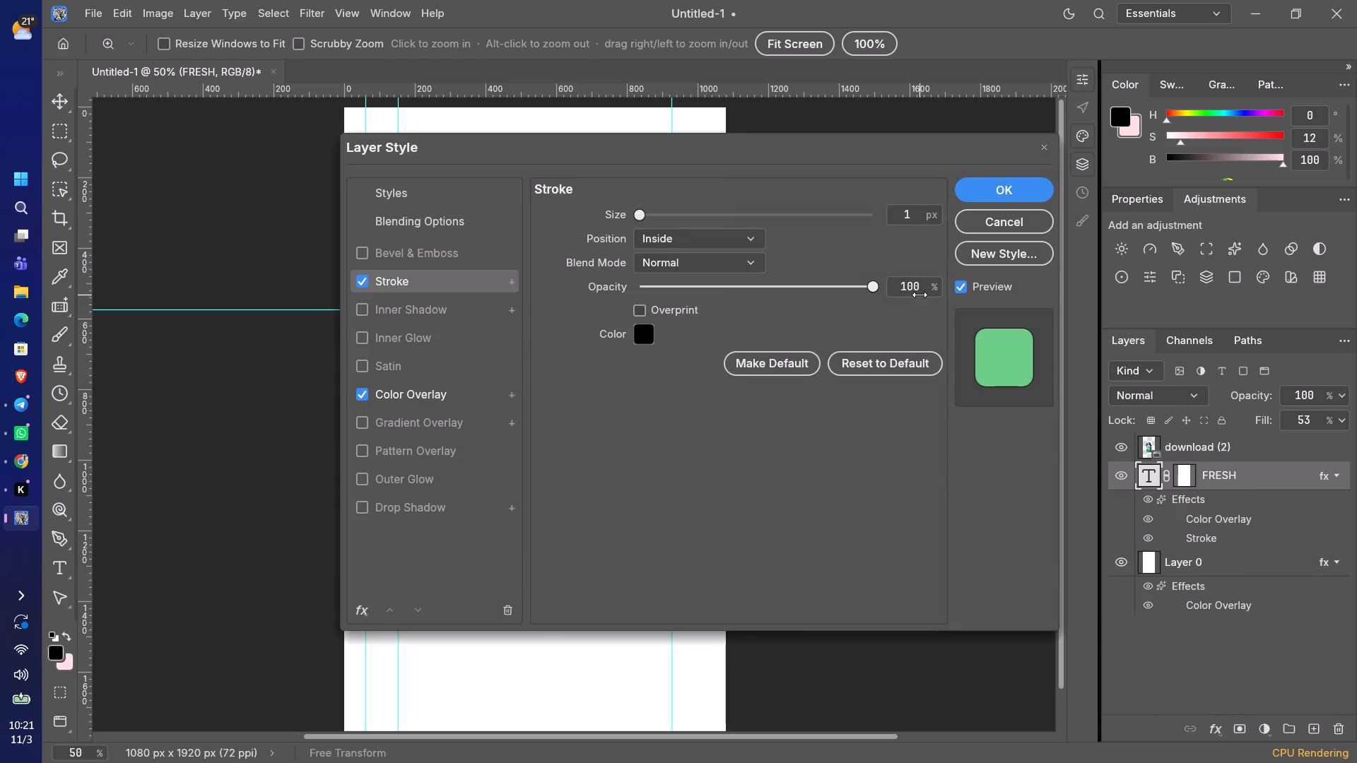
drag(640, 215, 653, 222)
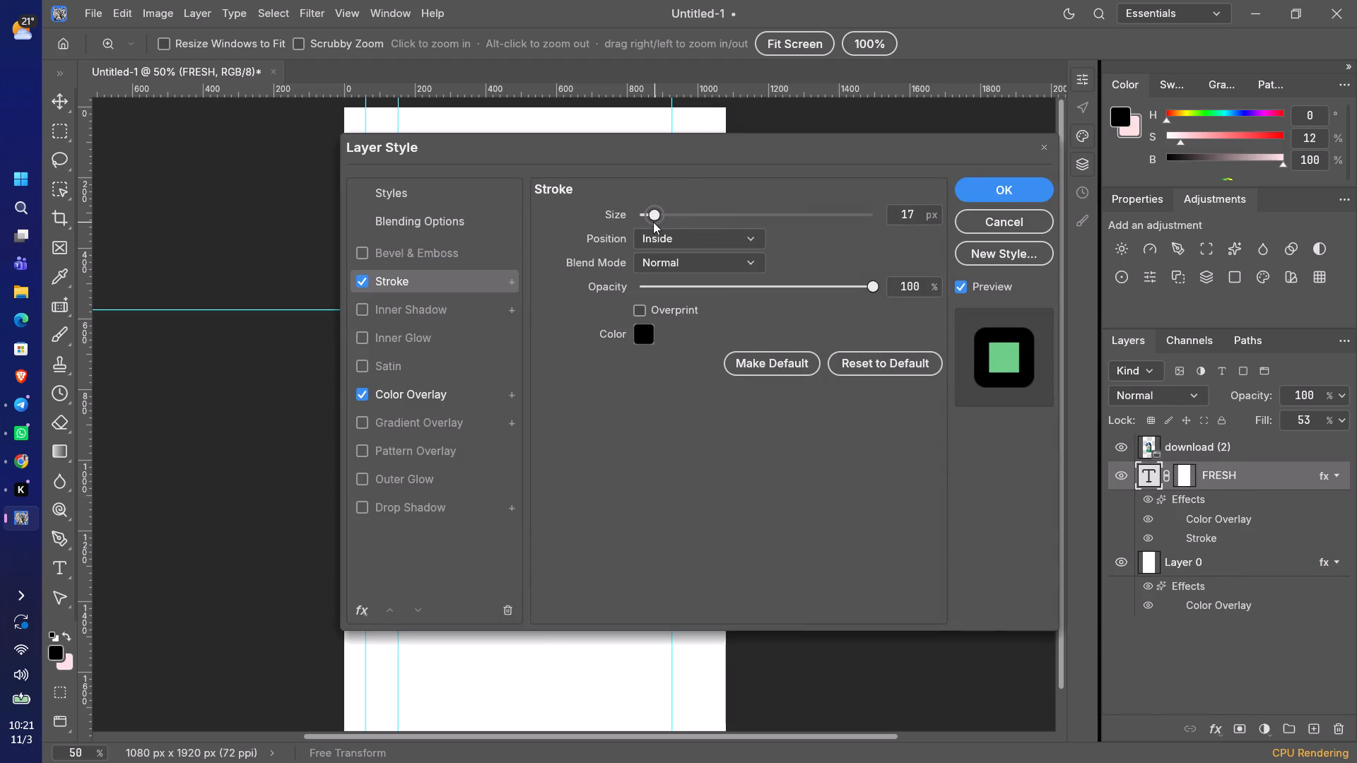
drag(653, 222, 649, 223)
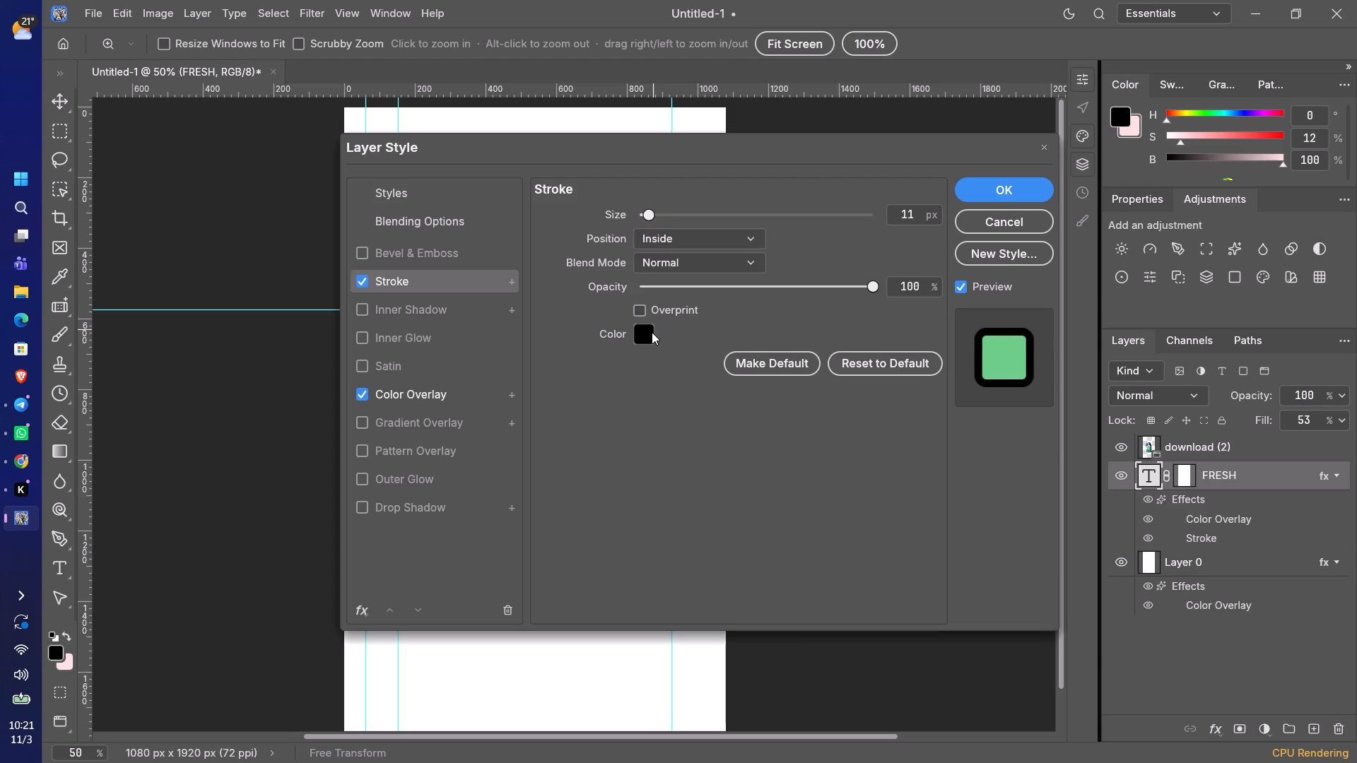
click(651, 333)
click(623, 331)
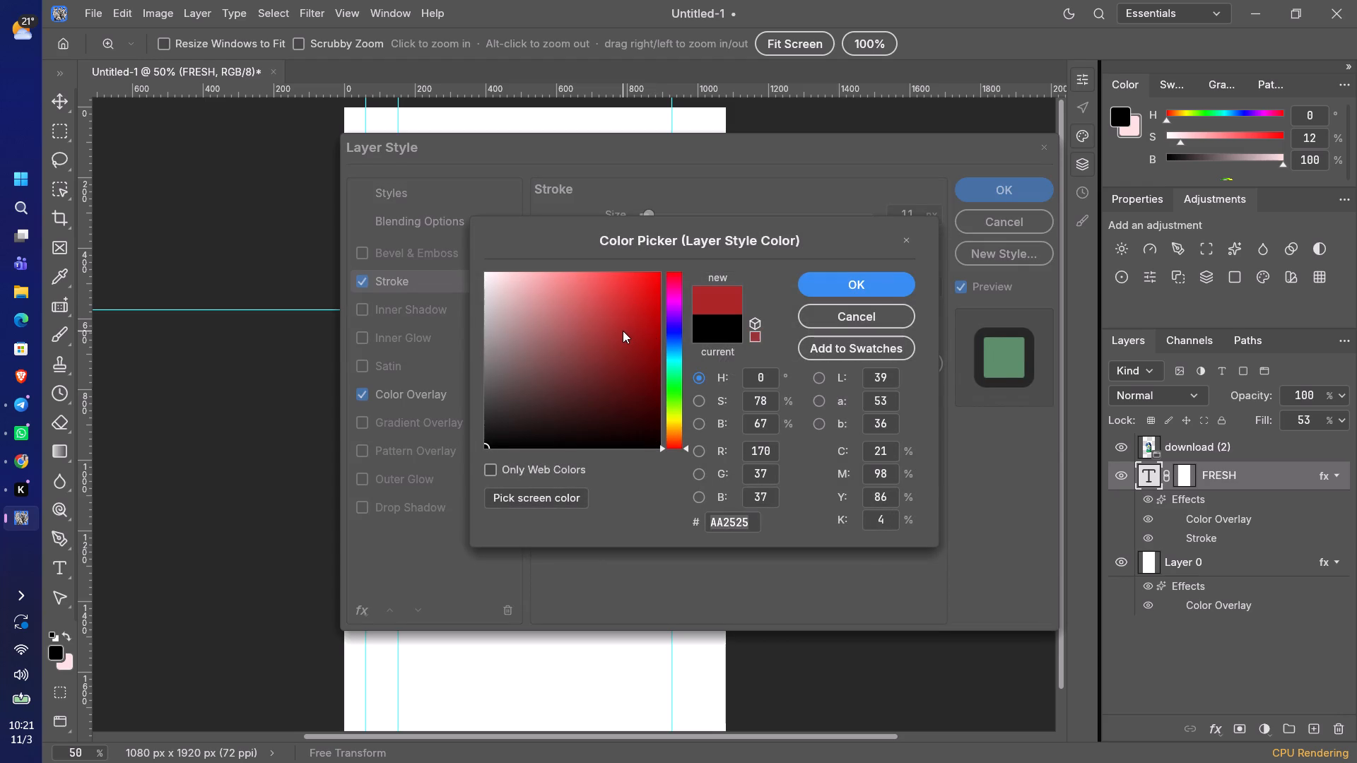
click(624, 319)
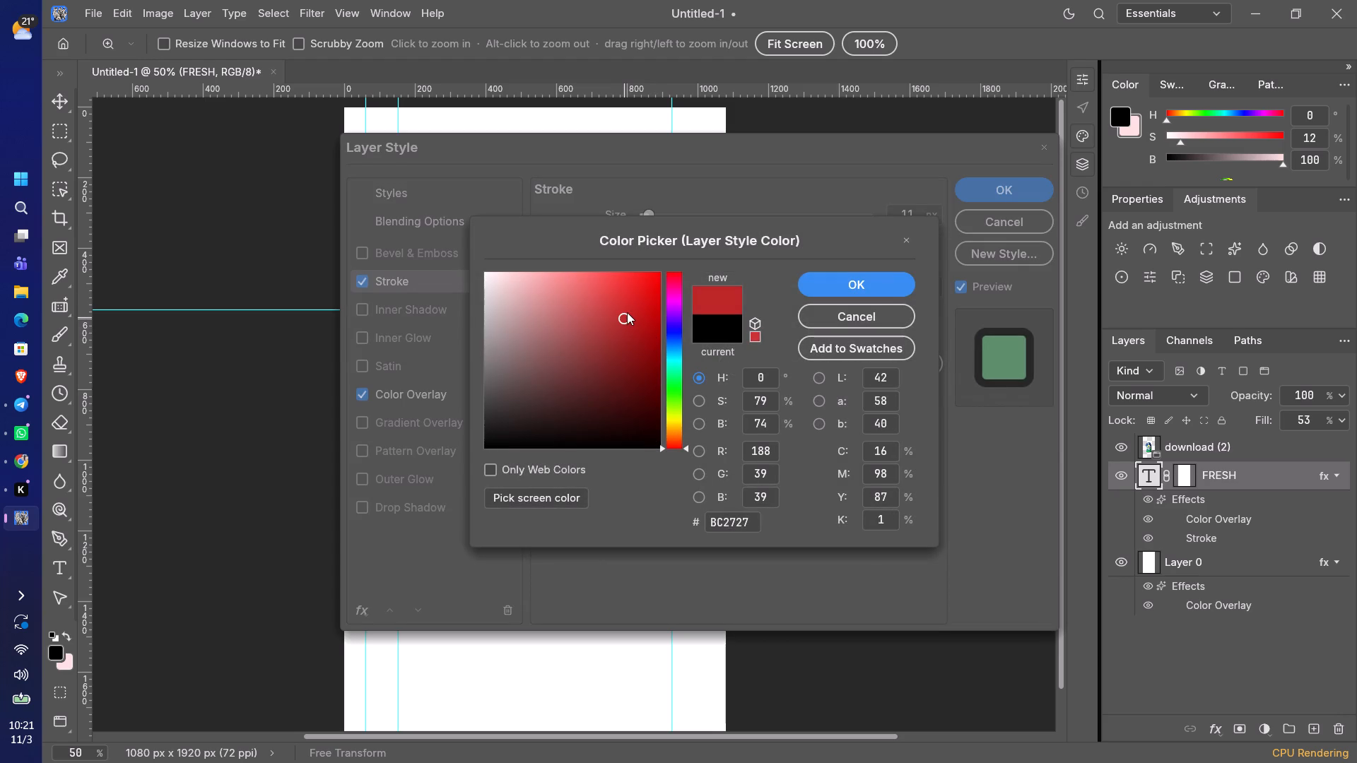
click(627, 312)
click(630, 303)
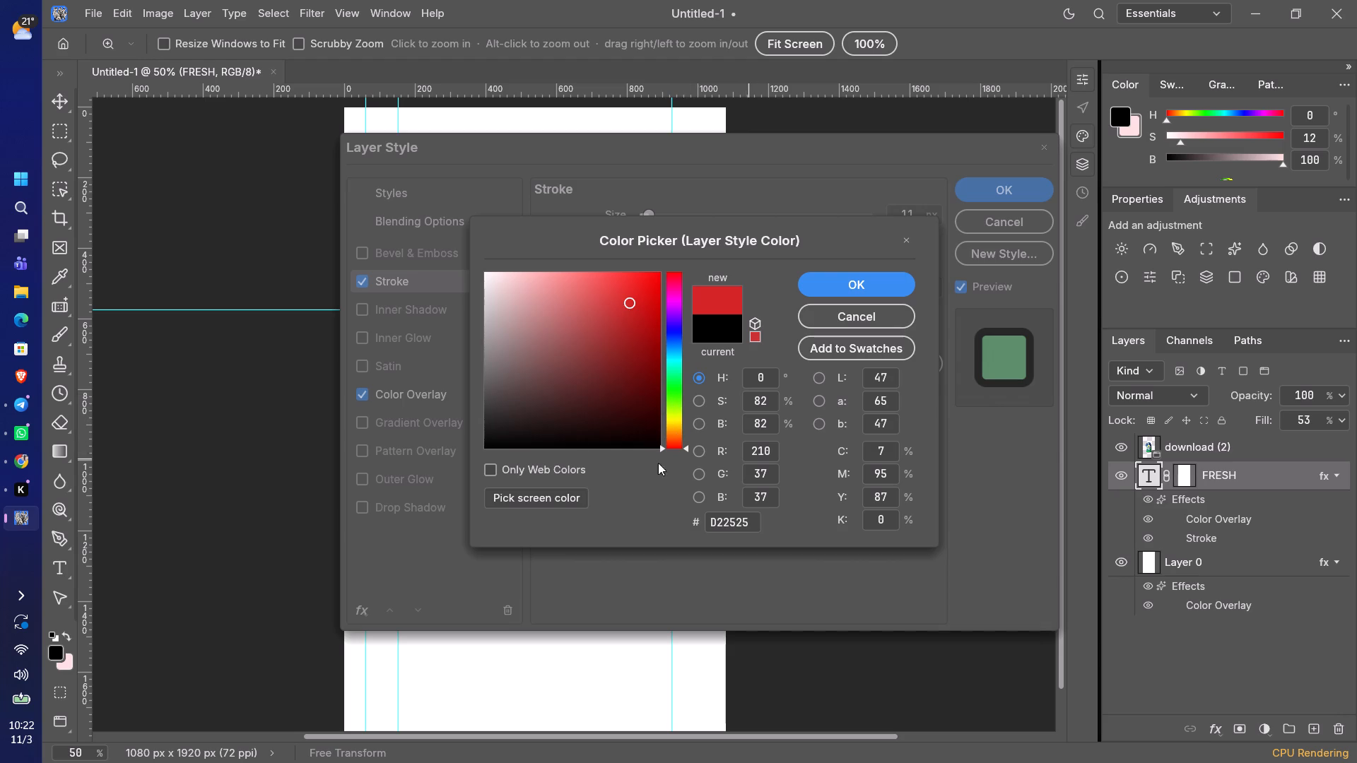
click(822, 278)
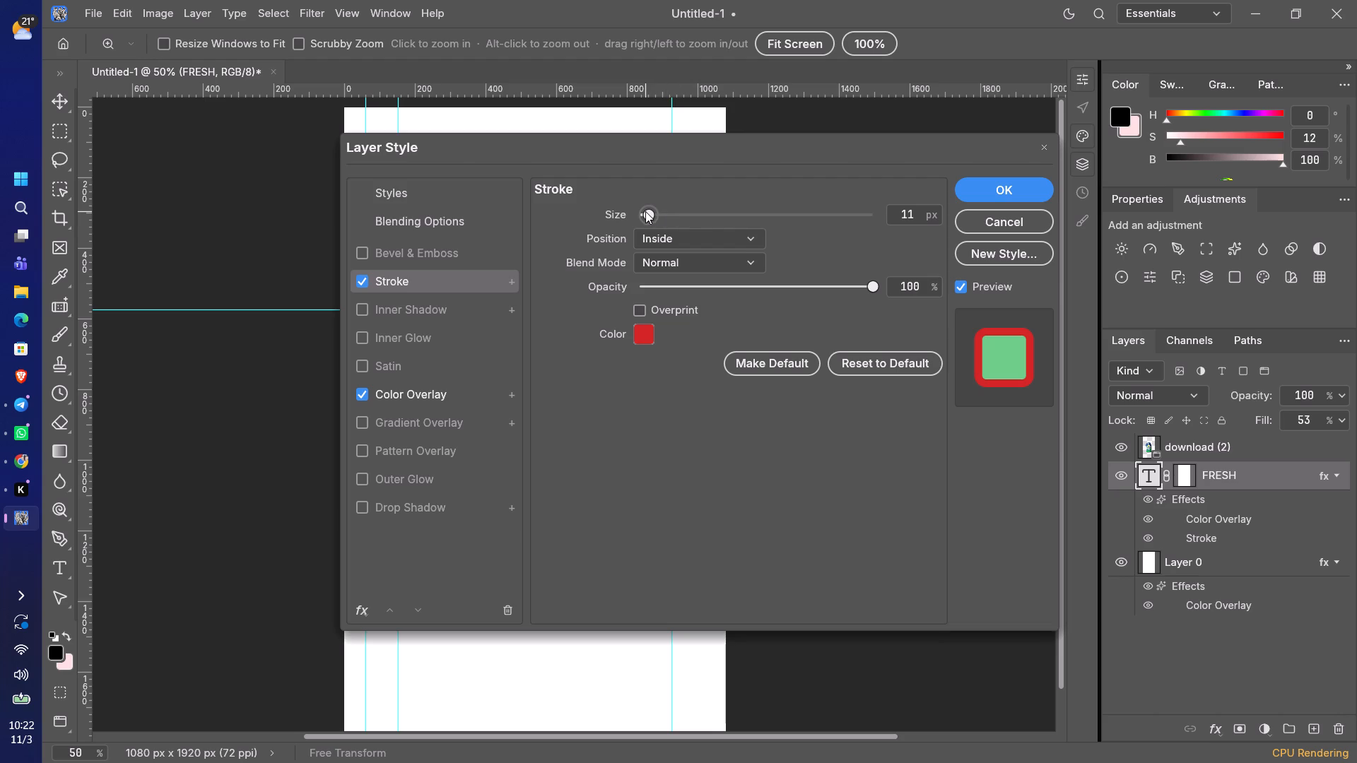
Reduce the FRESH text layer's stroke size to 4 px and apply the layer style.
drag(645, 211, 644, 220)
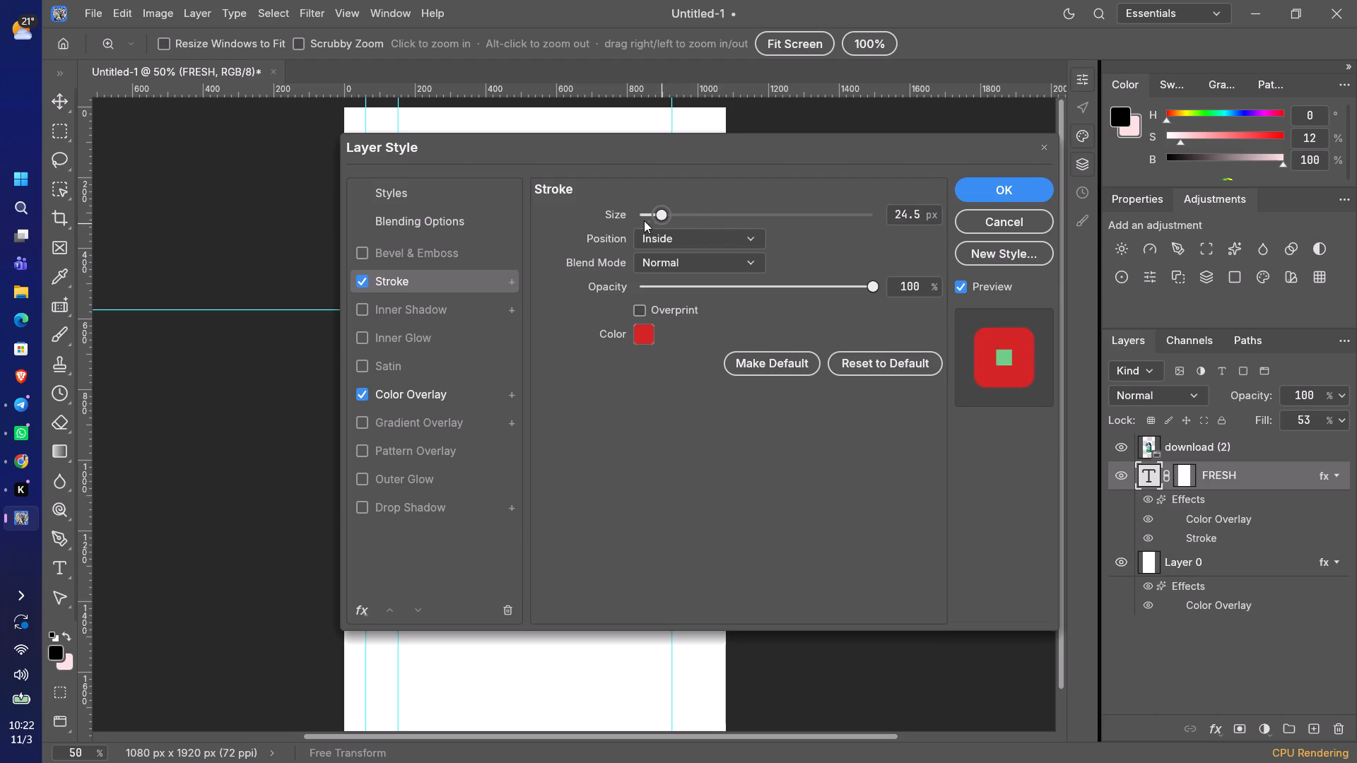
drag(644, 220, 642, 220)
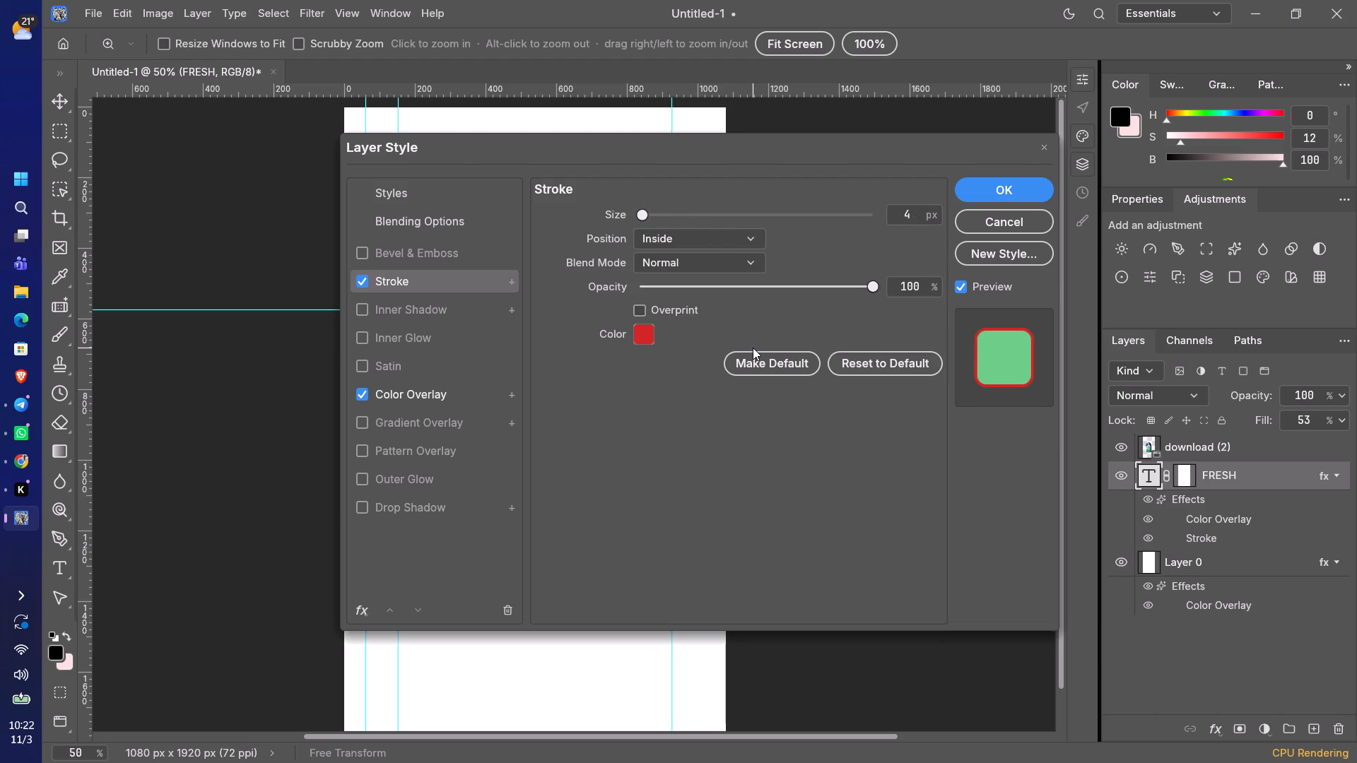
click(992, 198)
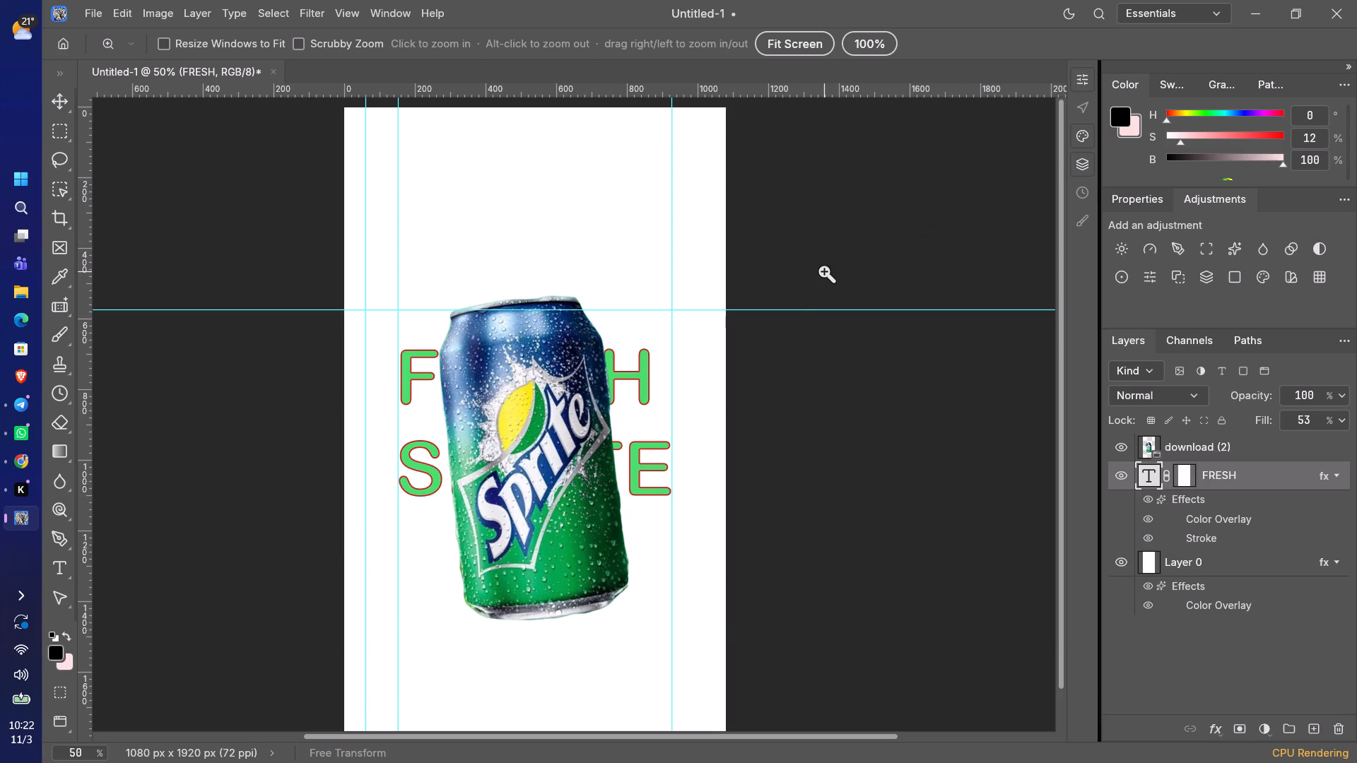
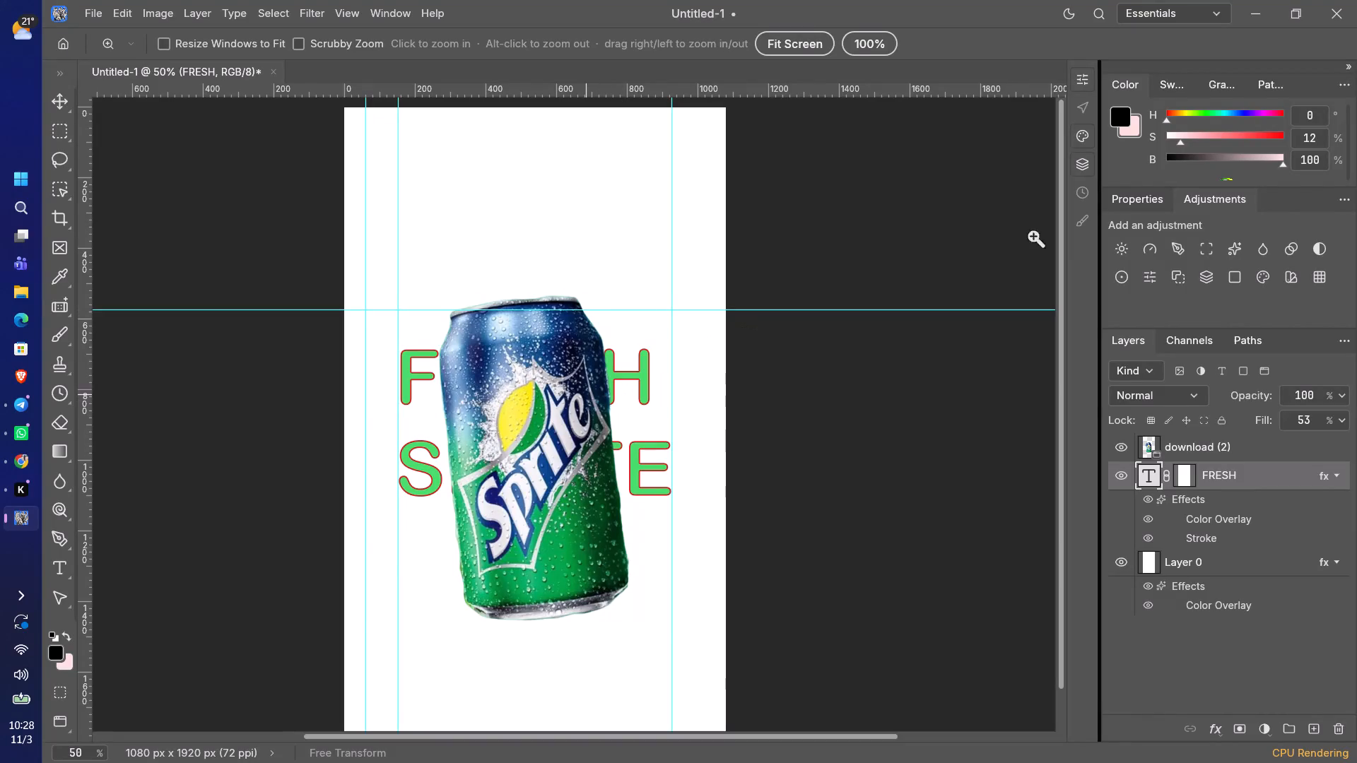
Add an Inner Shadow effect to the can image layer, download (2).
click(1192, 442)
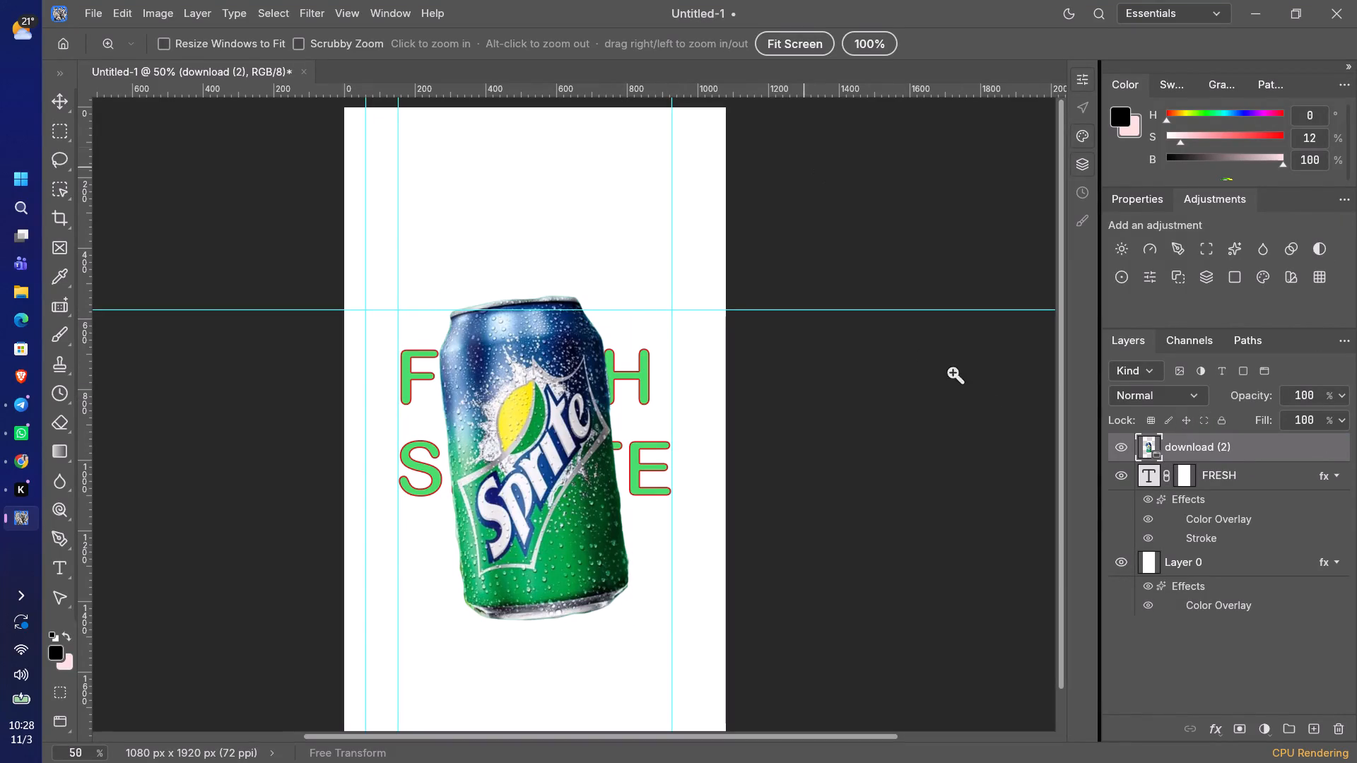
click(1215, 729)
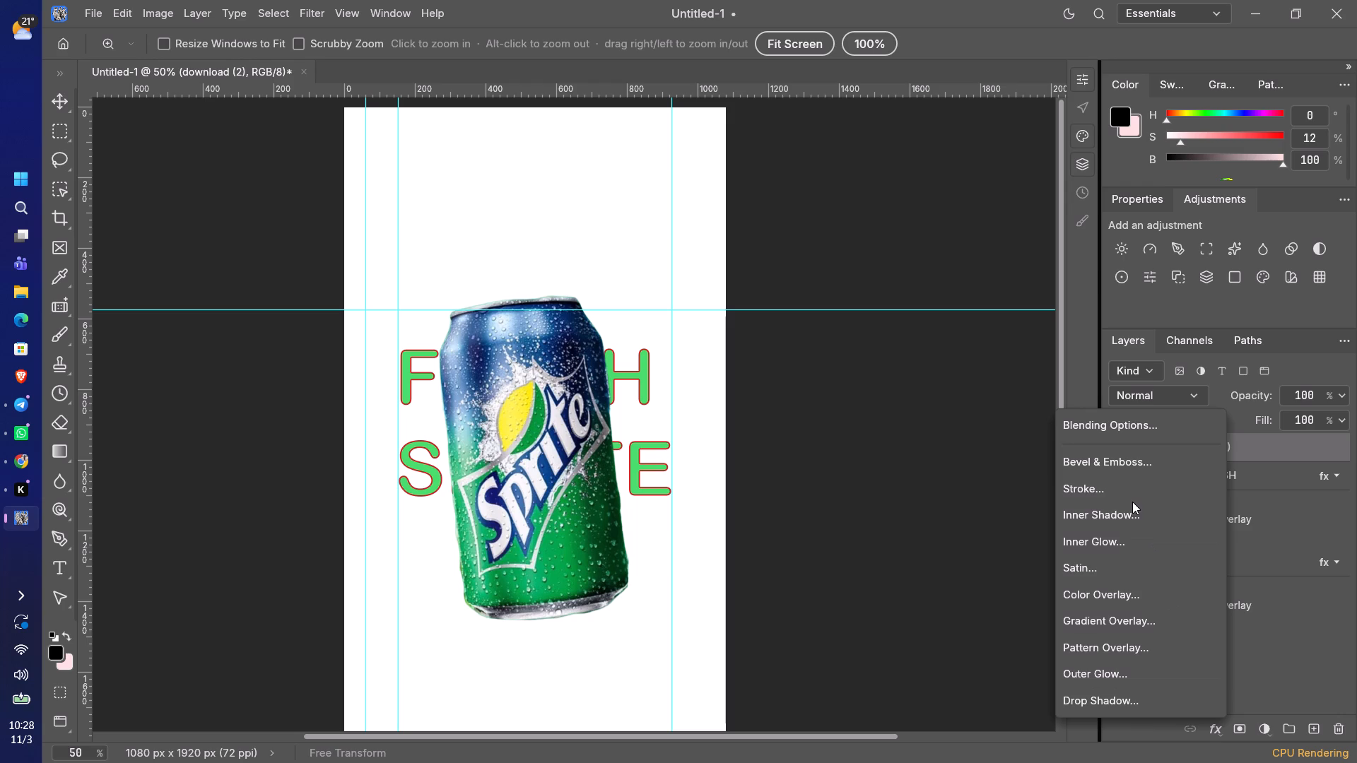
click(1133, 511)
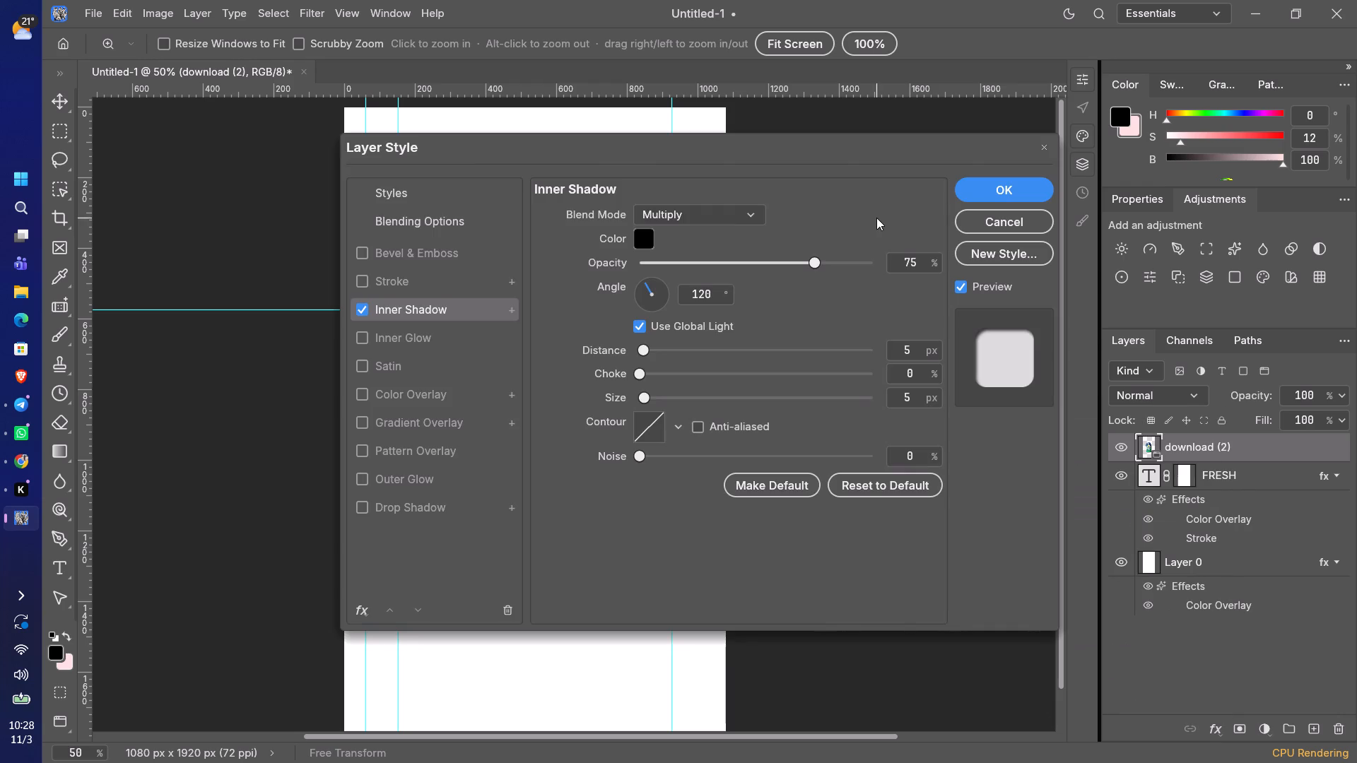
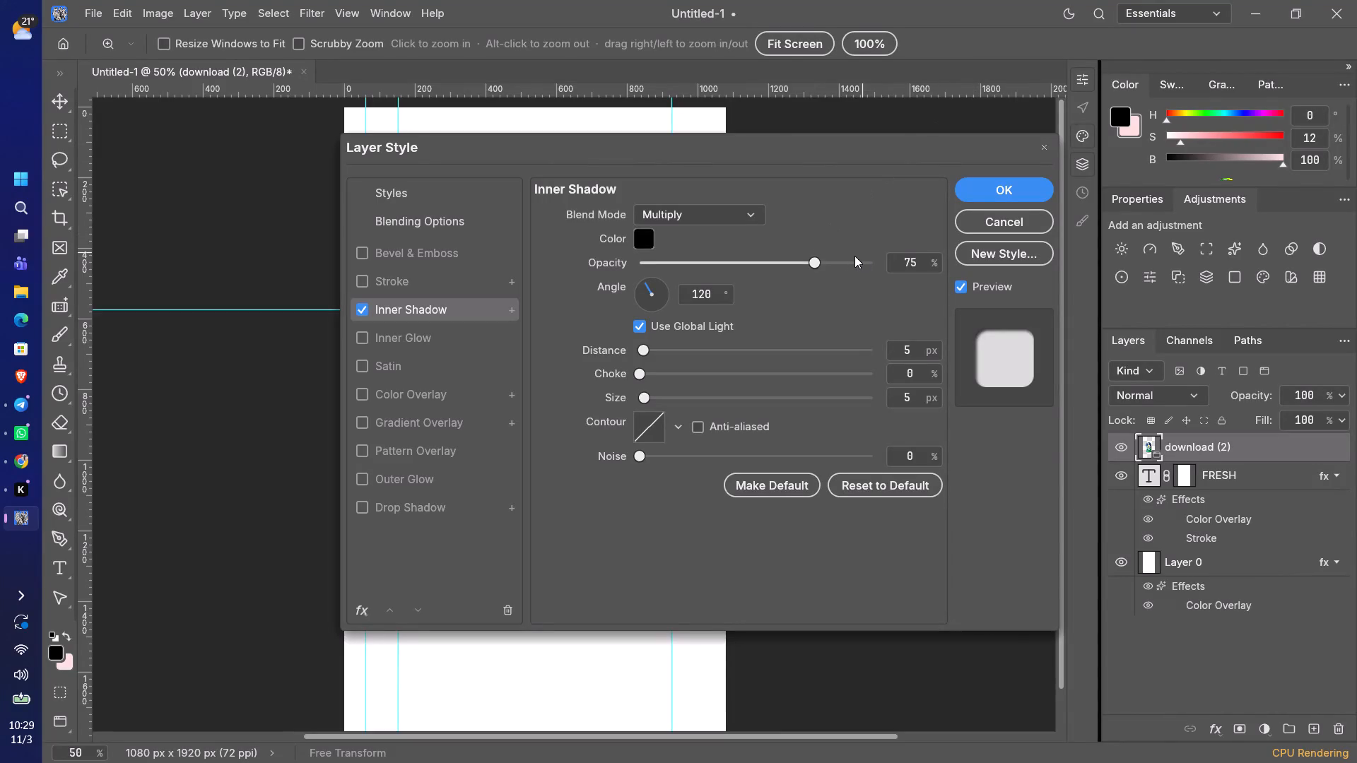
Set the can layer's Inner Shadow color to the blue-violet 3D1AE1 and apply the layer style.
click(647, 237)
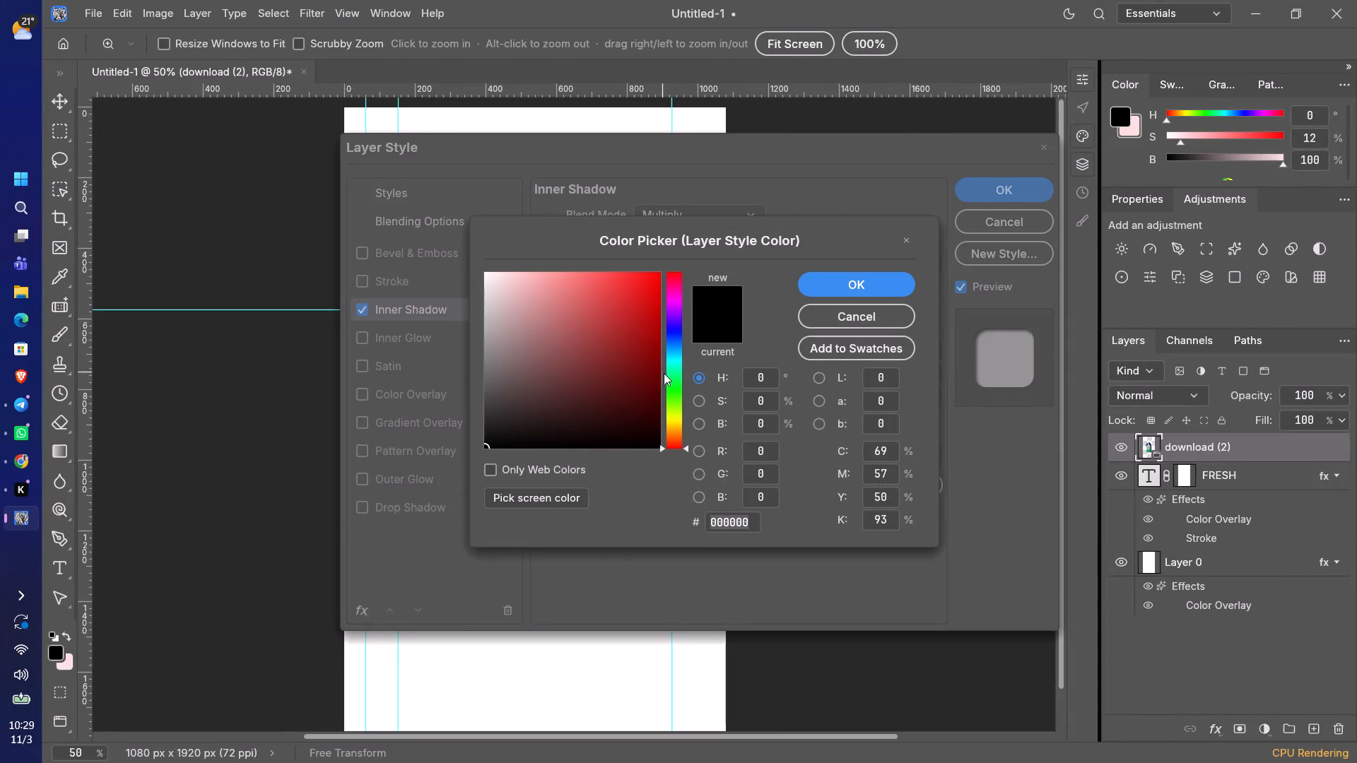
click(678, 326)
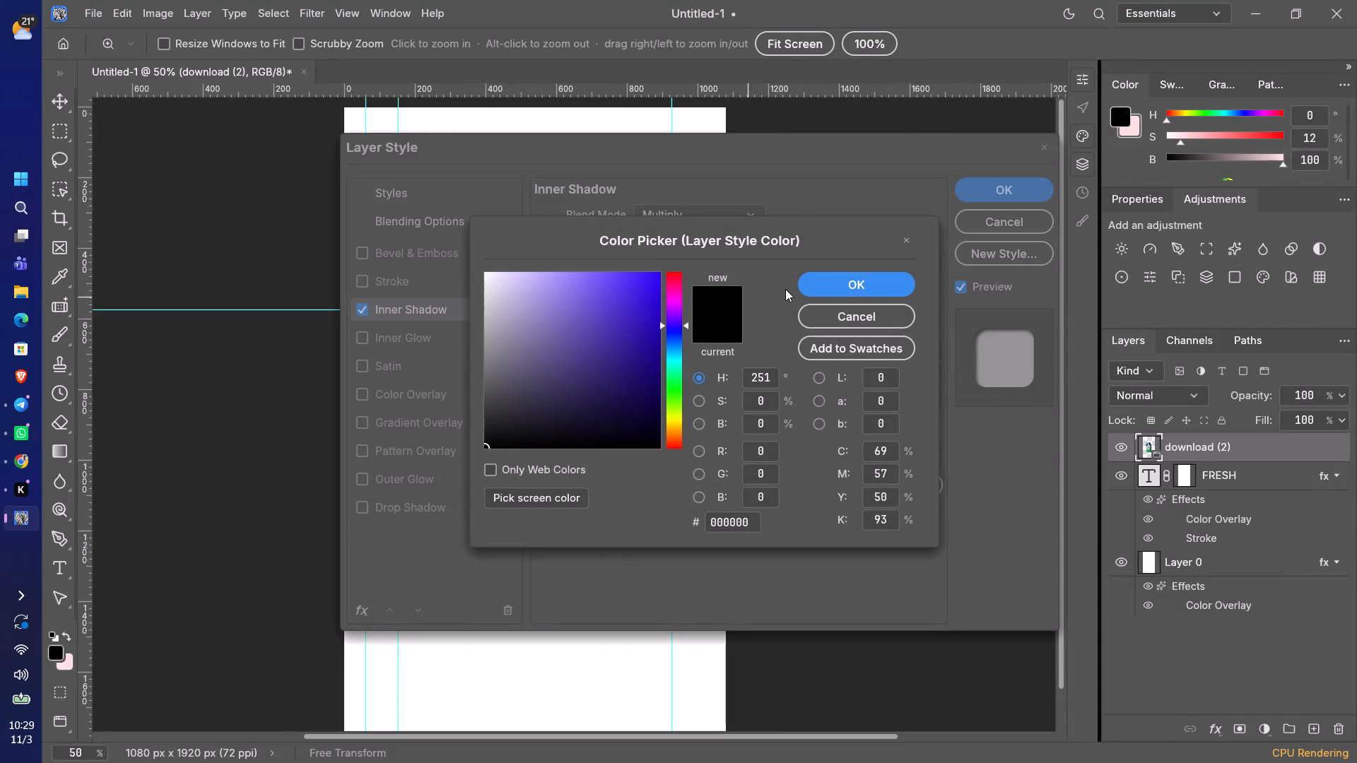
click(640, 292)
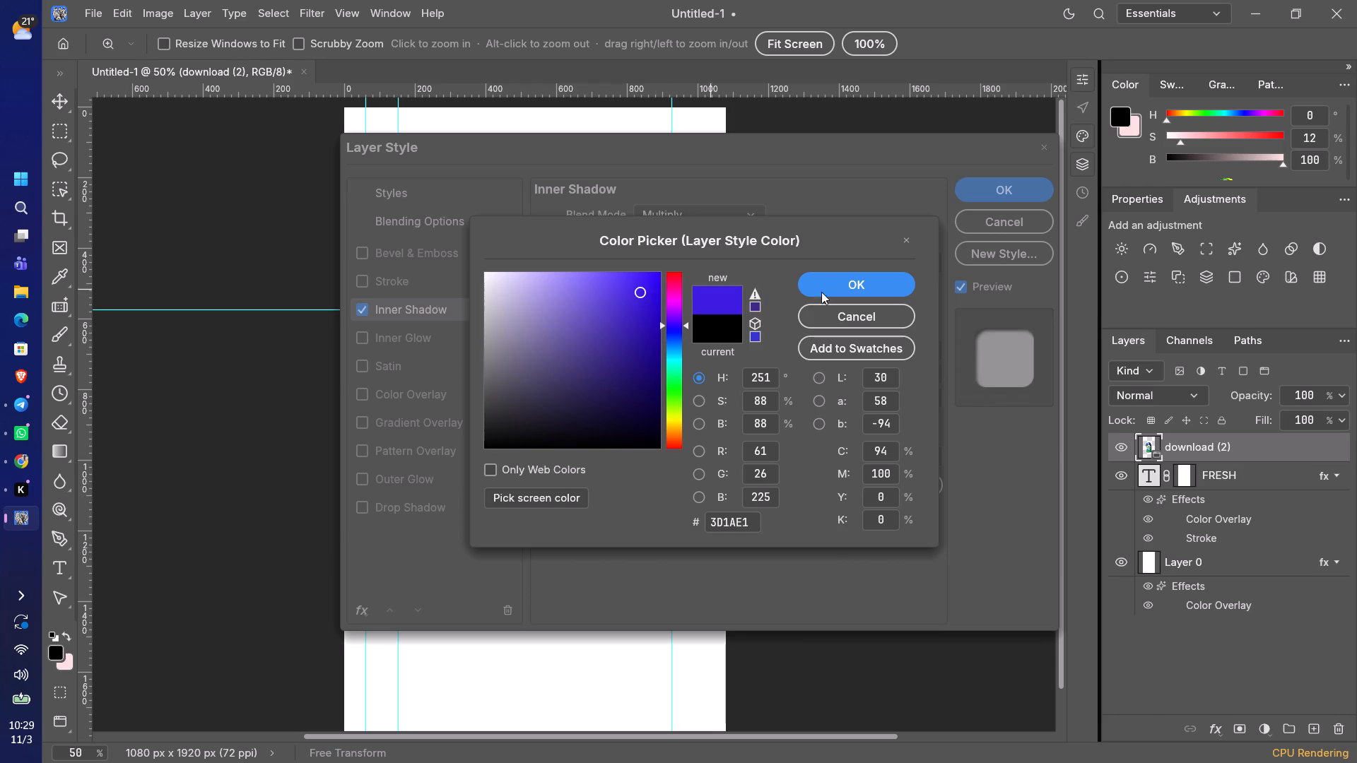
click(859, 278)
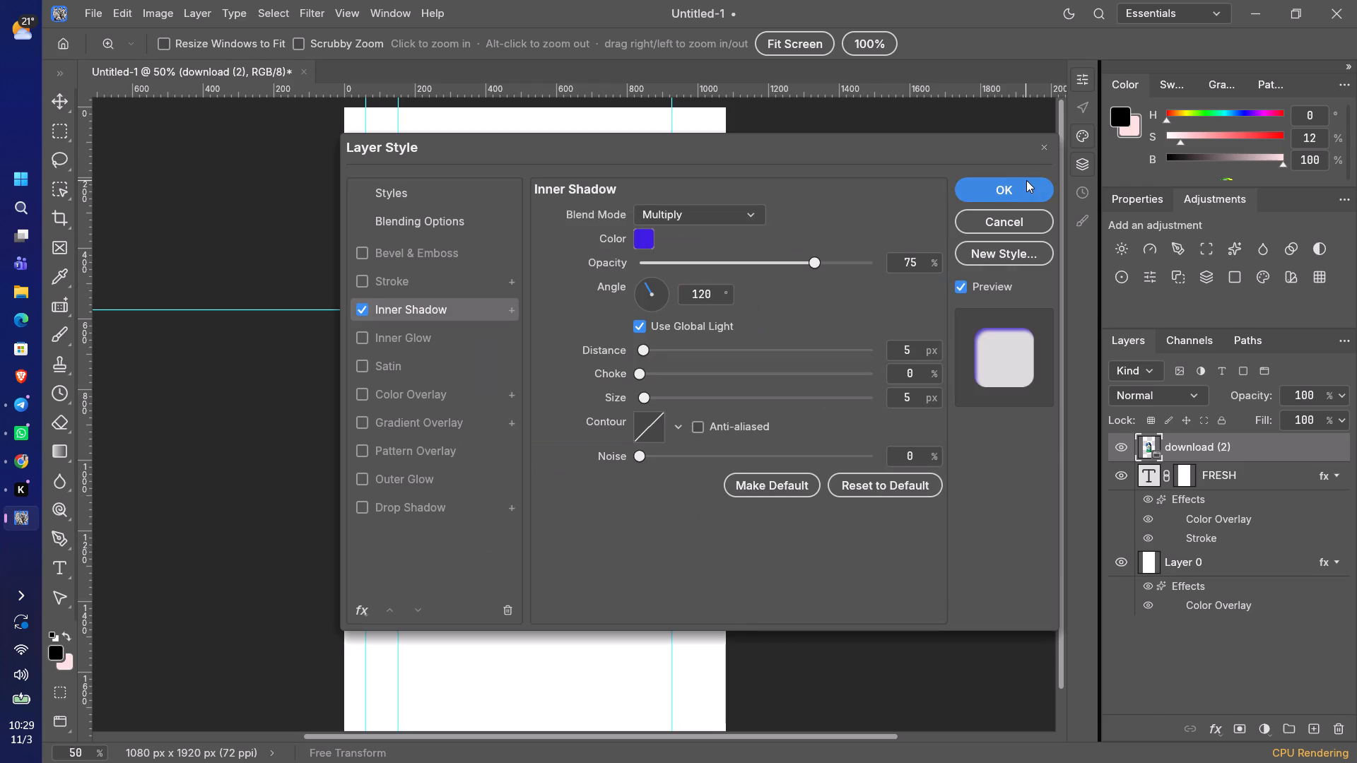
click(1024, 183)
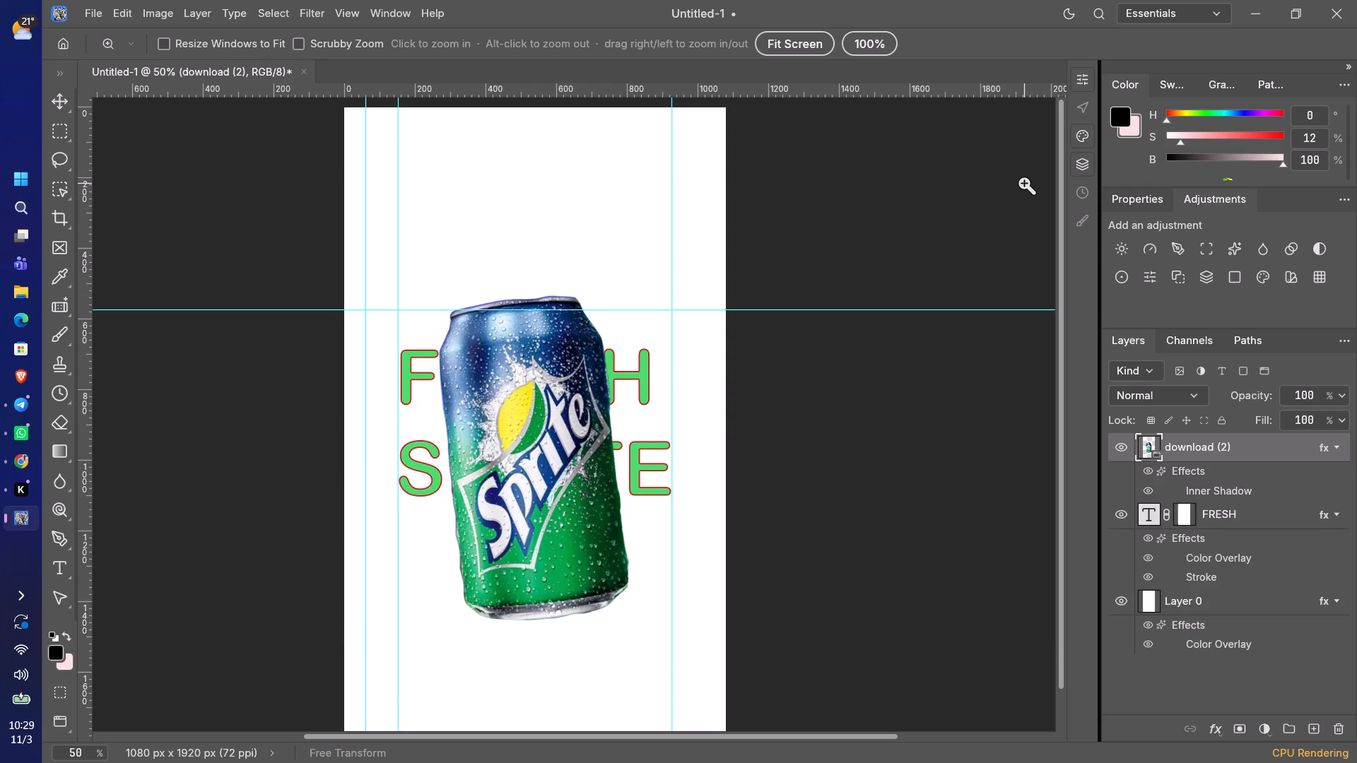
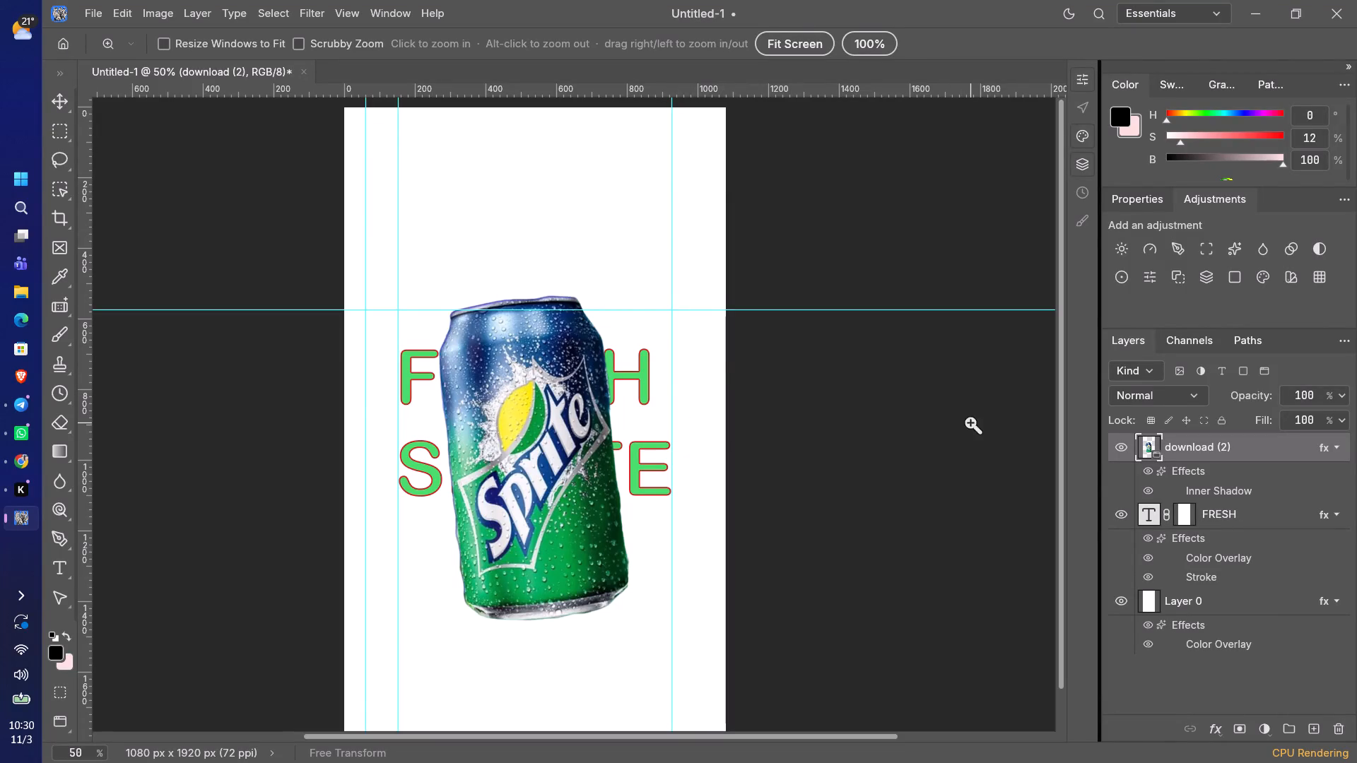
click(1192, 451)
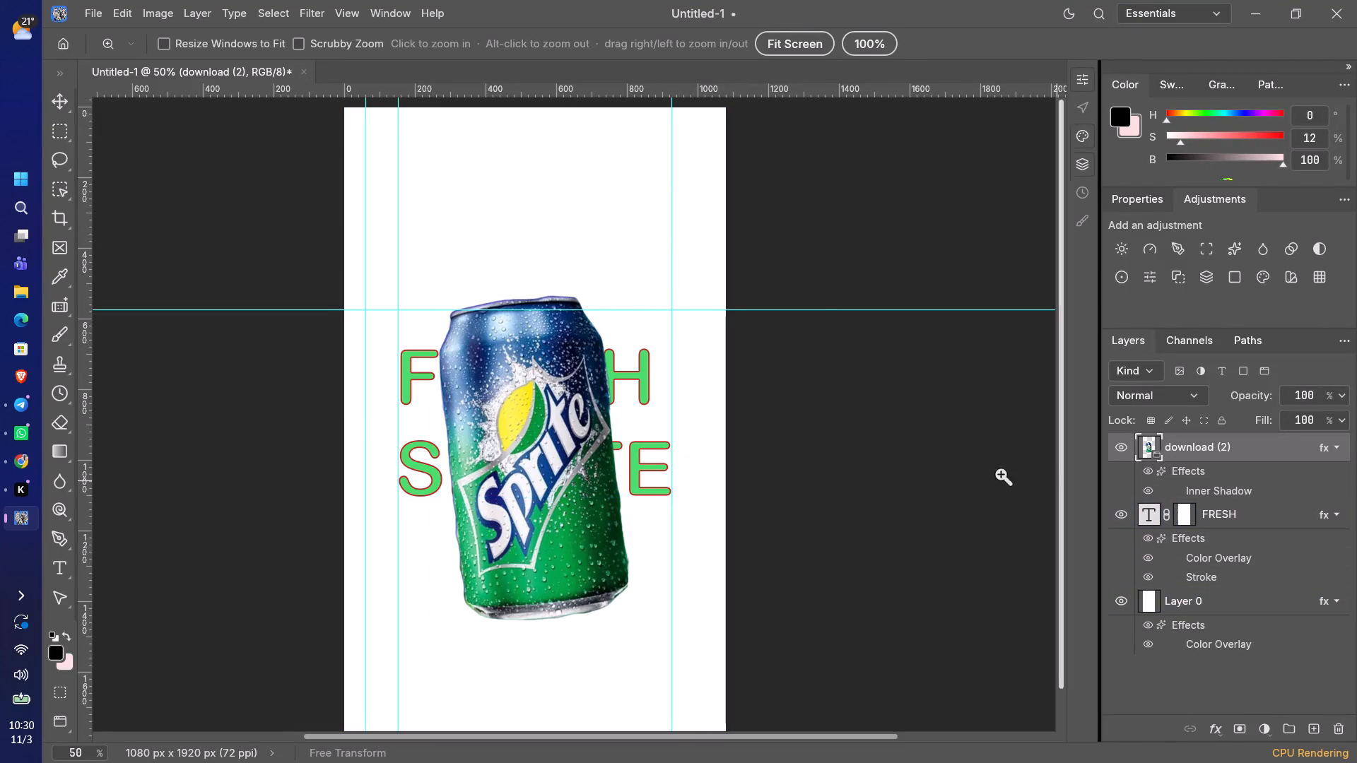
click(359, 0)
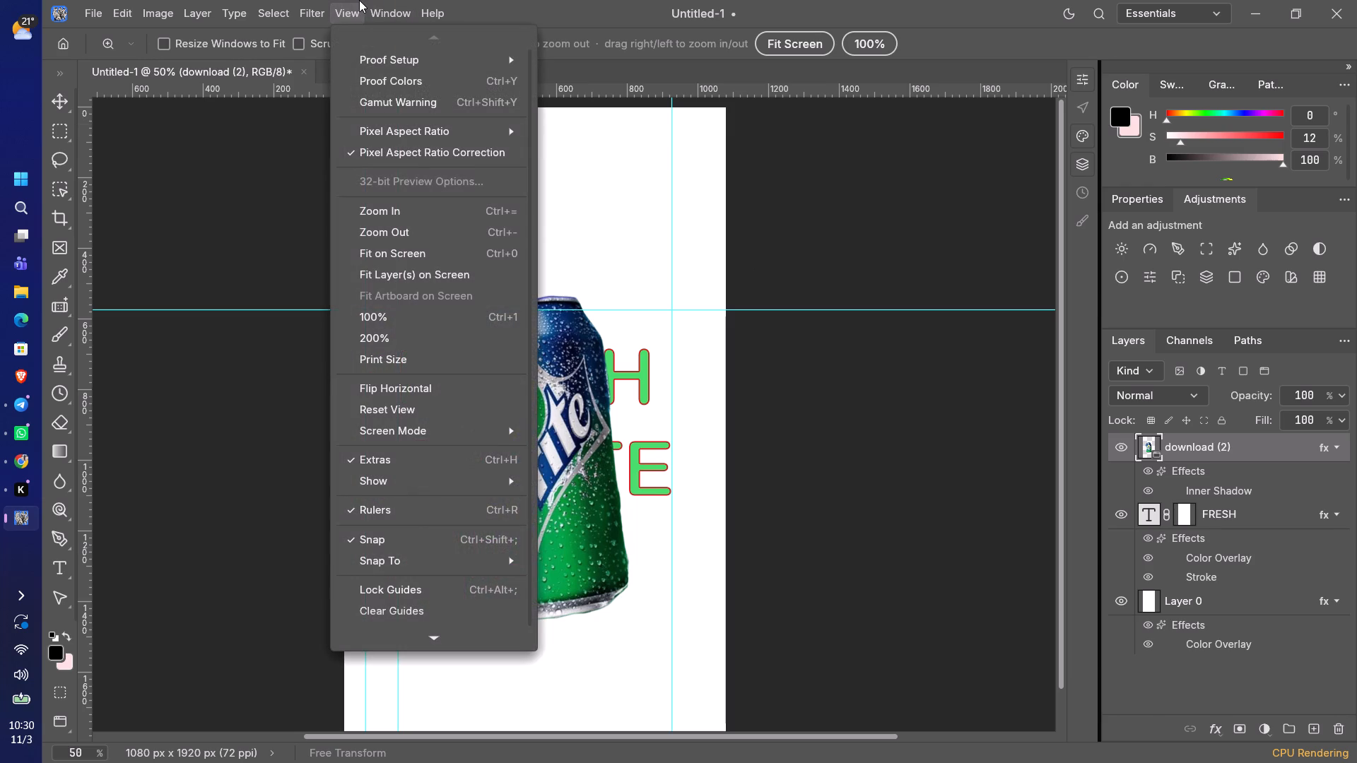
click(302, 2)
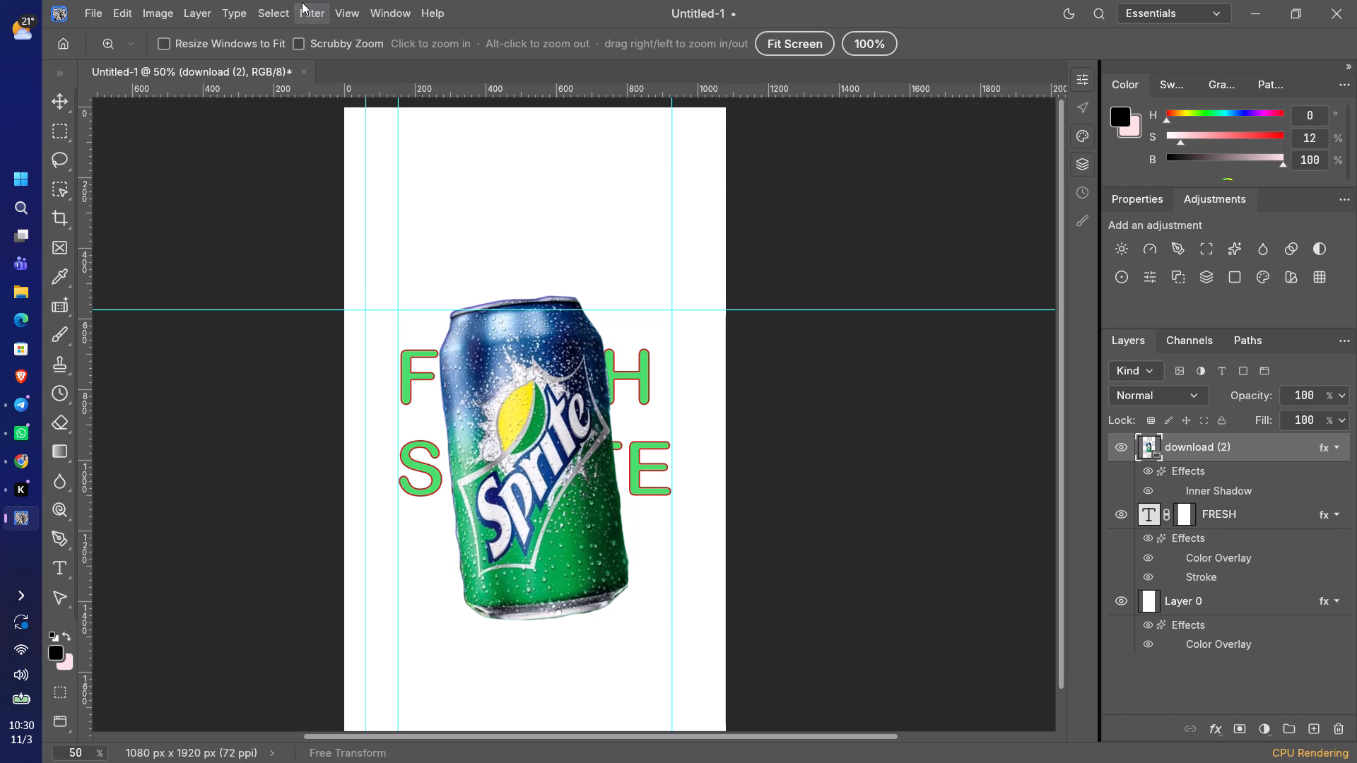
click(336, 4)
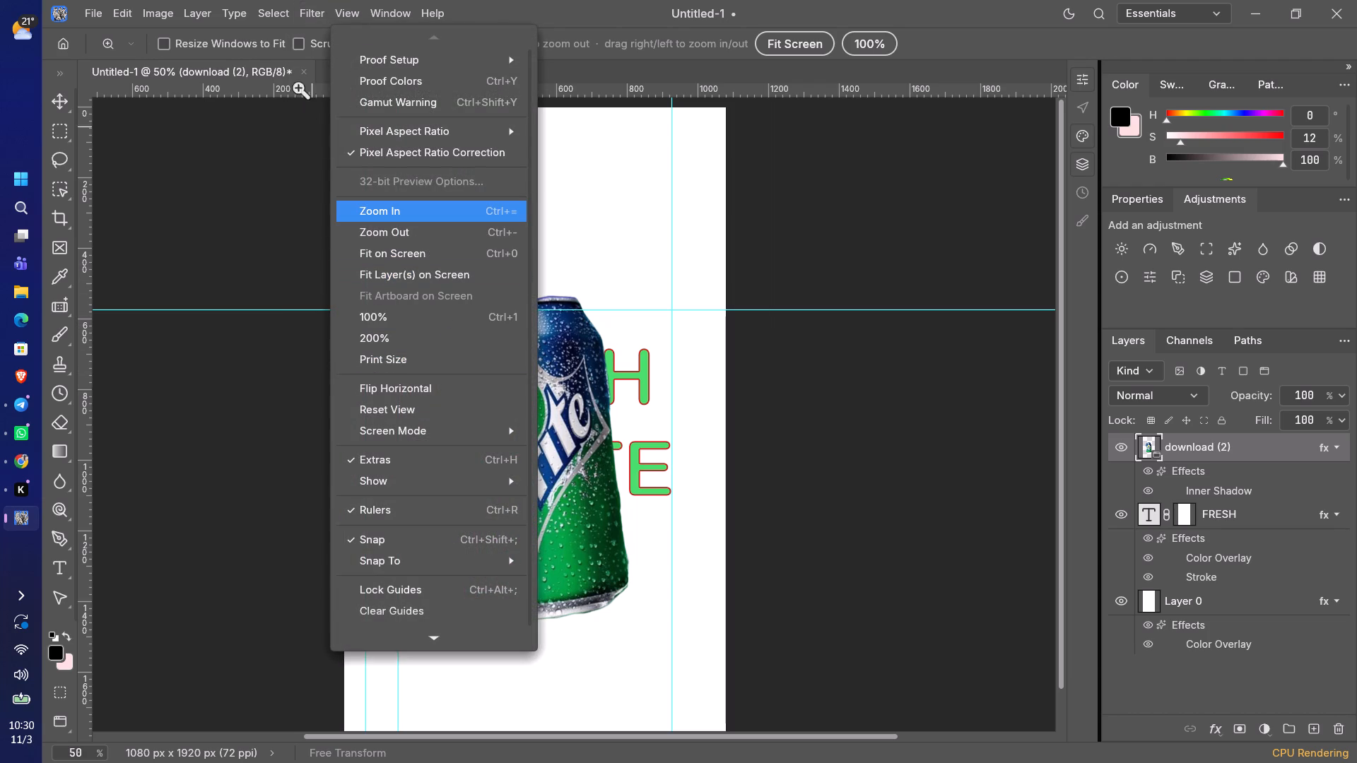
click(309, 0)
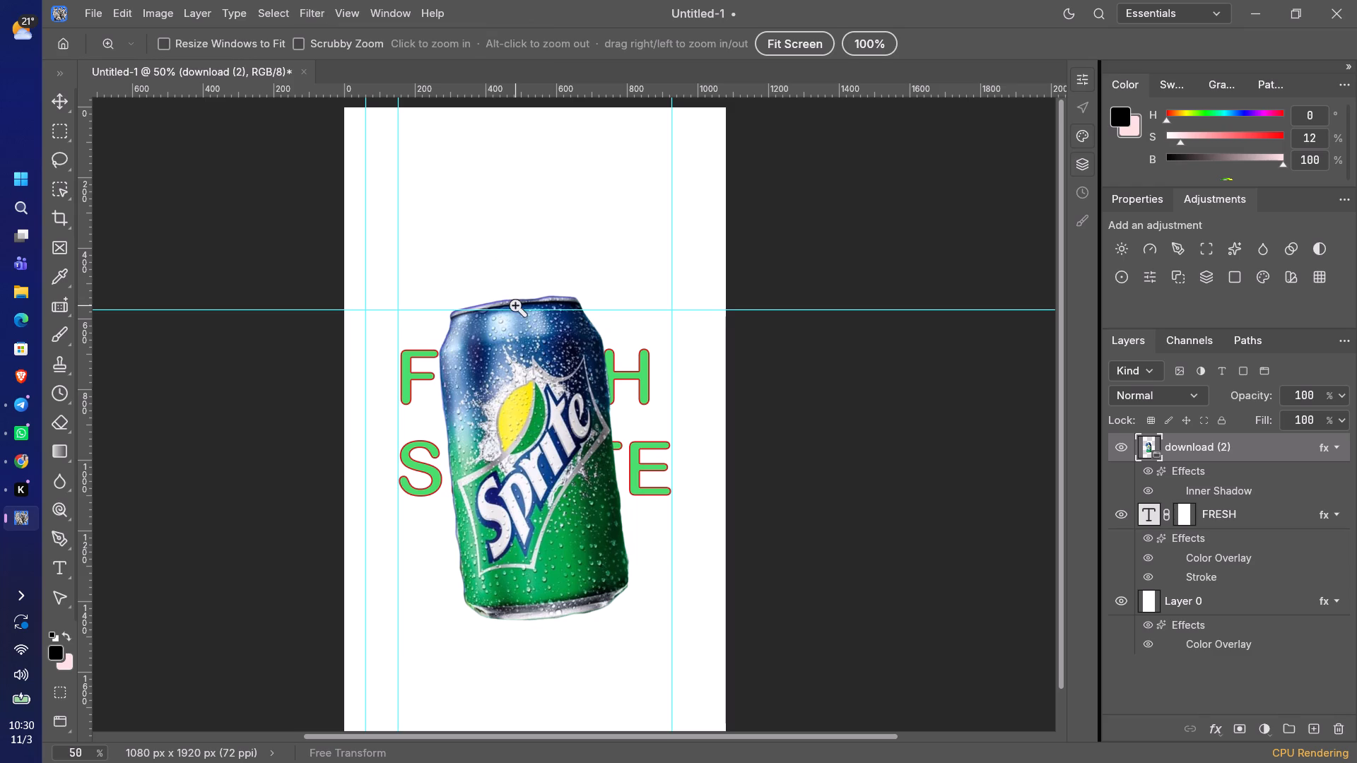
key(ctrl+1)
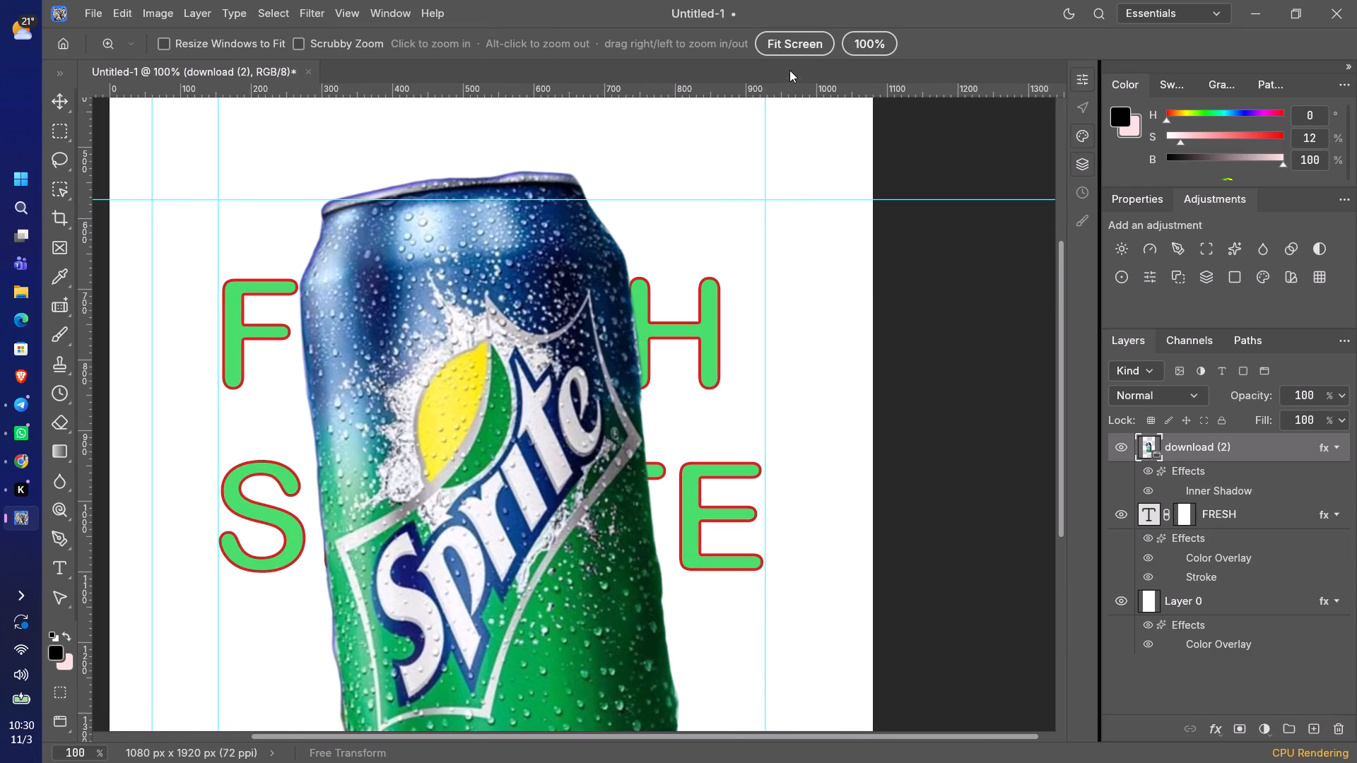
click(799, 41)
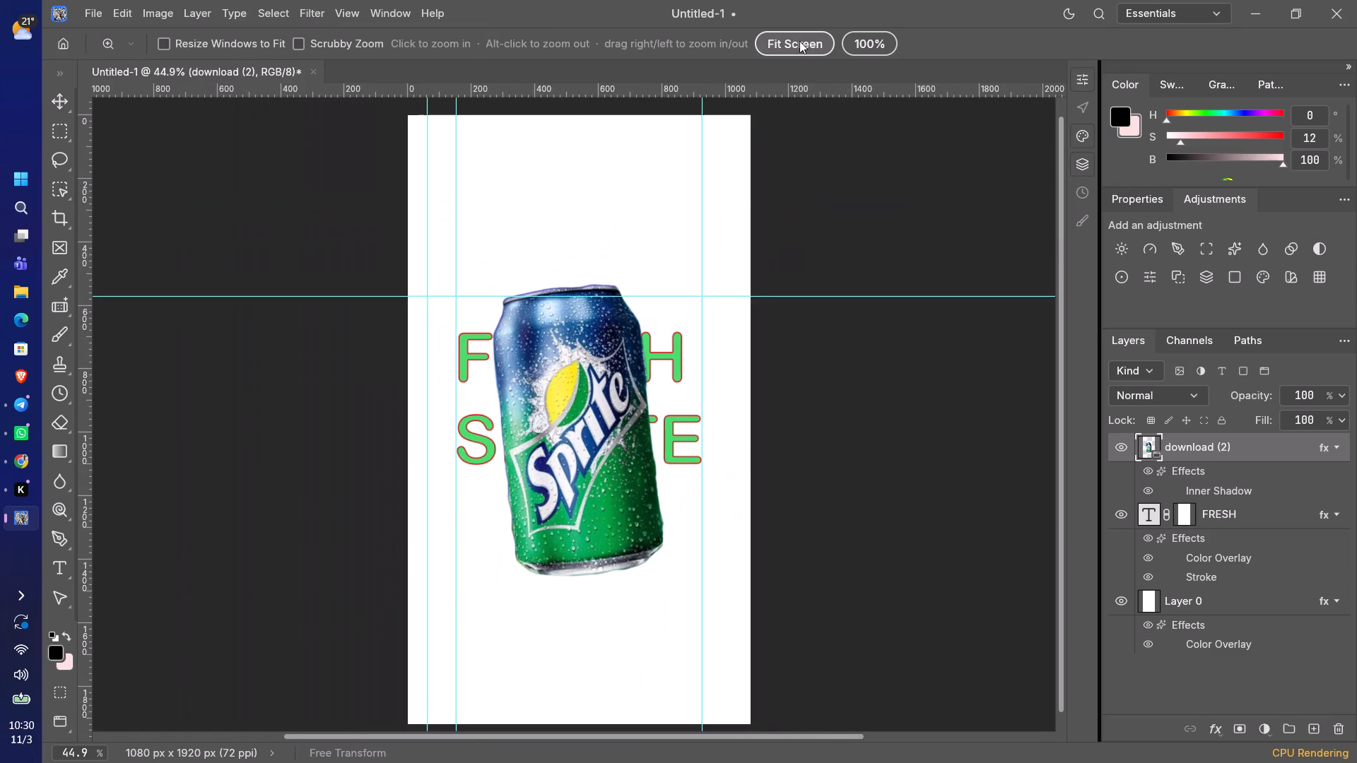
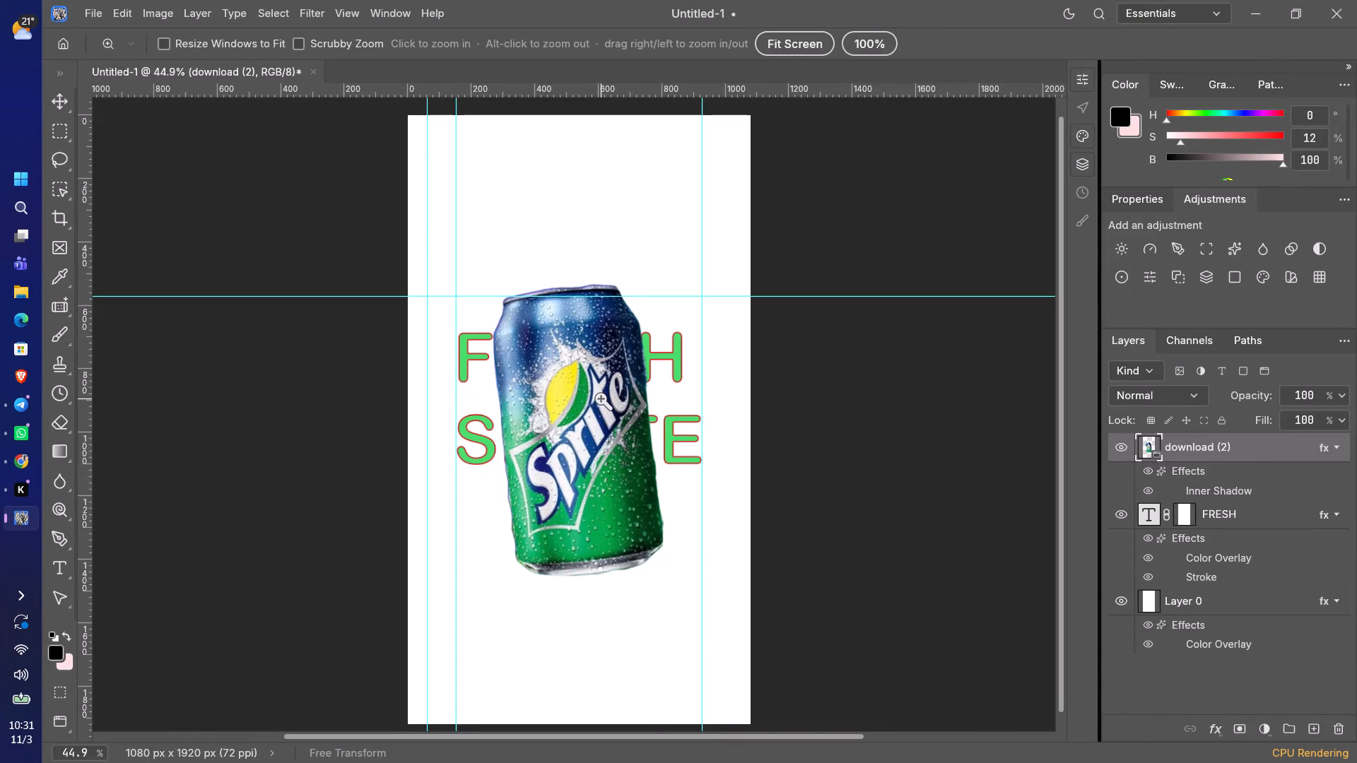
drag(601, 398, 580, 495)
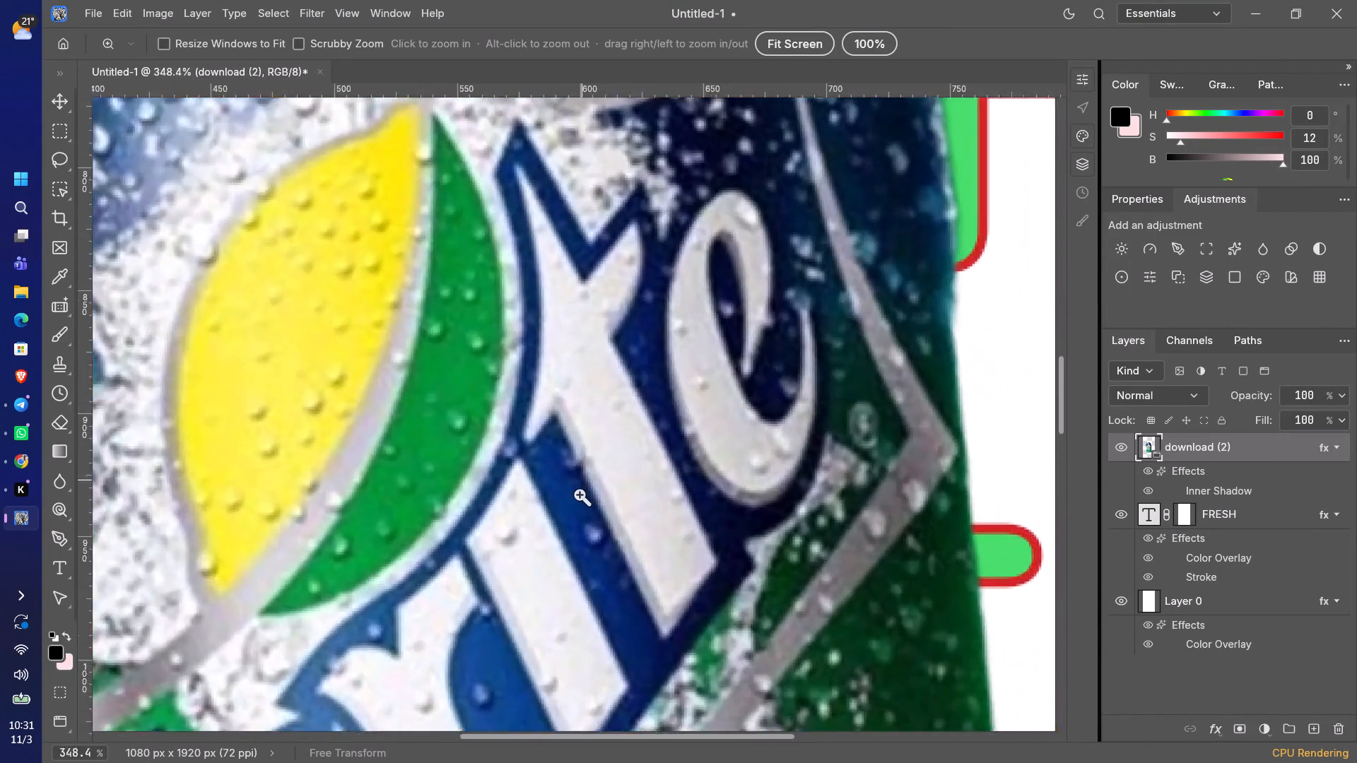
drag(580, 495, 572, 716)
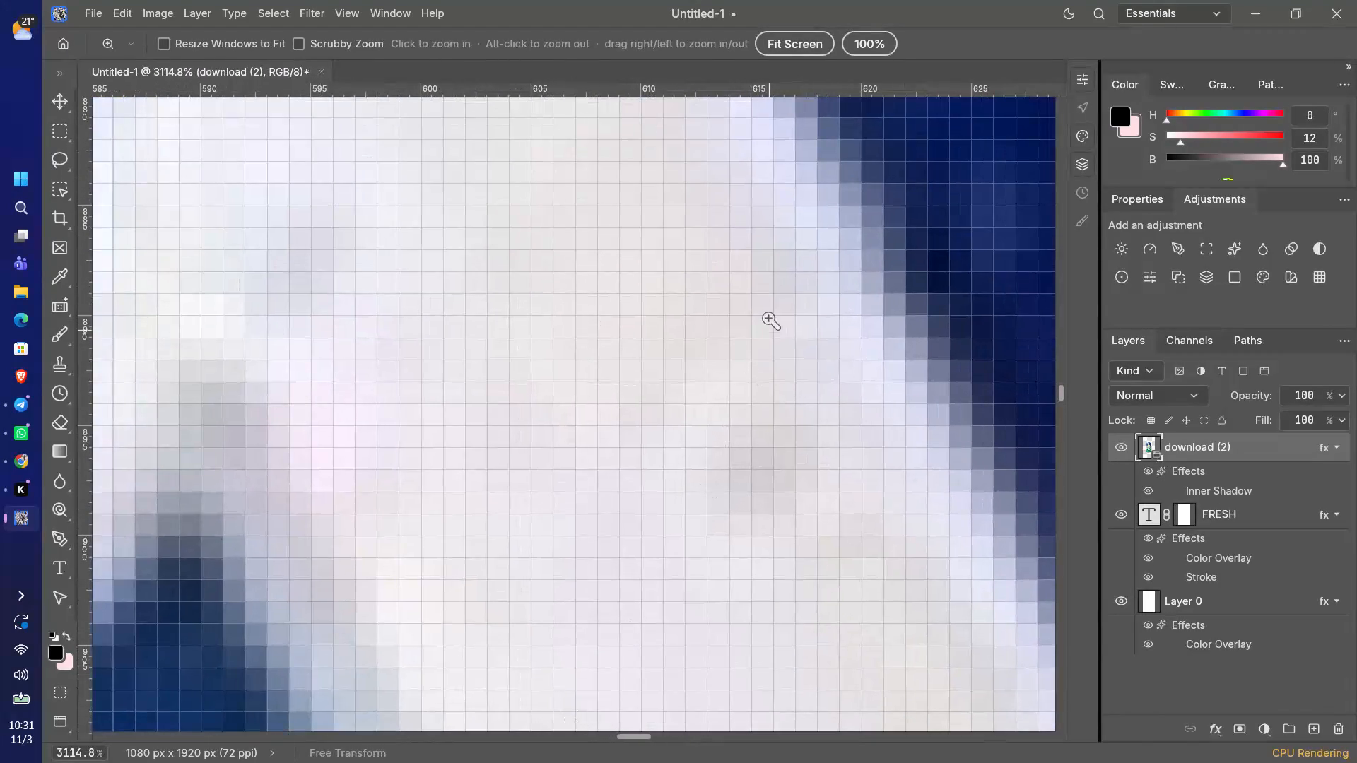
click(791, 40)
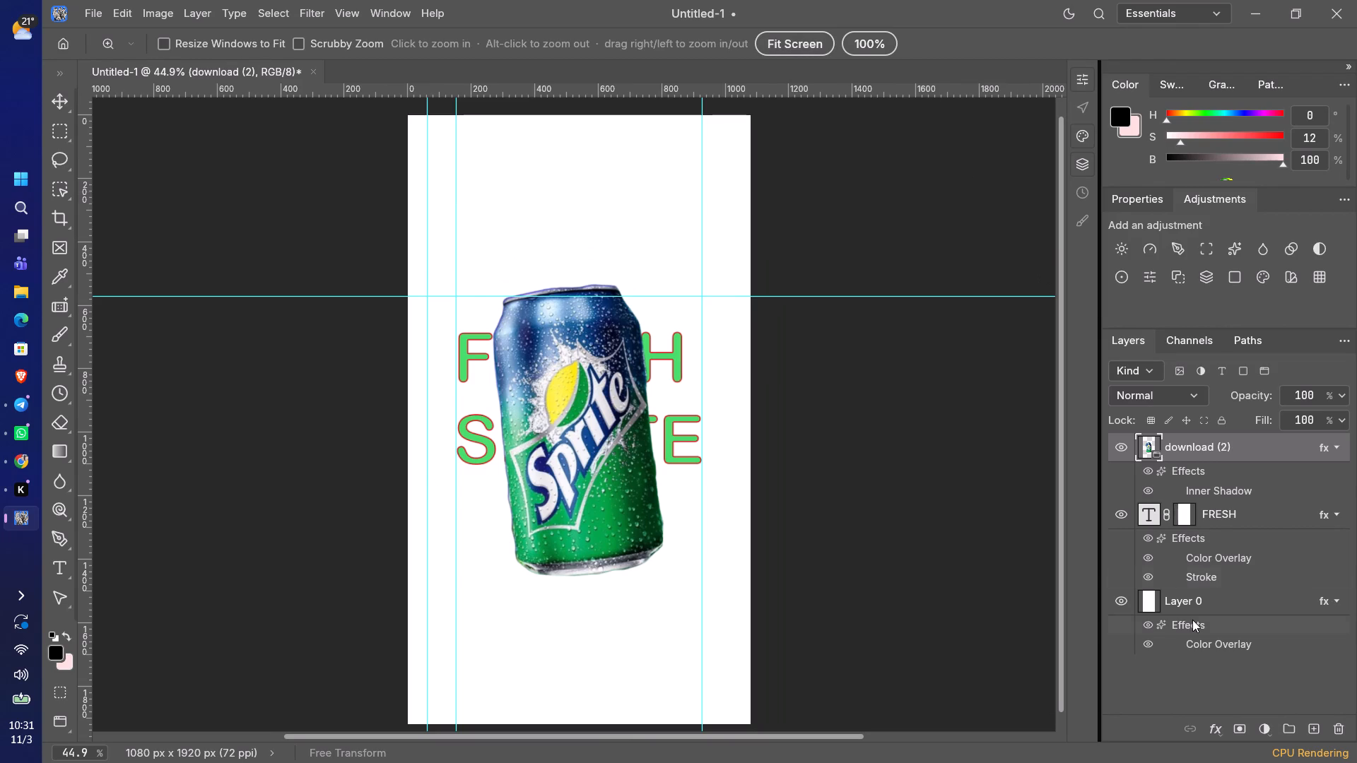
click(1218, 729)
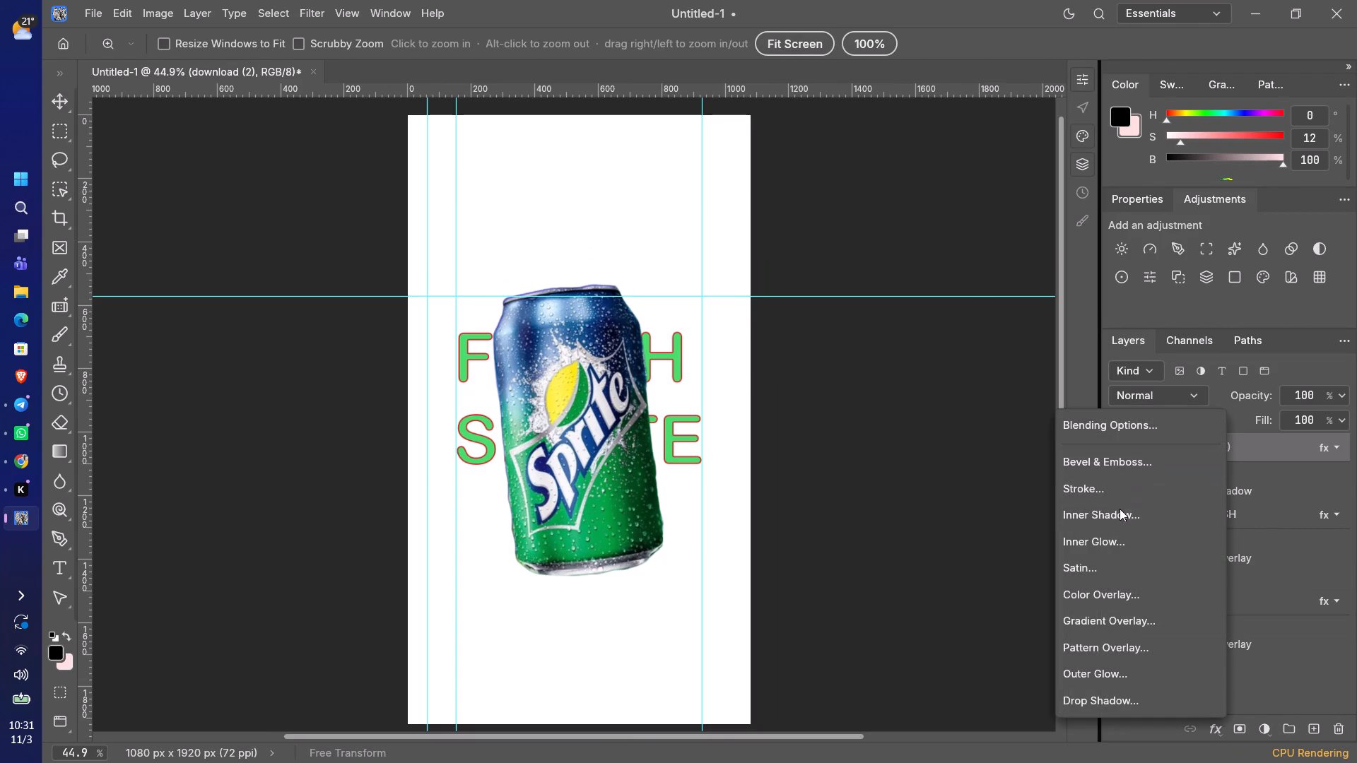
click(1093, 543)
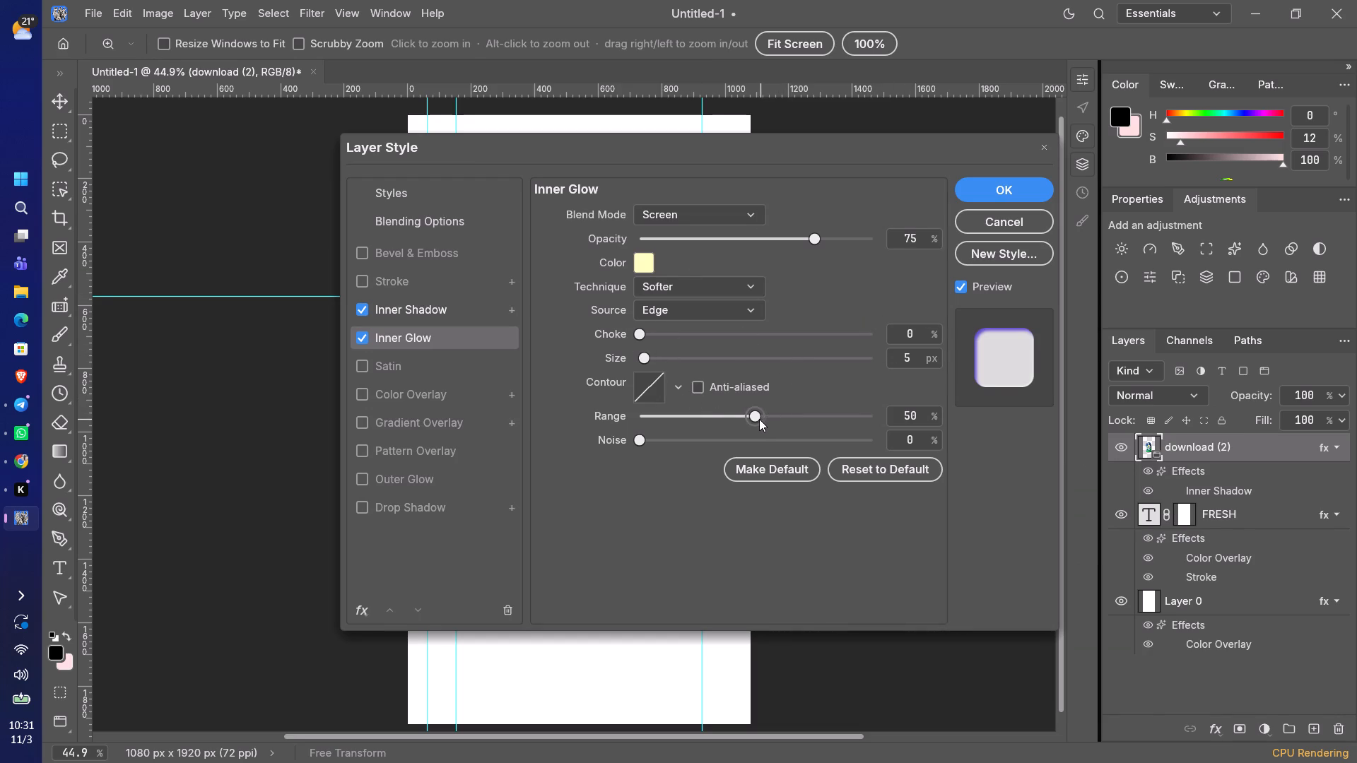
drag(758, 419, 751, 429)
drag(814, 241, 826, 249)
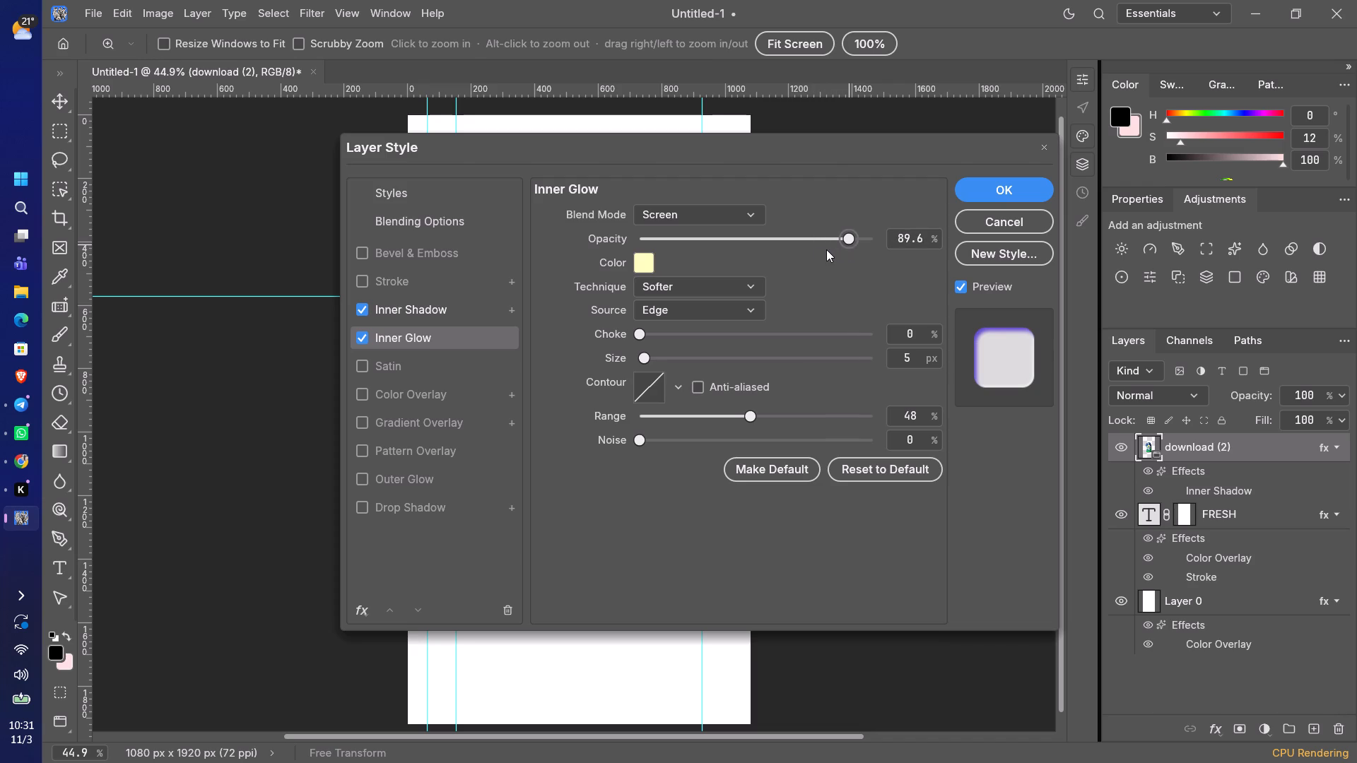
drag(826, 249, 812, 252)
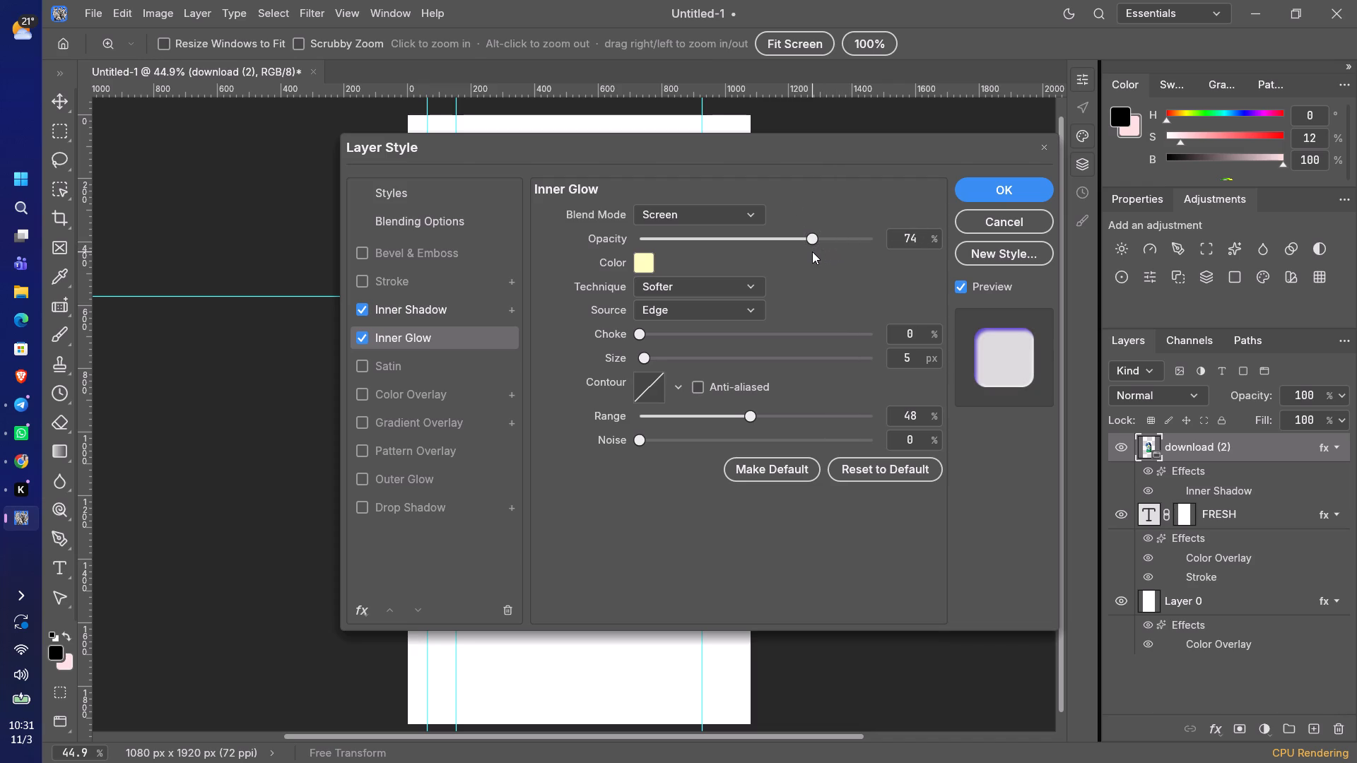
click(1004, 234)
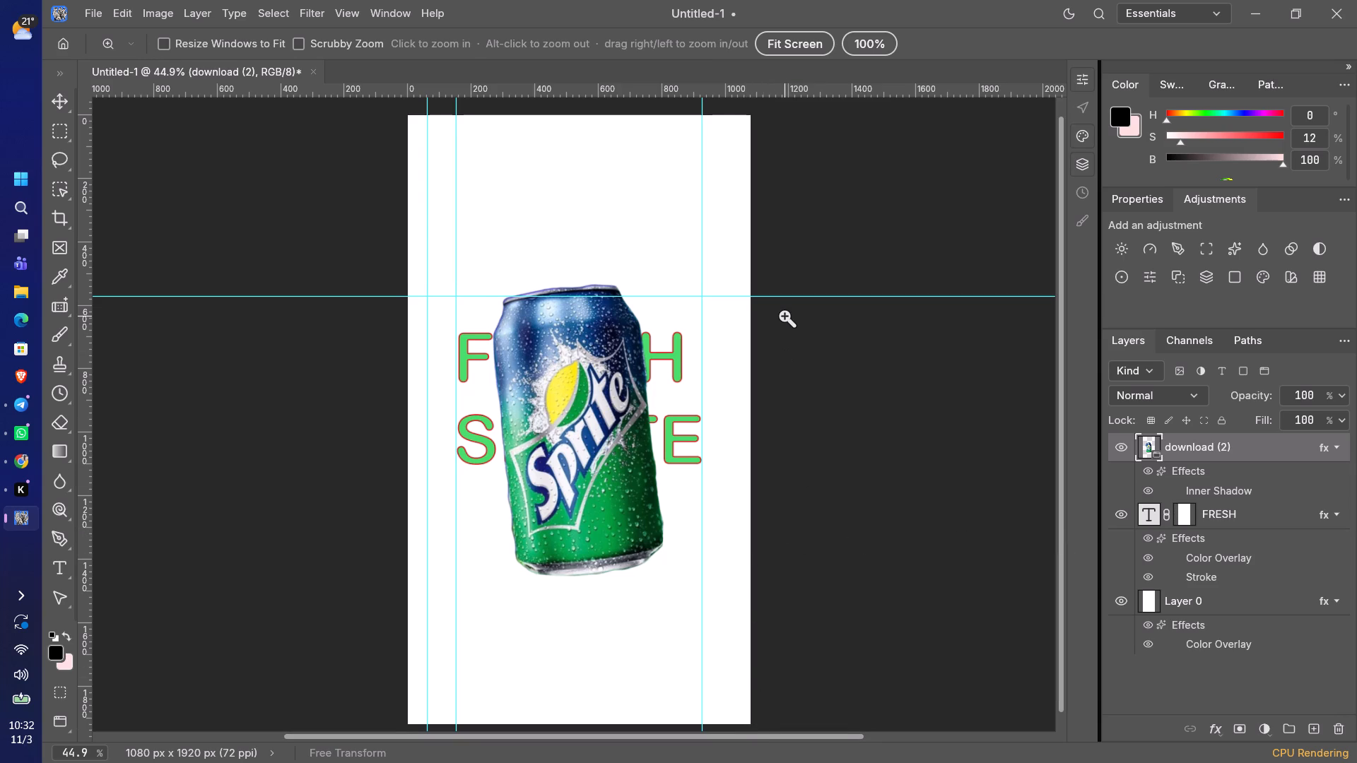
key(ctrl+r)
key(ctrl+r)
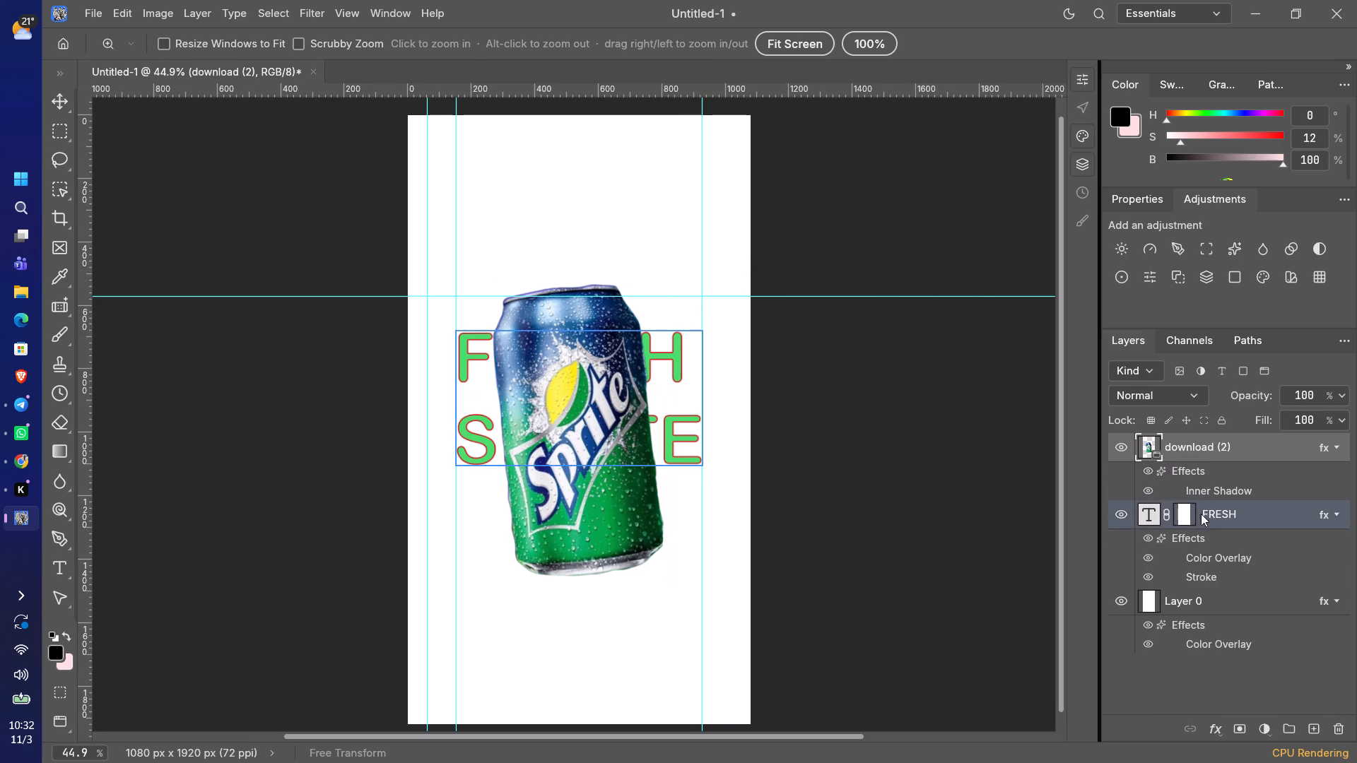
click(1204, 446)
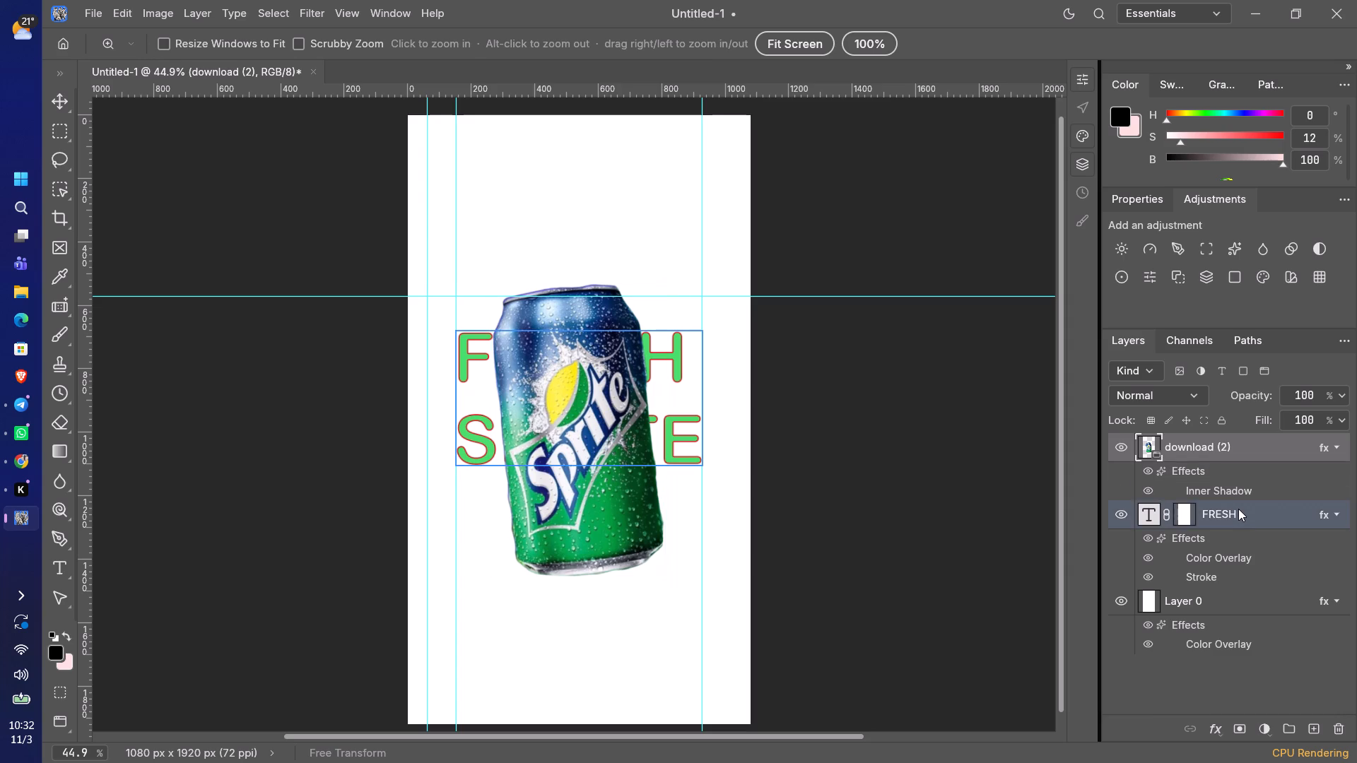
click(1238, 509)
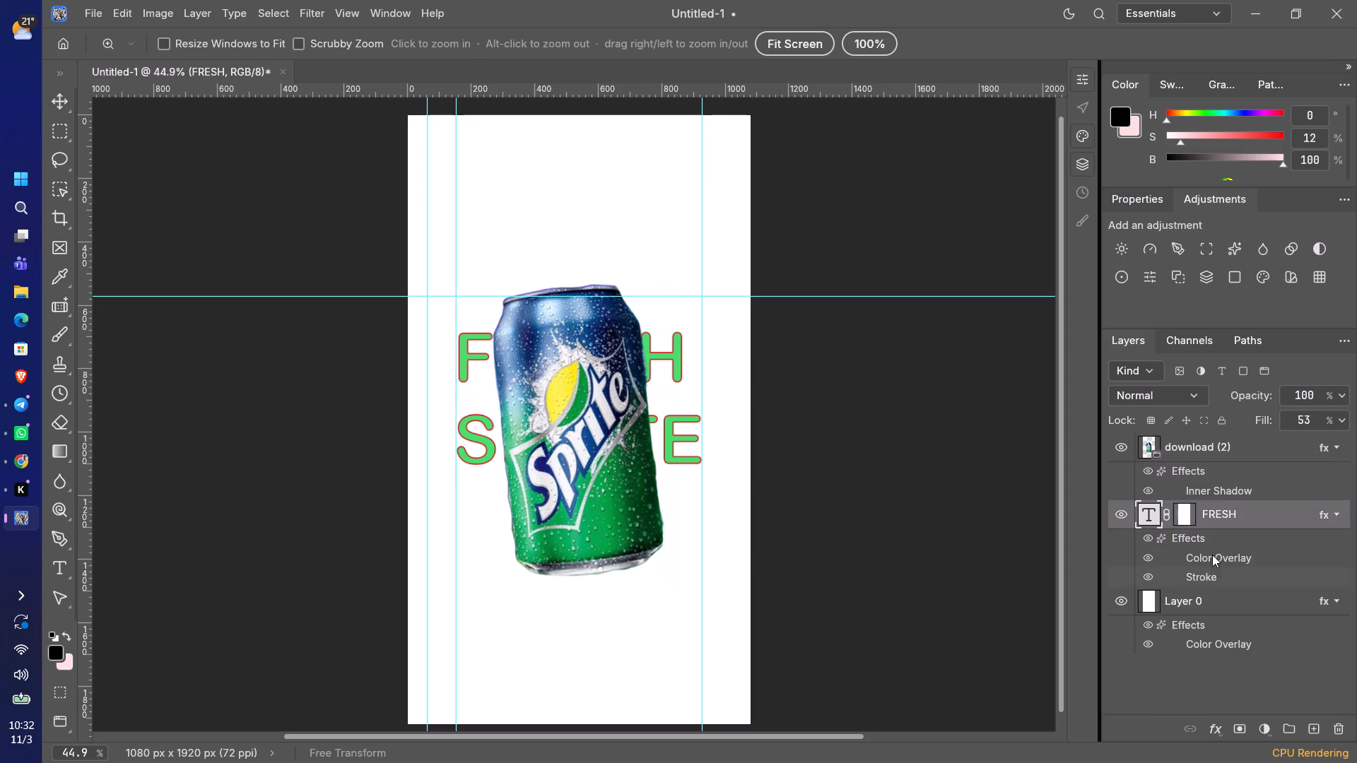
Change the colour of Layer 0's Color Overlay effect to grey #8D9494.
click(1217, 605)
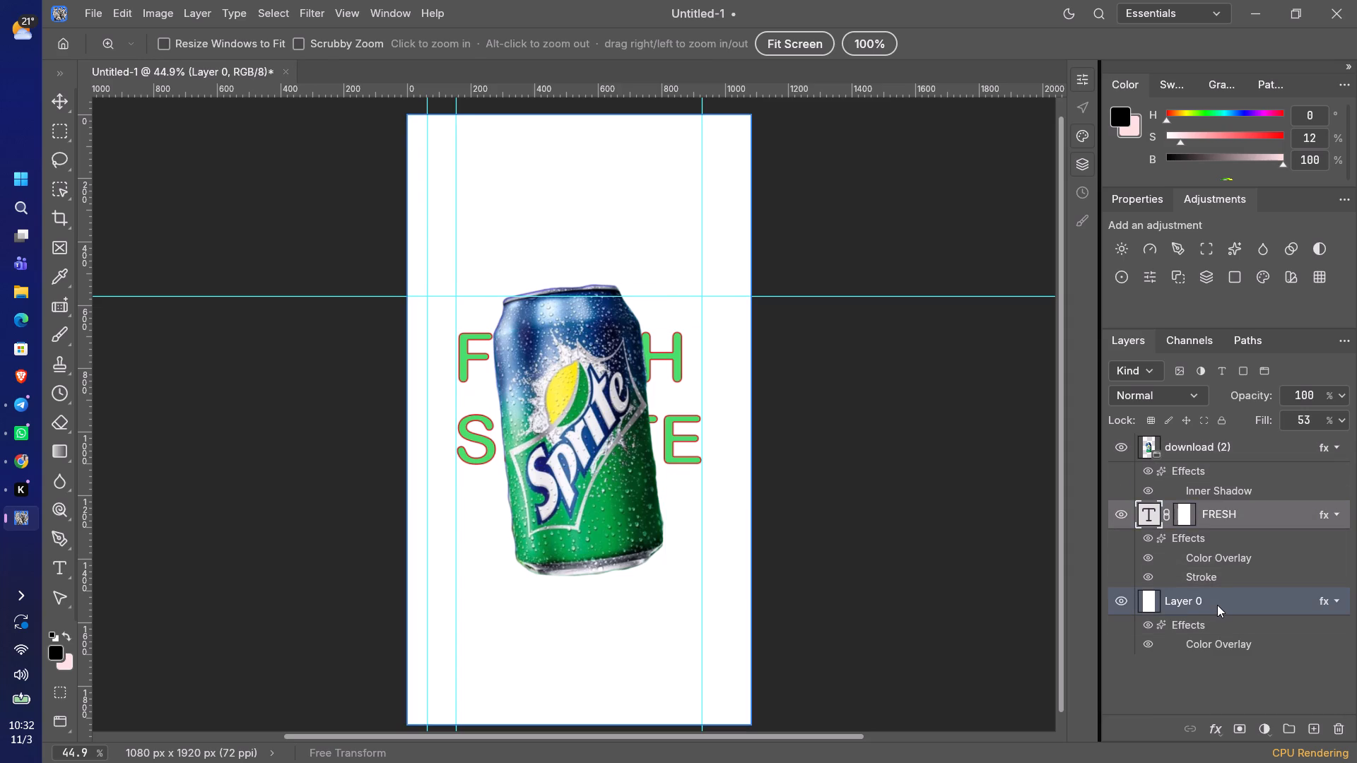
click(1213, 645)
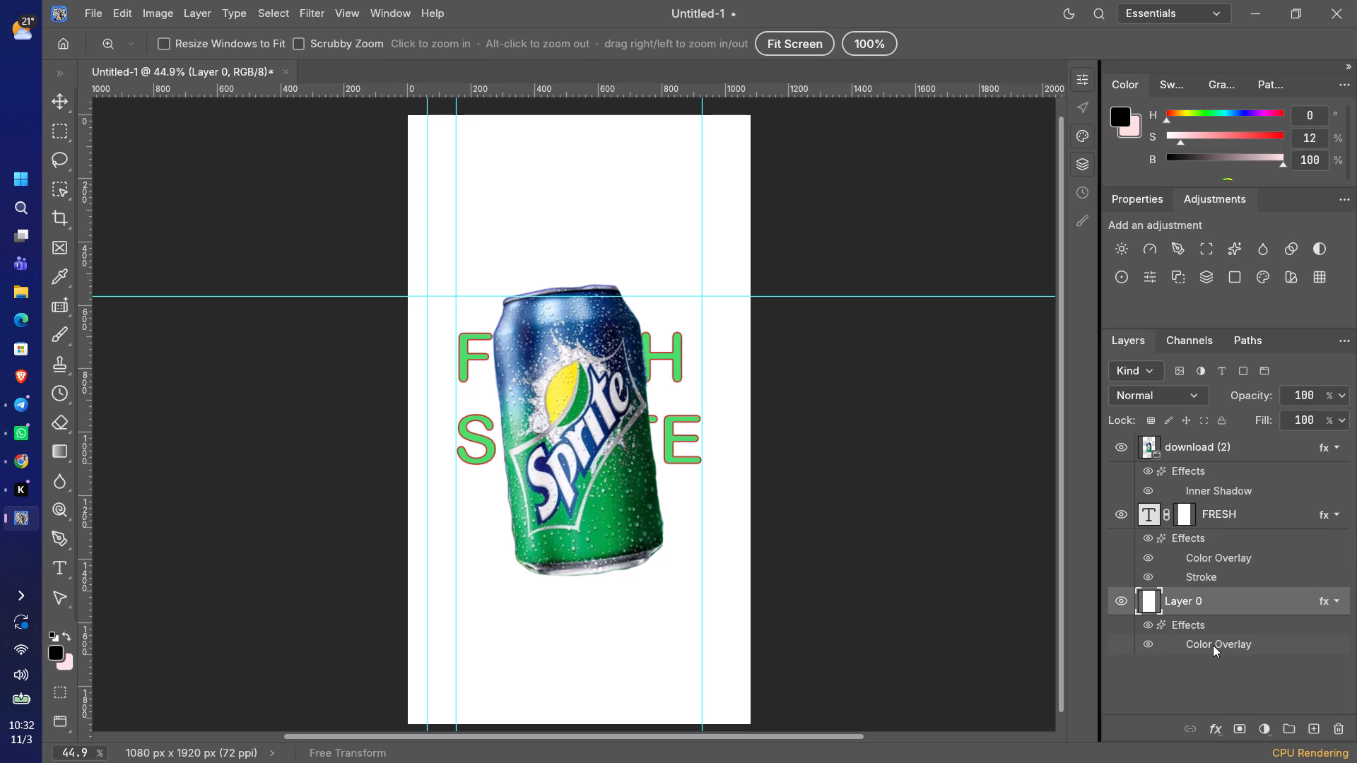
click(1213, 645)
click(1211, 726)
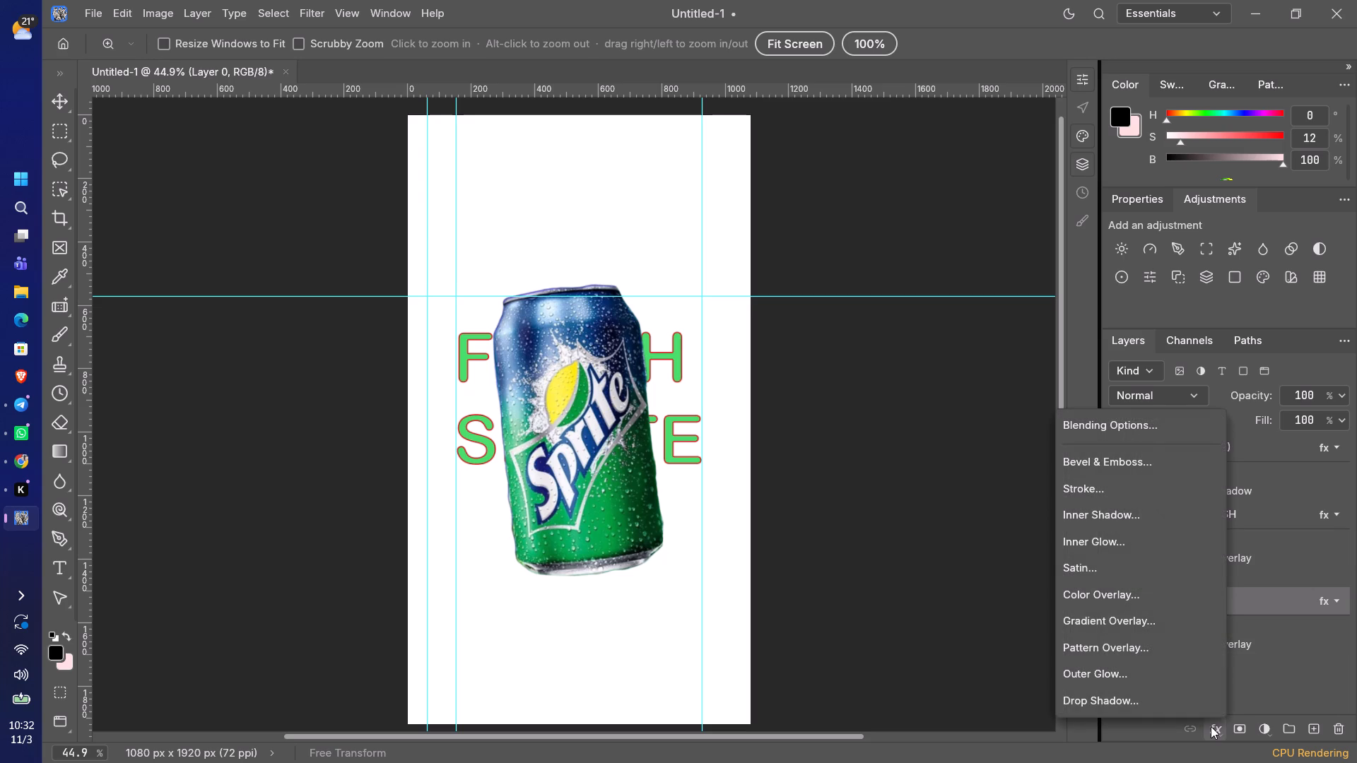
click(1124, 584)
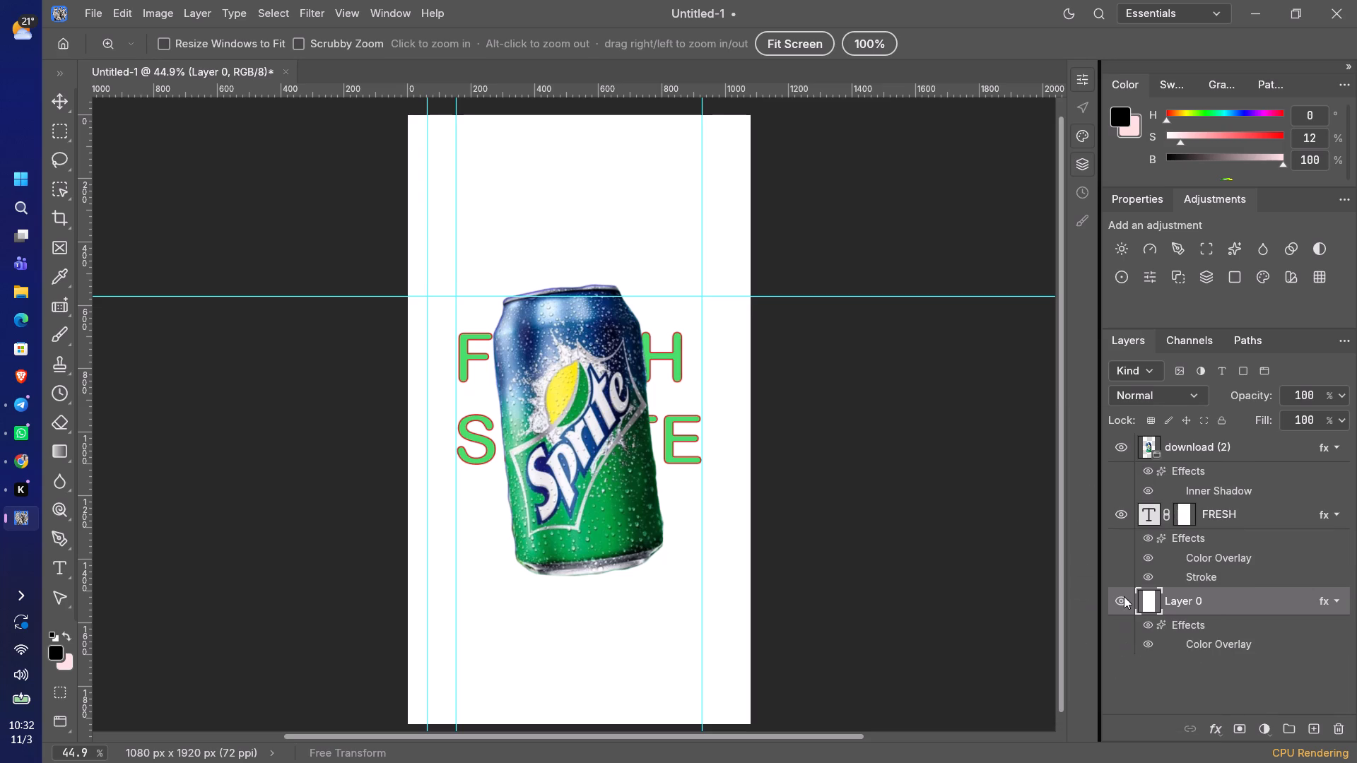
click(1216, 721)
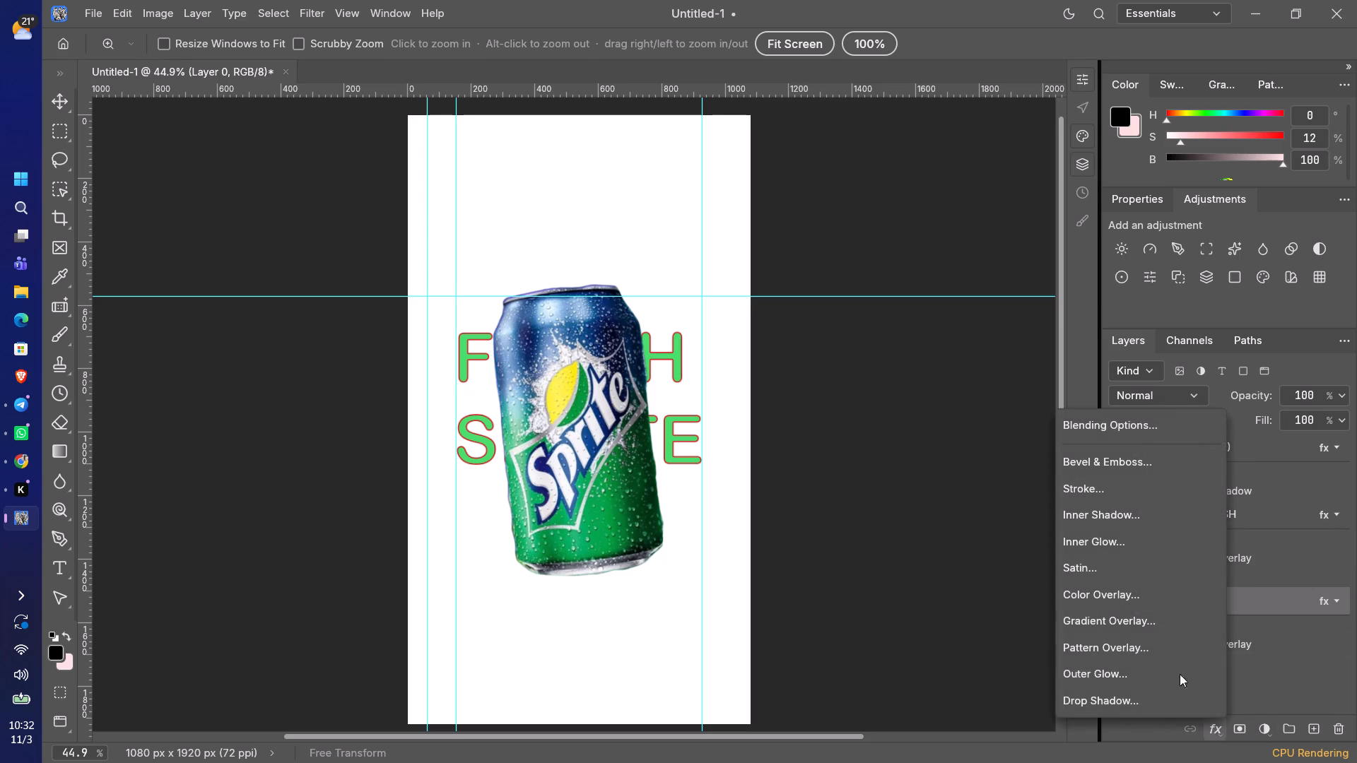
click(1128, 598)
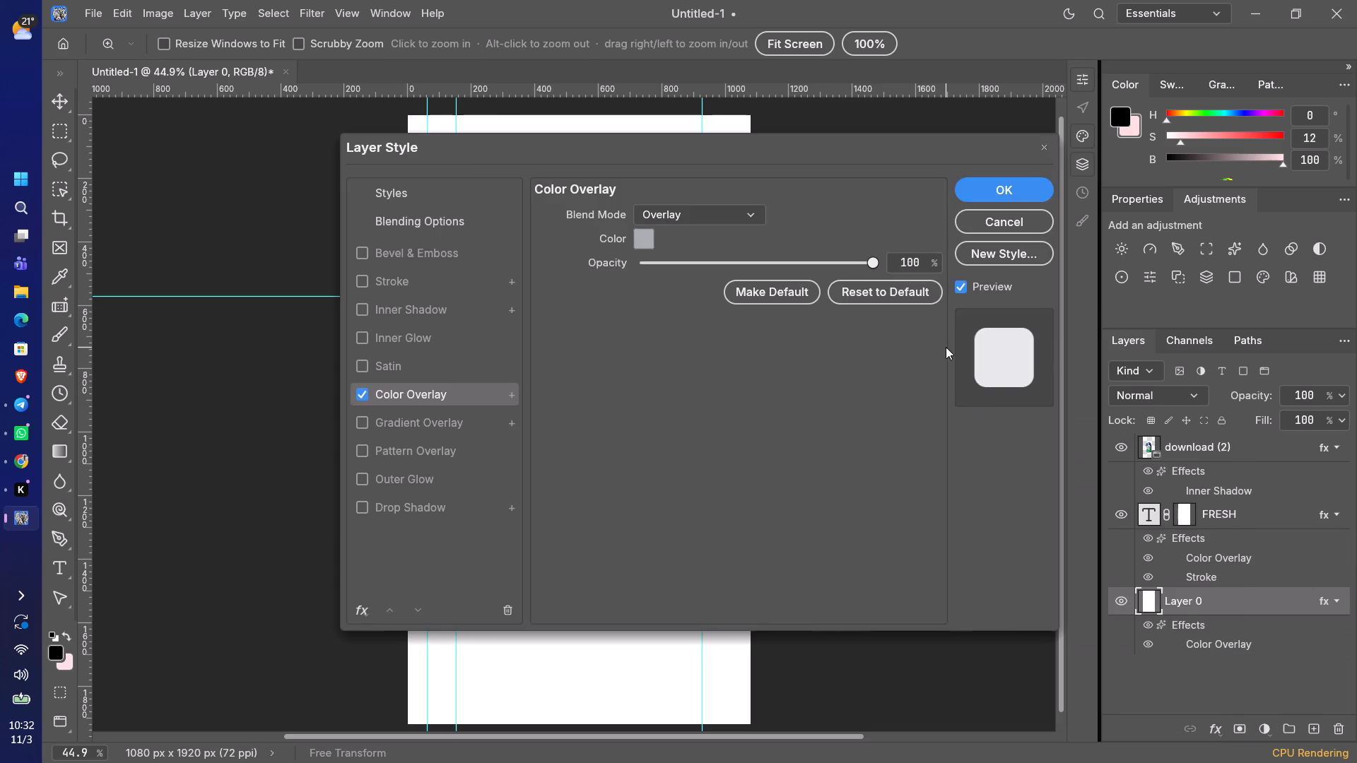
click(642, 239)
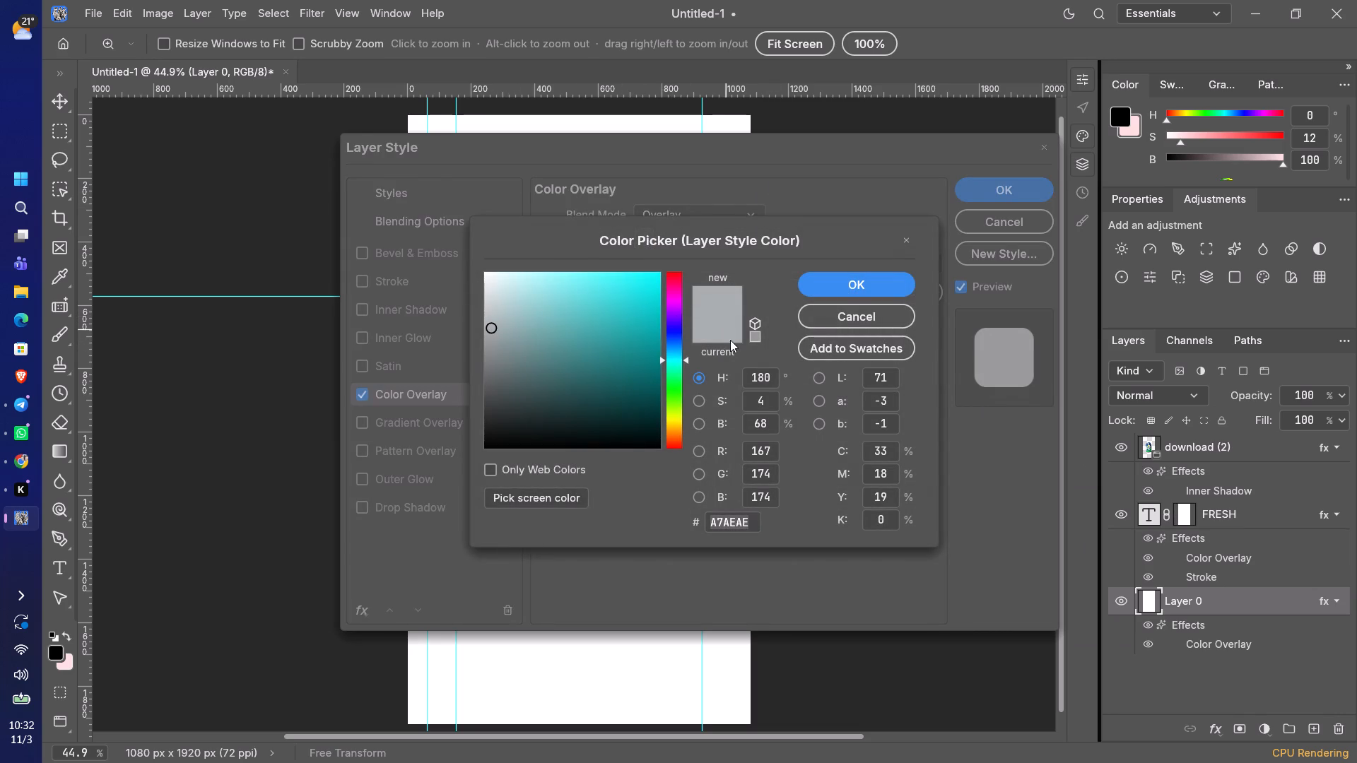
click(493, 346)
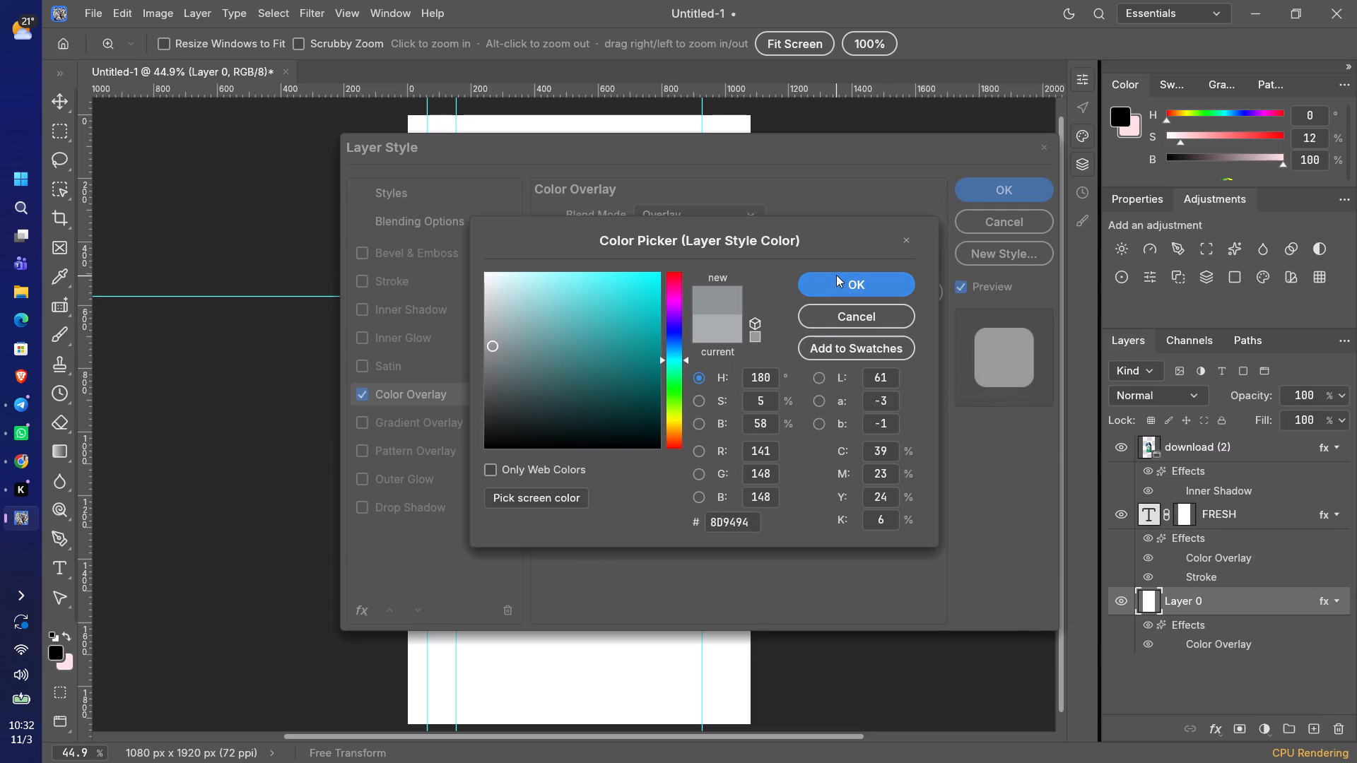
click(836, 275)
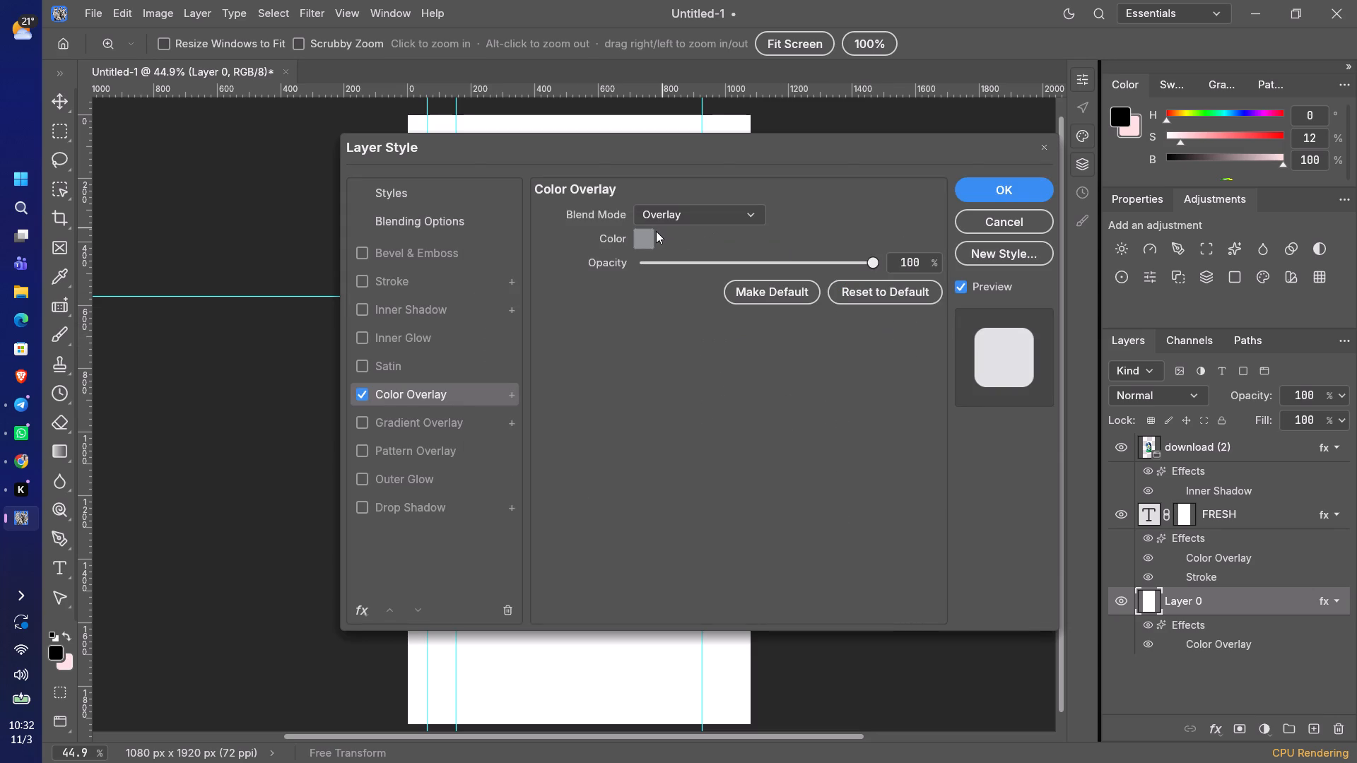
click(645, 238)
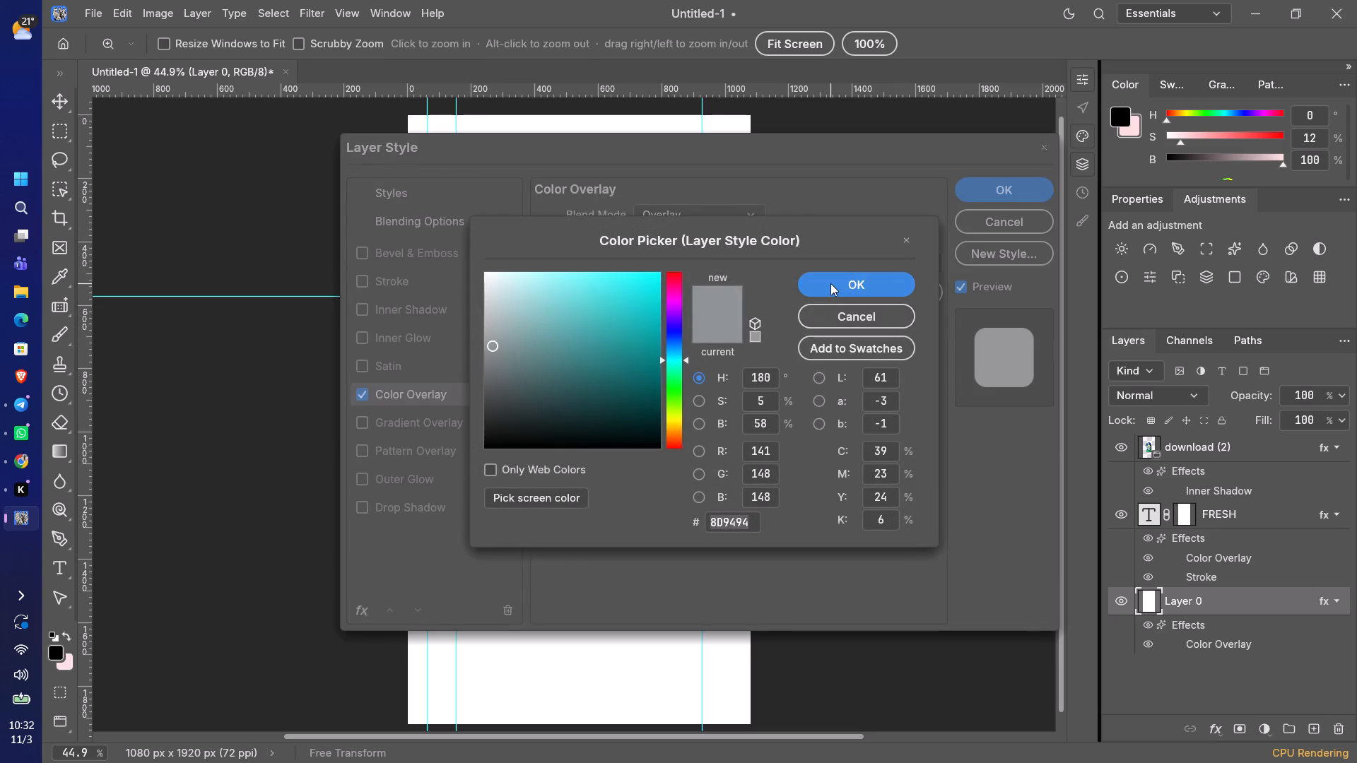
click(830, 283)
click(976, 183)
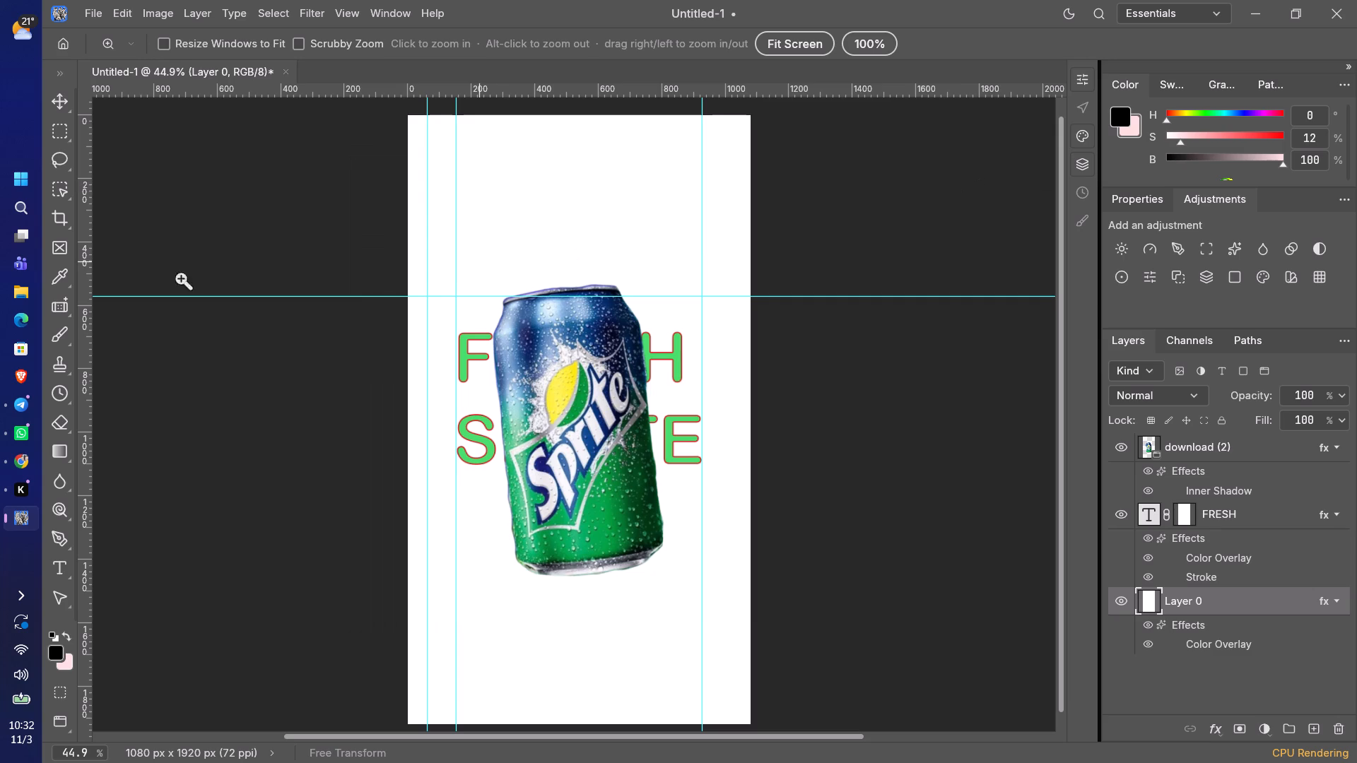
Paint black over the lemon-lime emblem area of the can with a 45 px Soft Round brush, ending on the download (2) layer.
click(47, 324)
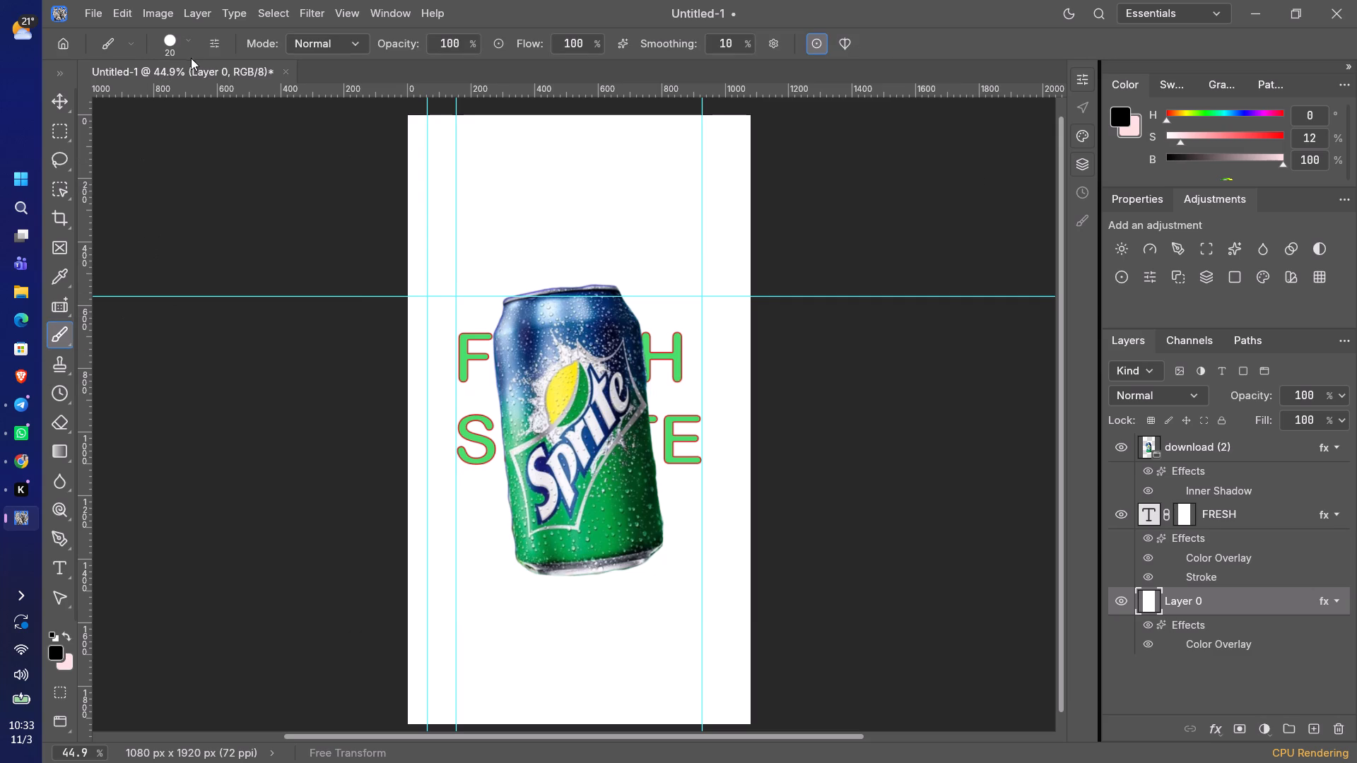
click(170, 47)
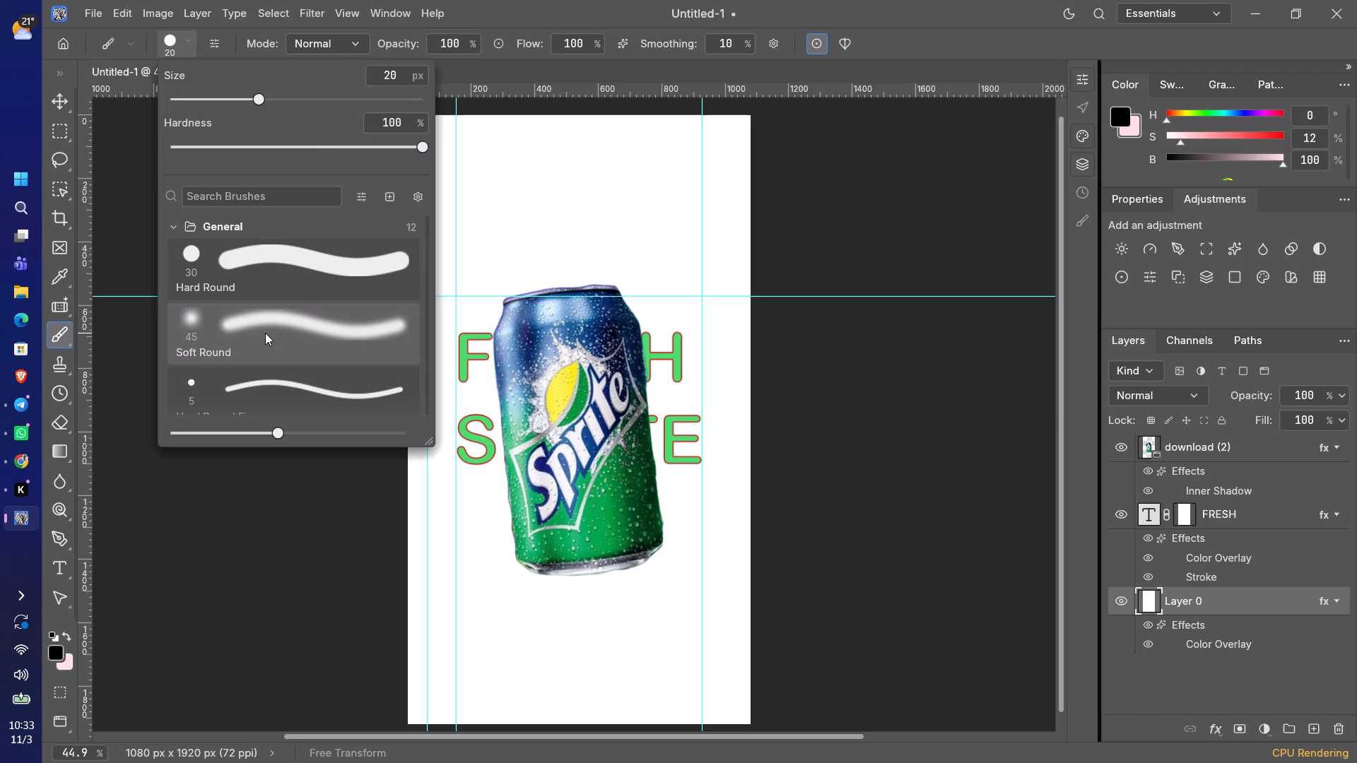
click(265, 333)
click(510, 311)
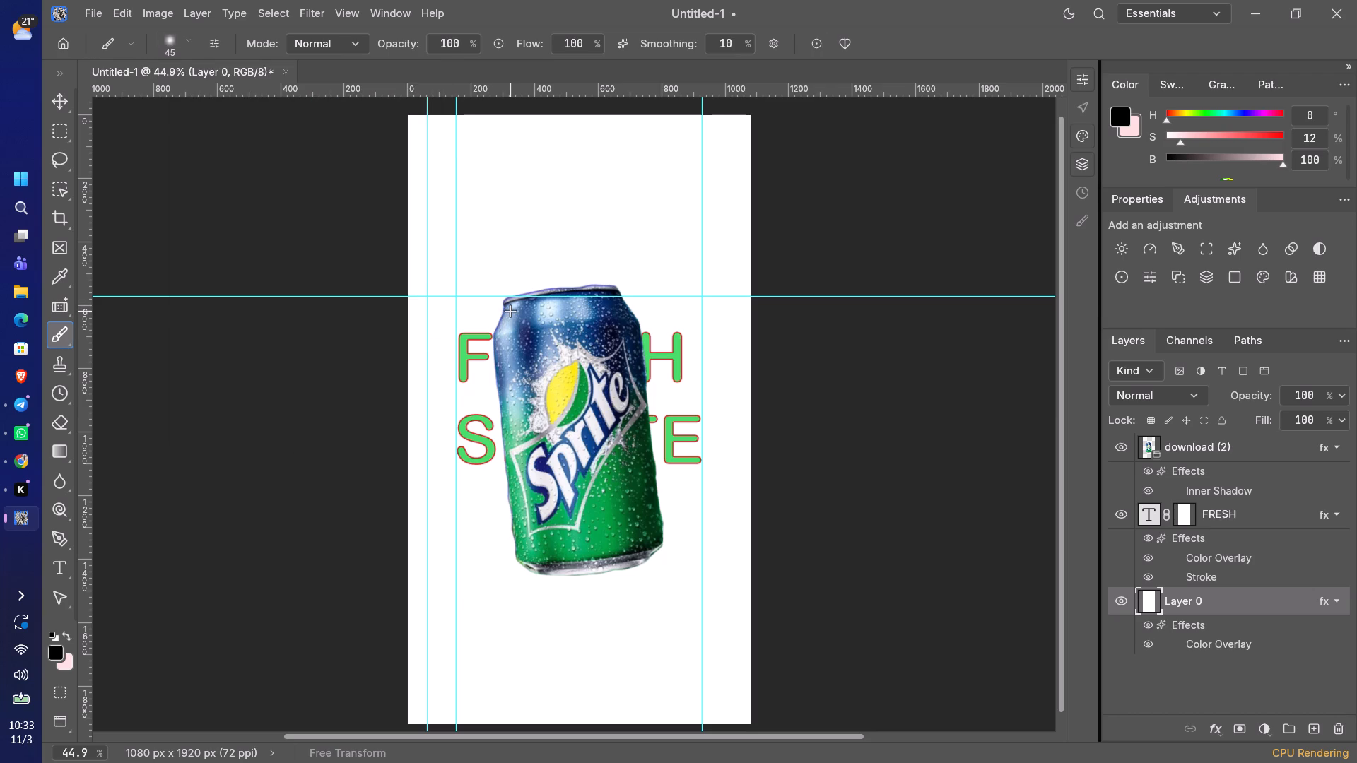
click(510, 311)
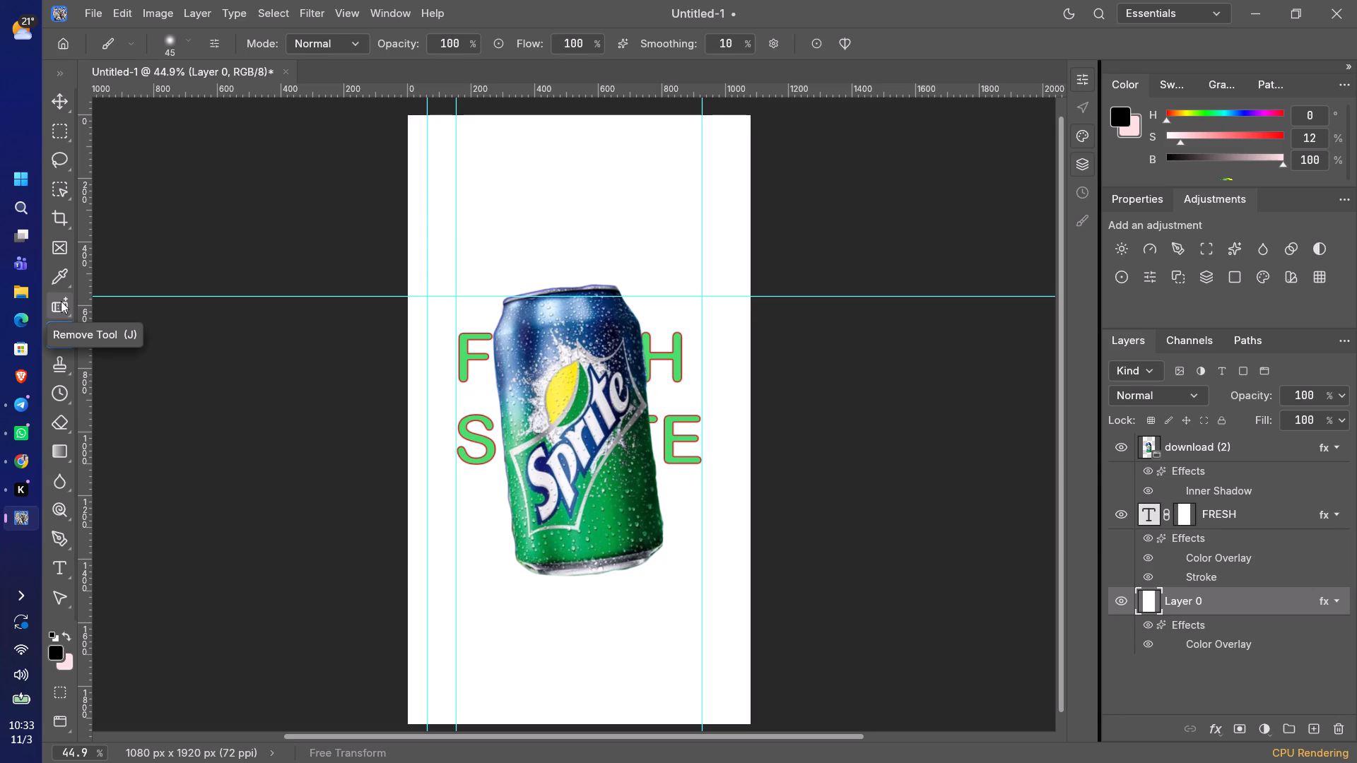
click(568, 382)
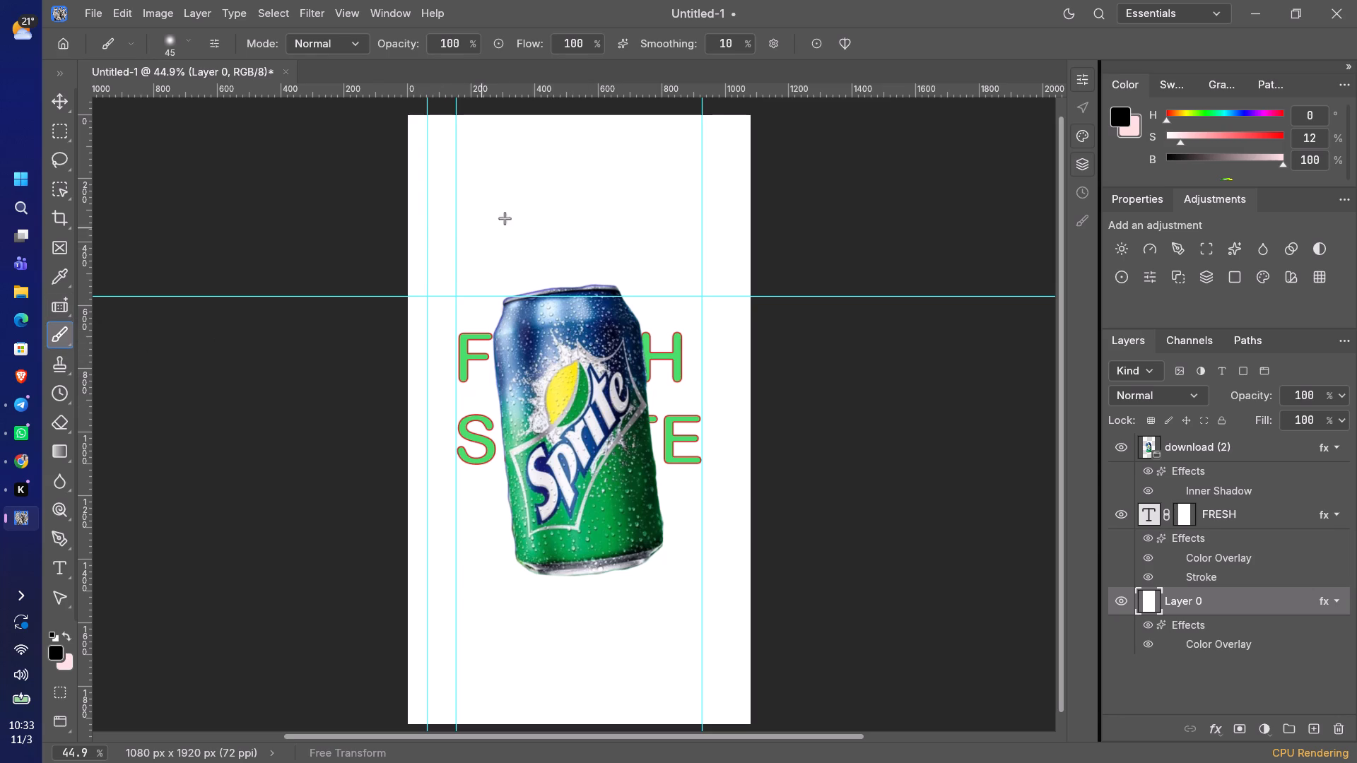
triple_click(560, 372)
click(1232, 439)
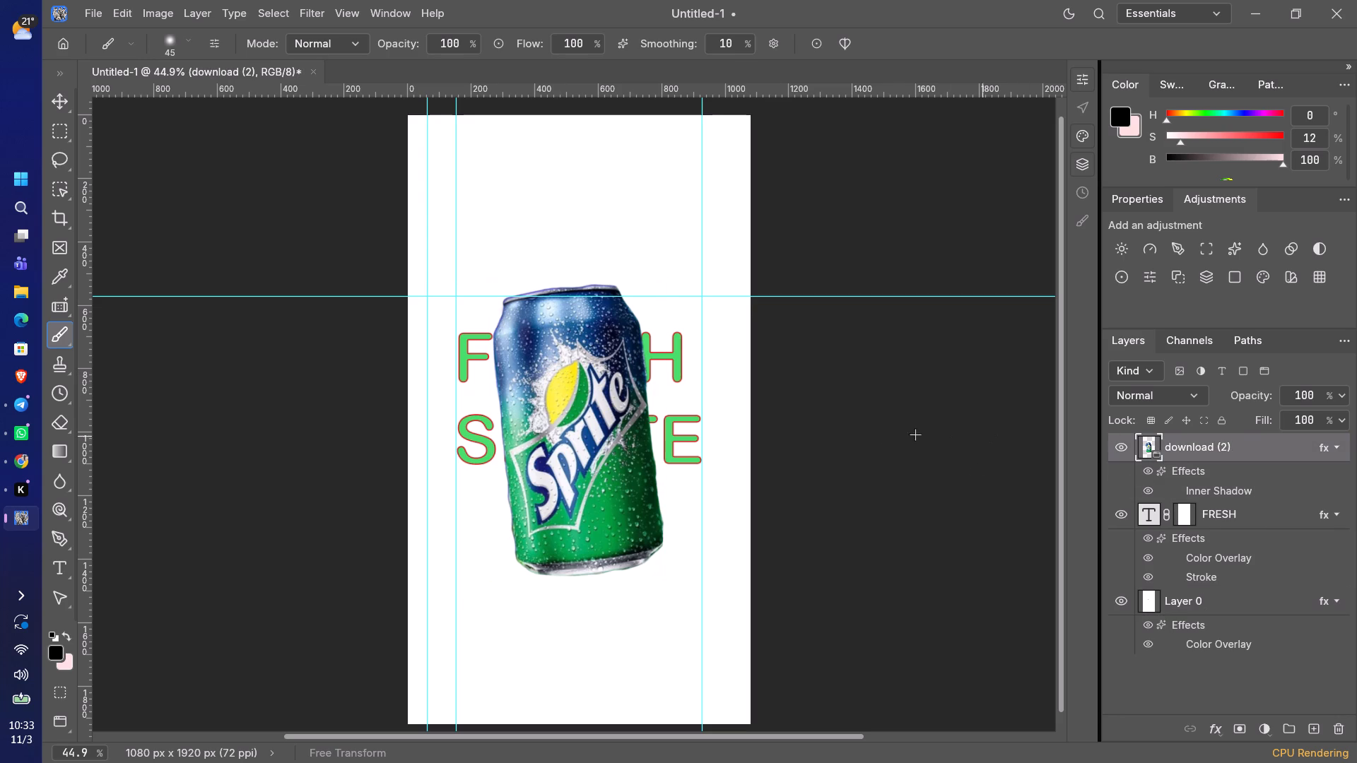
drag(572, 410, 582, 348)
click(794, 422)
Move the can straight up about 100 px, centred horizontally on the canvas.
click(64, 98)
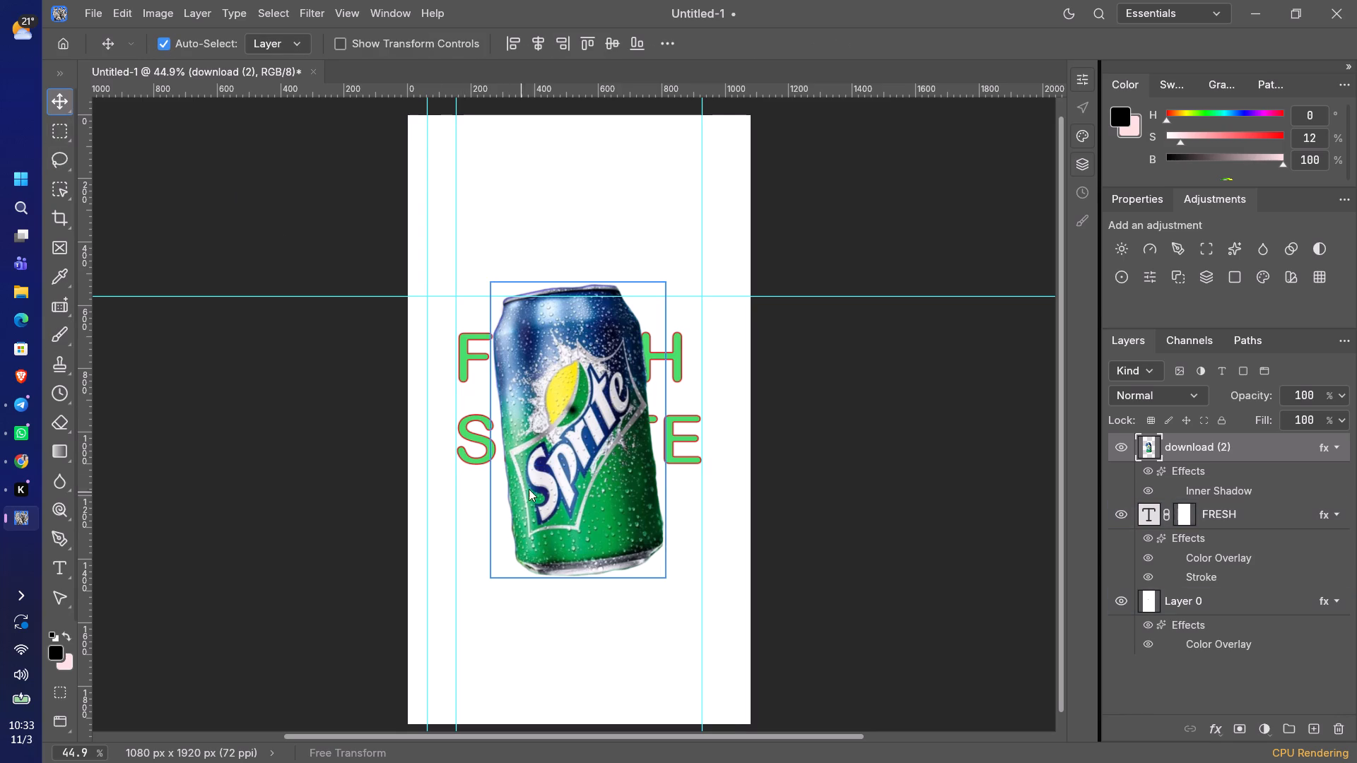
drag(539, 371, 546, 343)
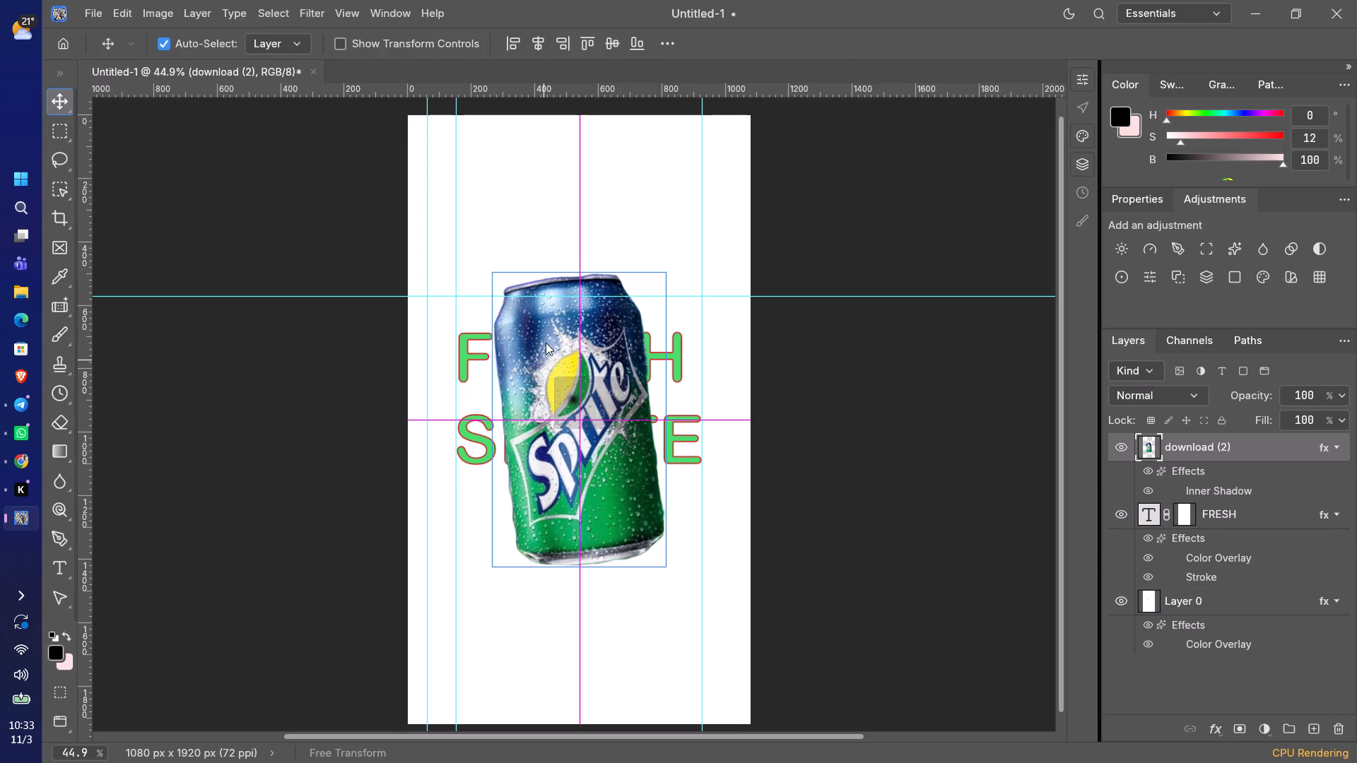
drag(546, 343, 546, 341)
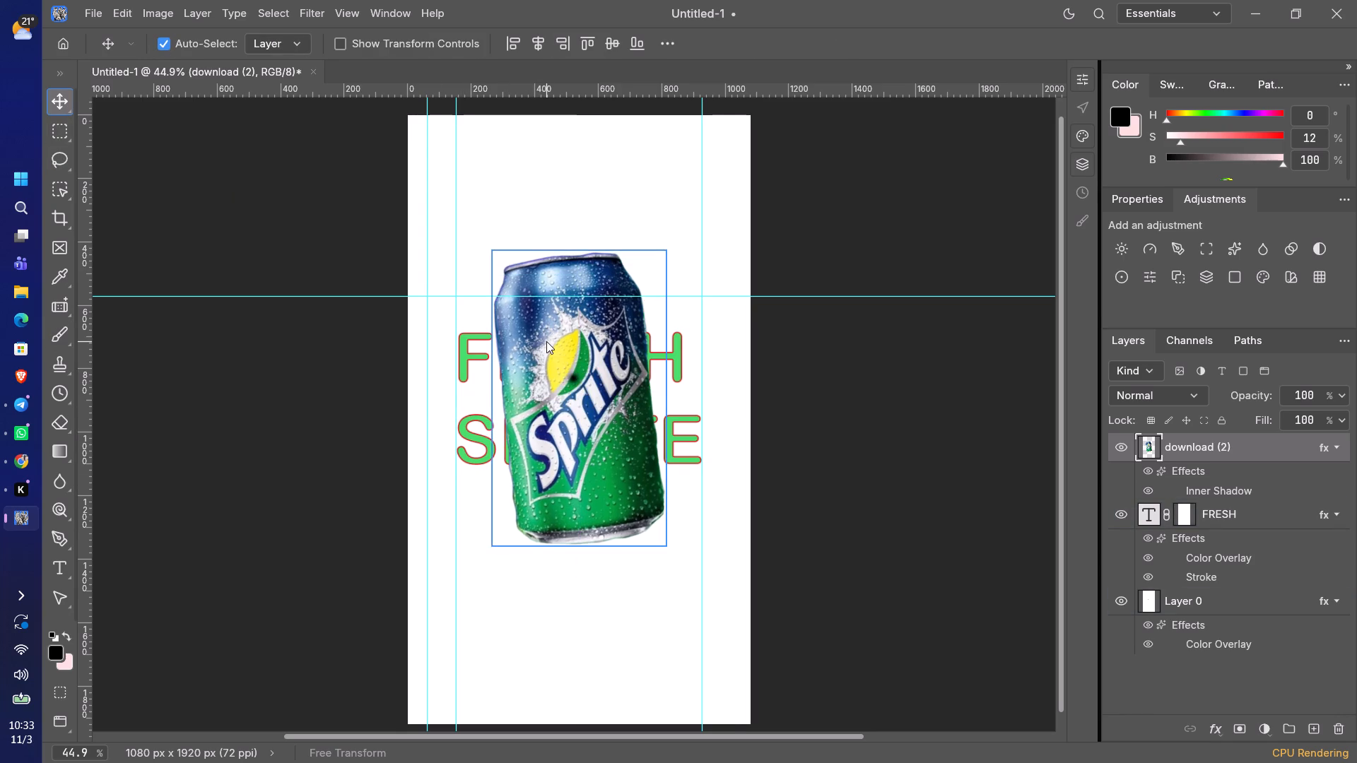
Open the FRESH SPRITE text behind the can for editing and increase its font size to 237 pt.
click(478, 413)
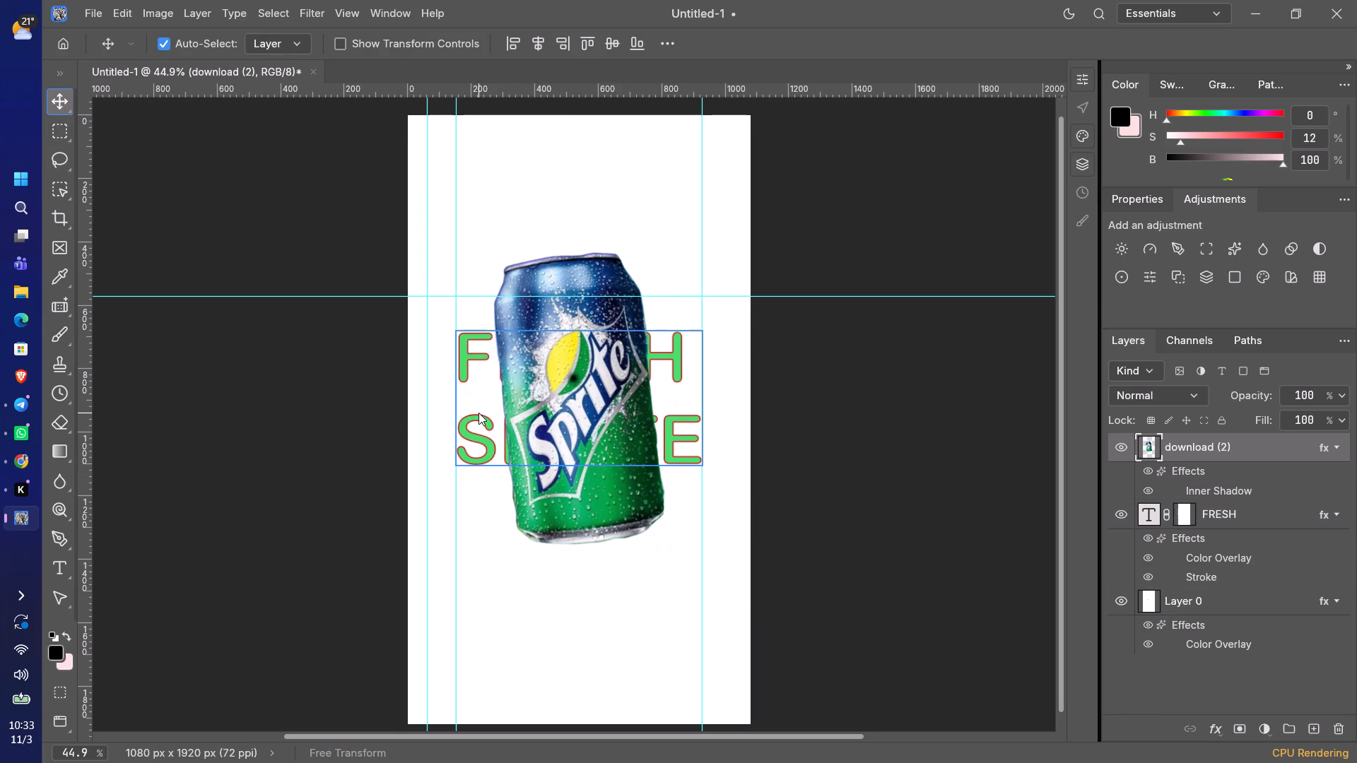
double_click(478, 413)
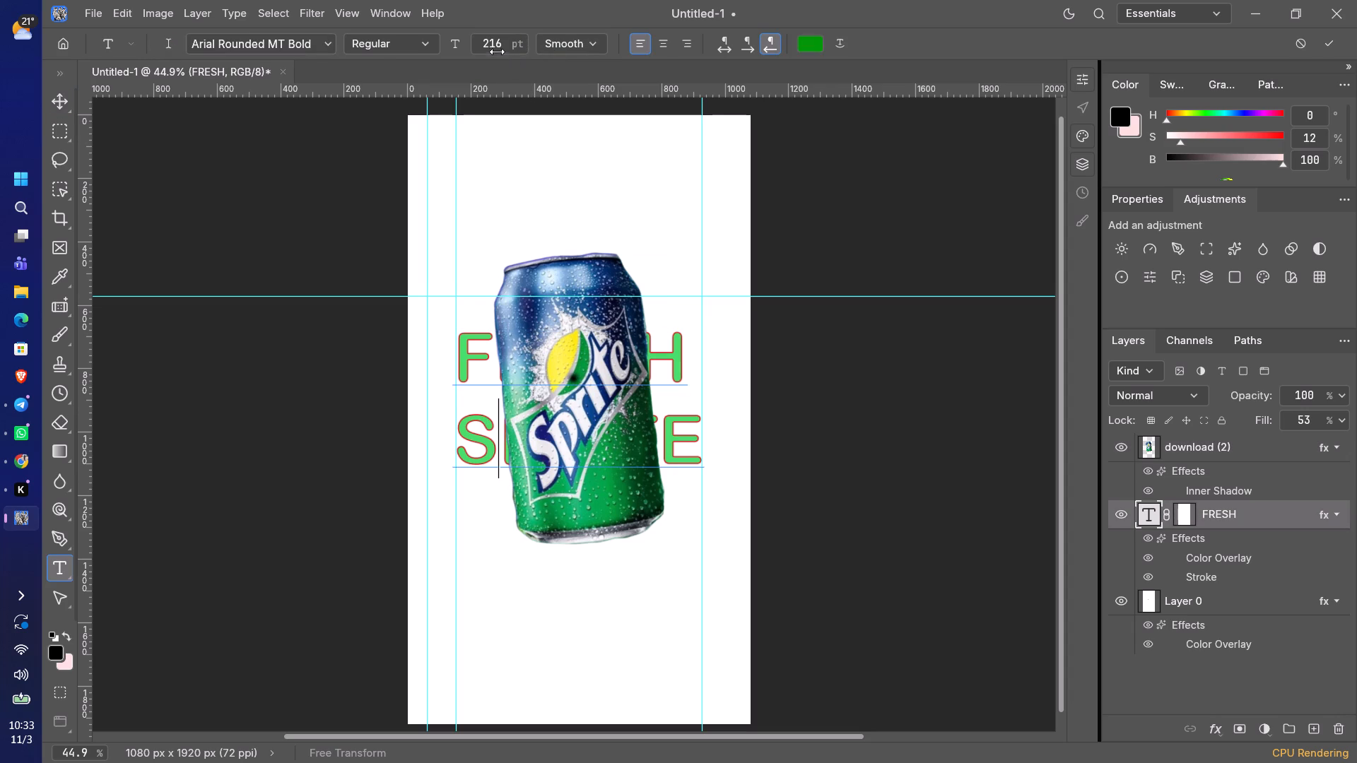
drag(497, 48, 625, 73)
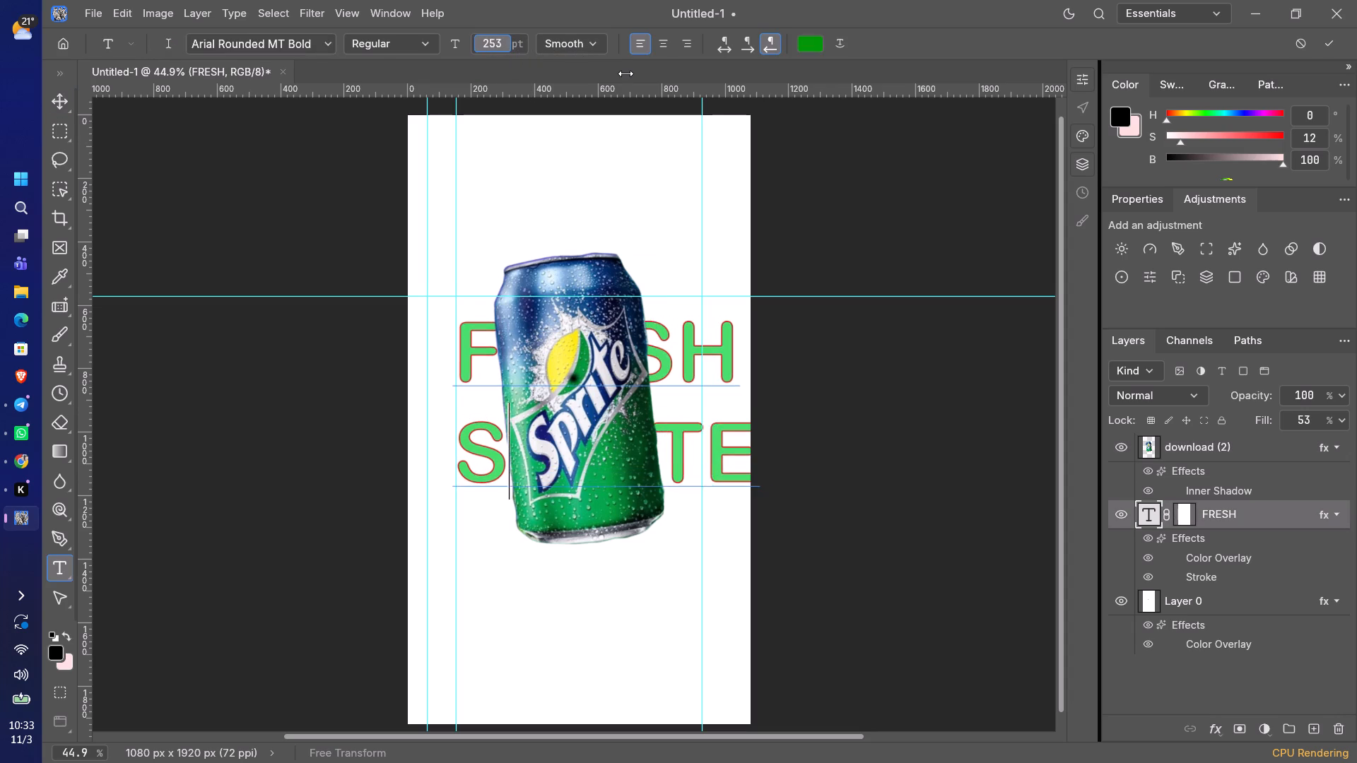
drag(625, 73, 649, 90)
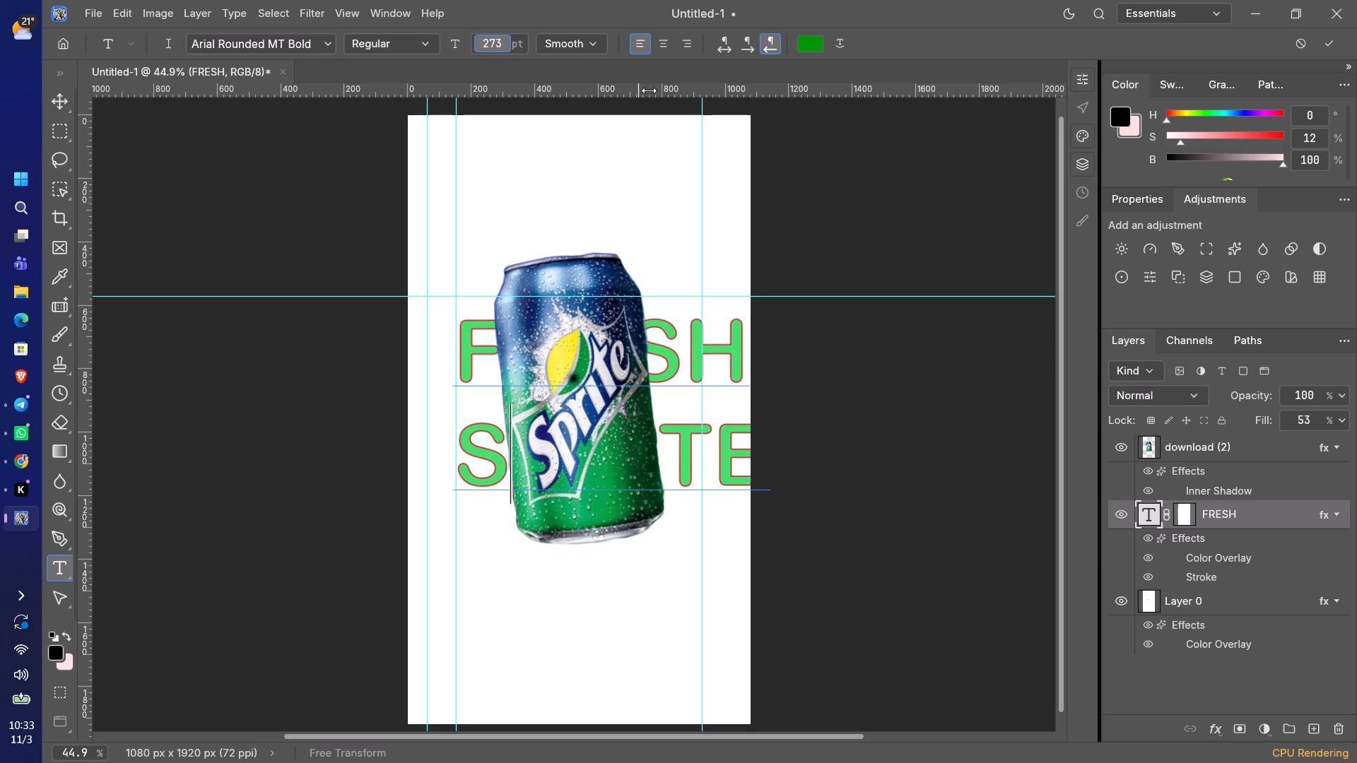
drag(649, 90, 584, 97)
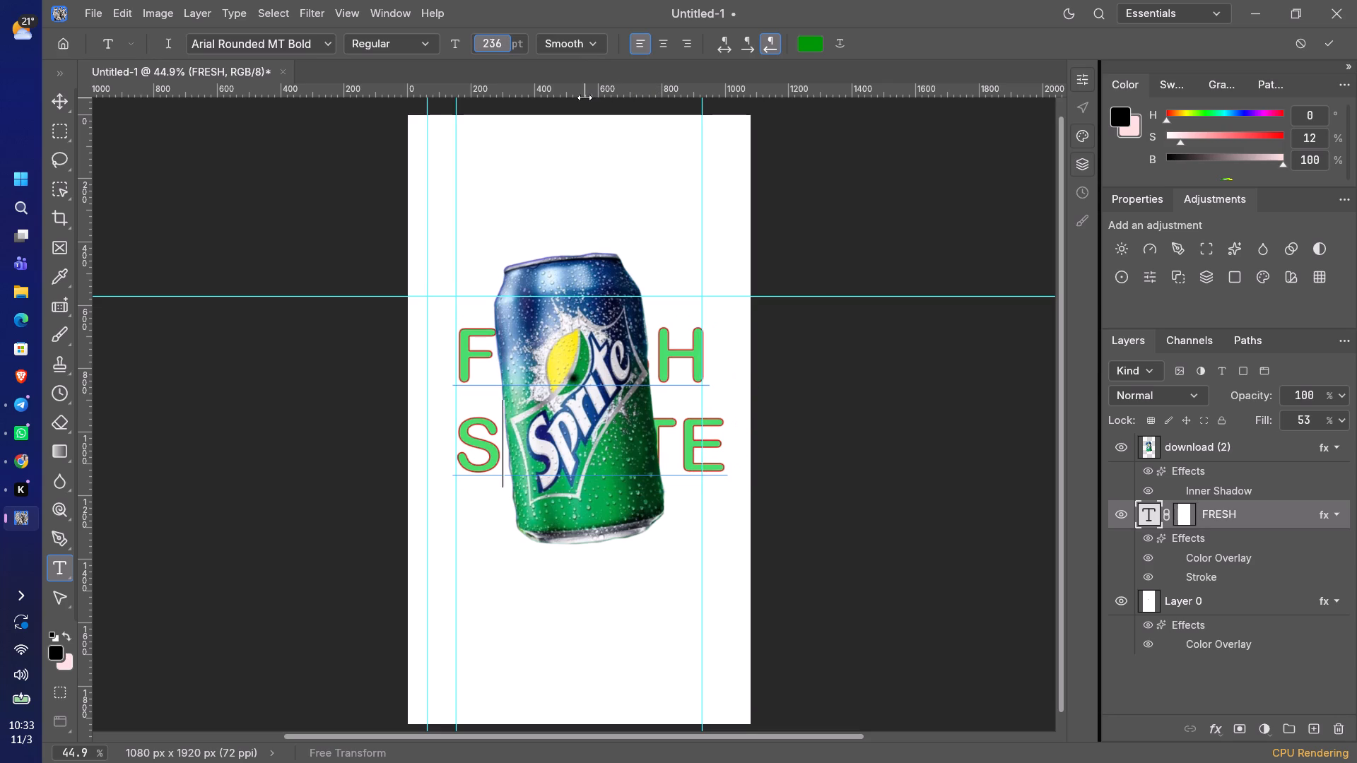
drag(584, 97, 563, 89)
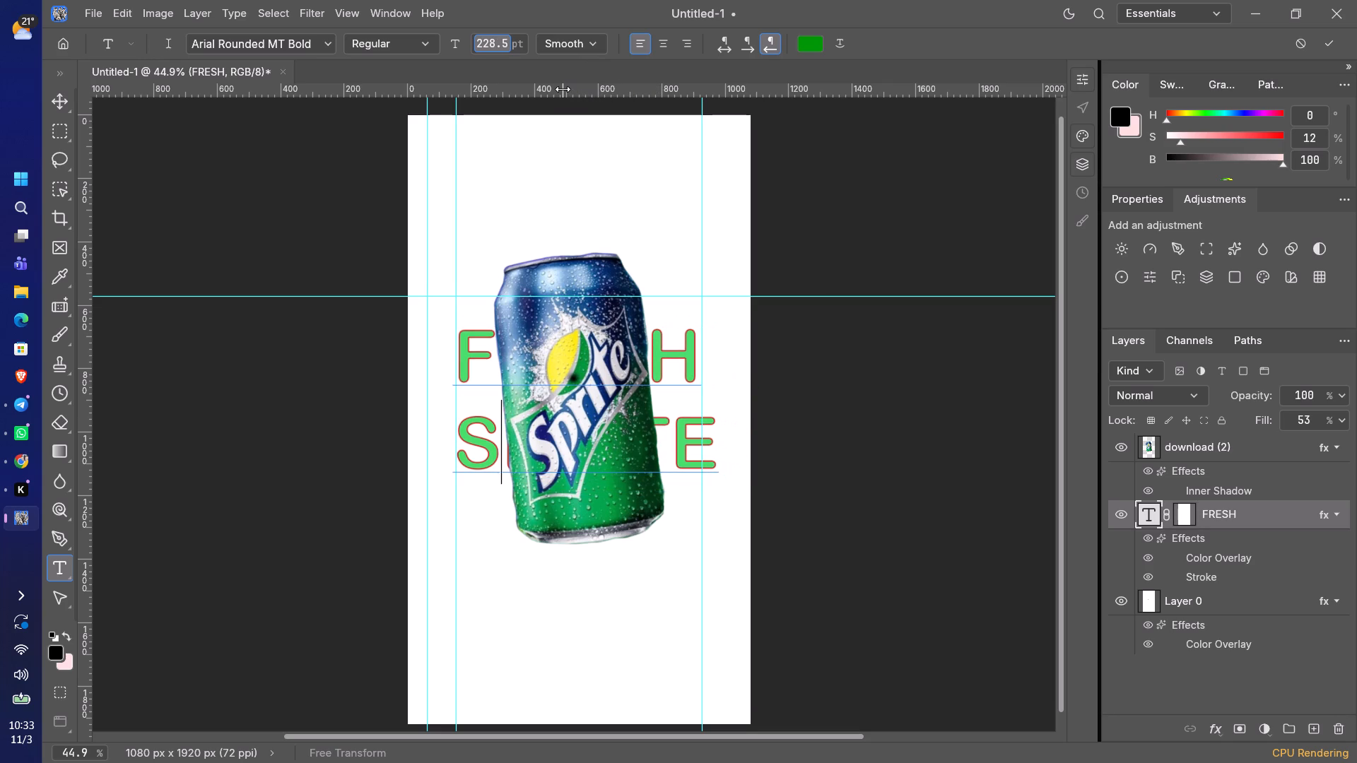
drag(563, 89, 553, 88)
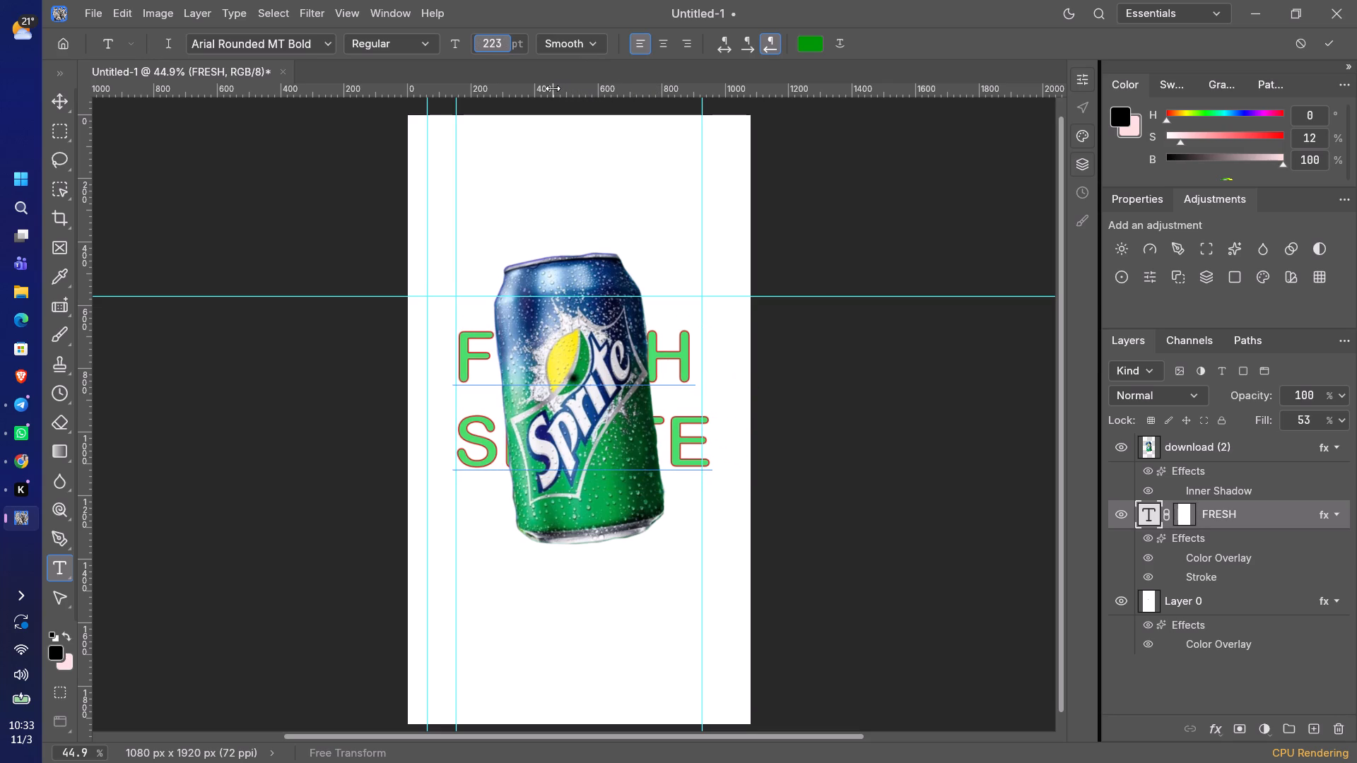
drag(553, 88, 535, 85)
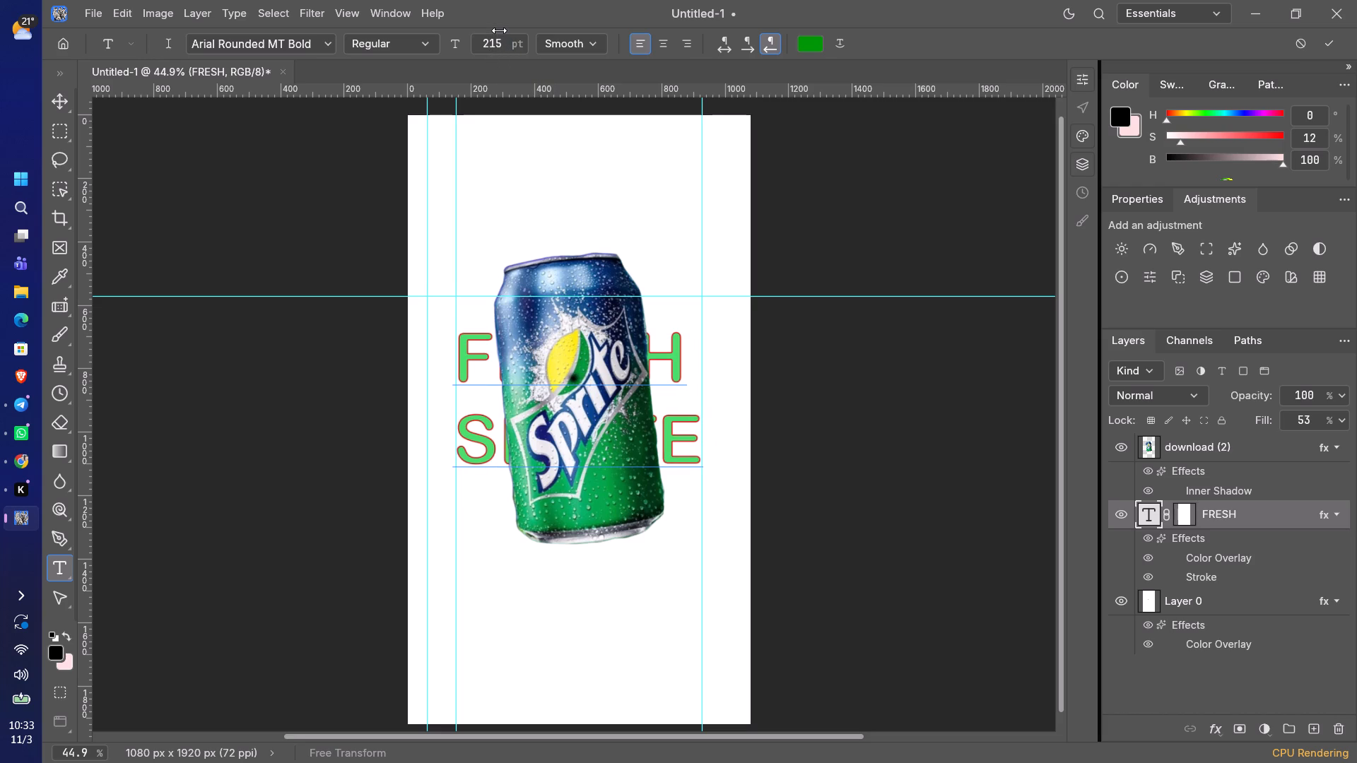
drag(499, 30, 497, 217)
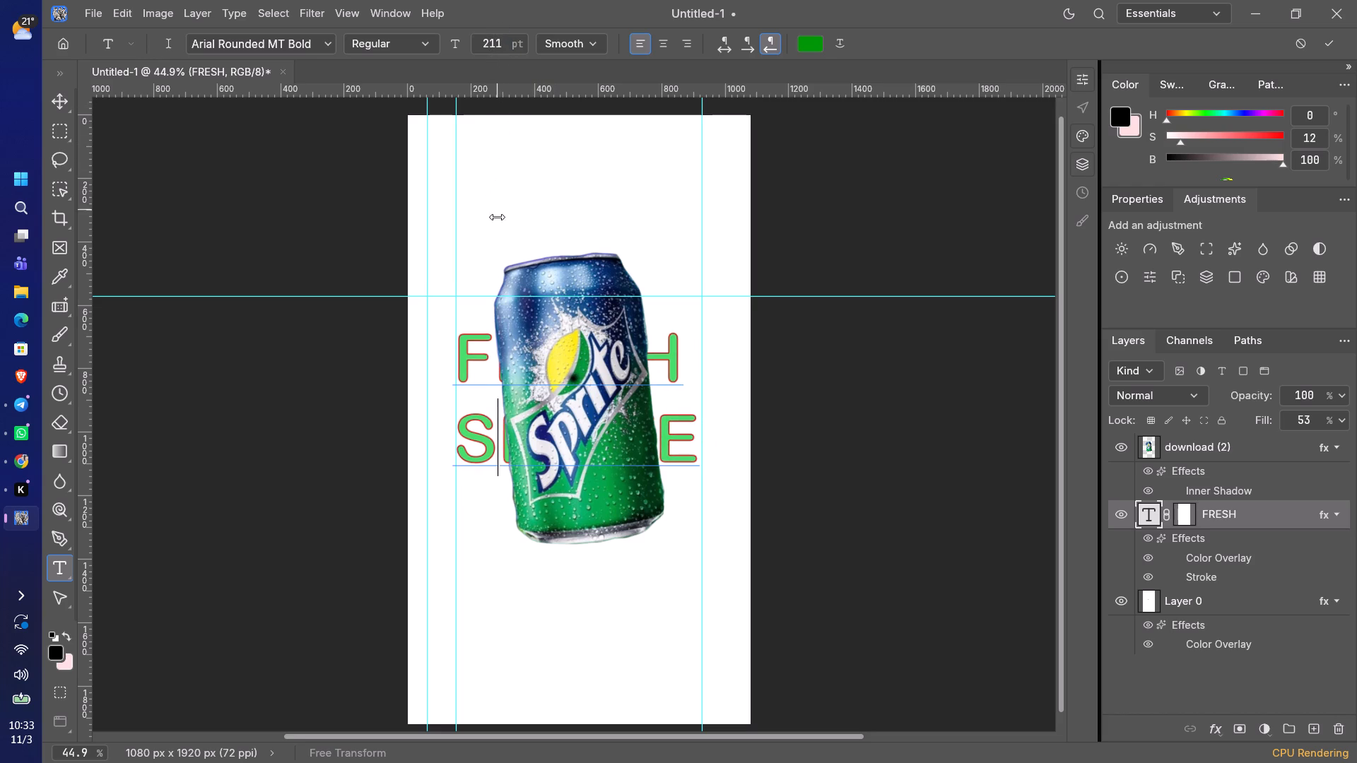
drag(497, 217, 518, 0)
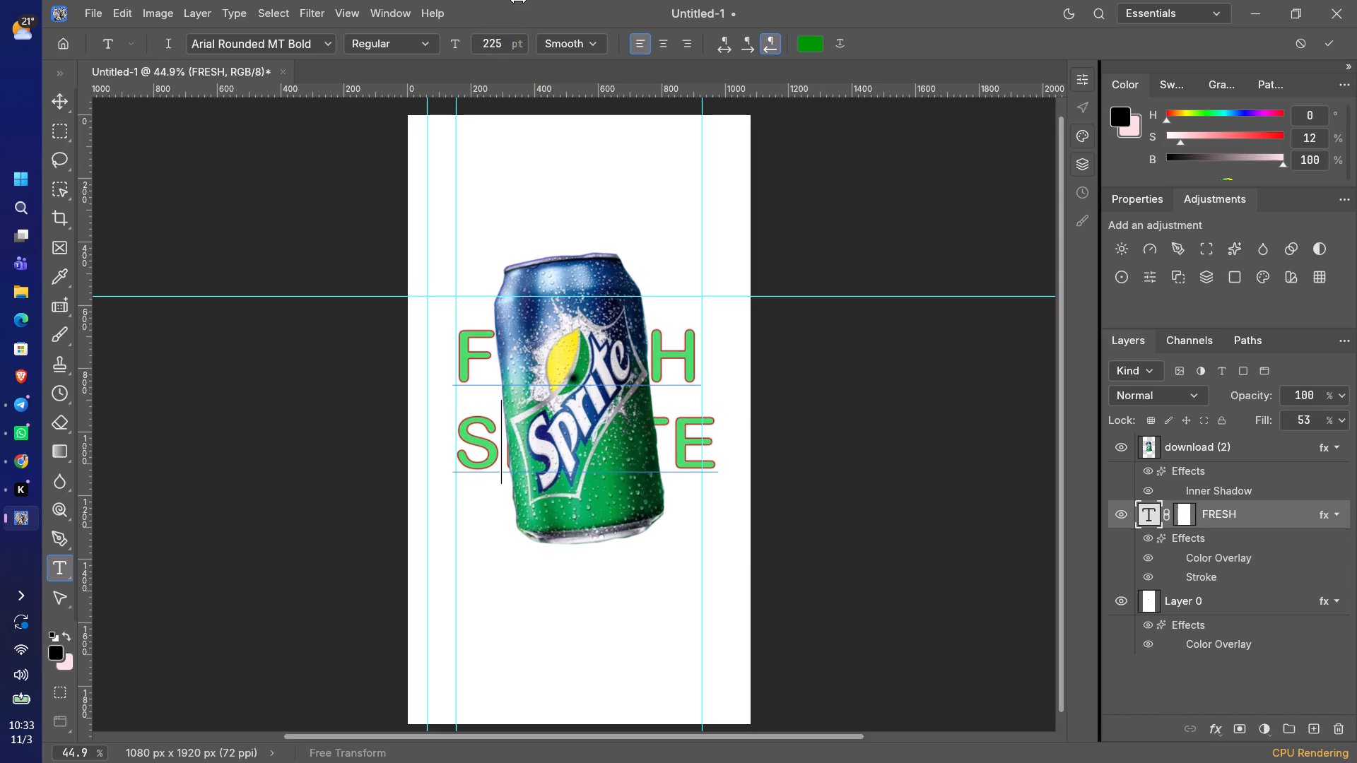
drag(518, 0, 519, 0)
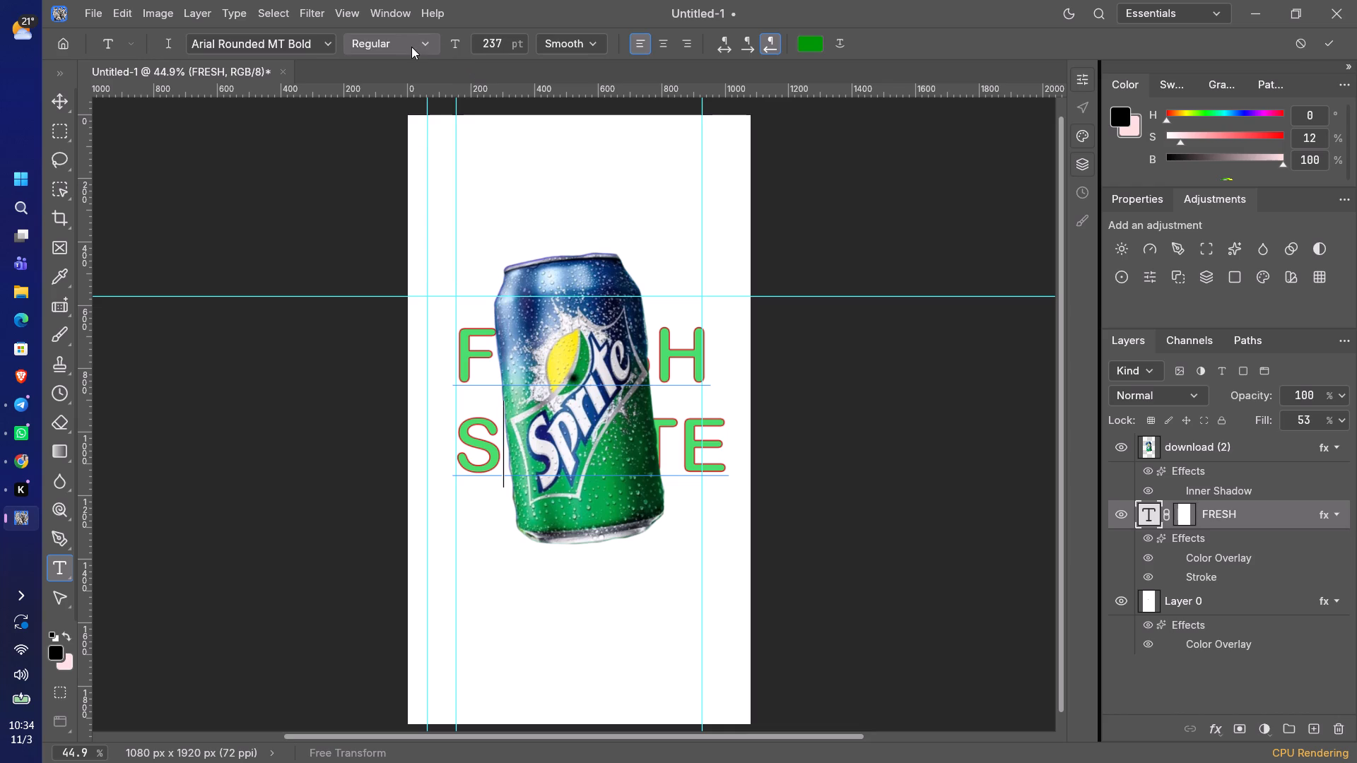
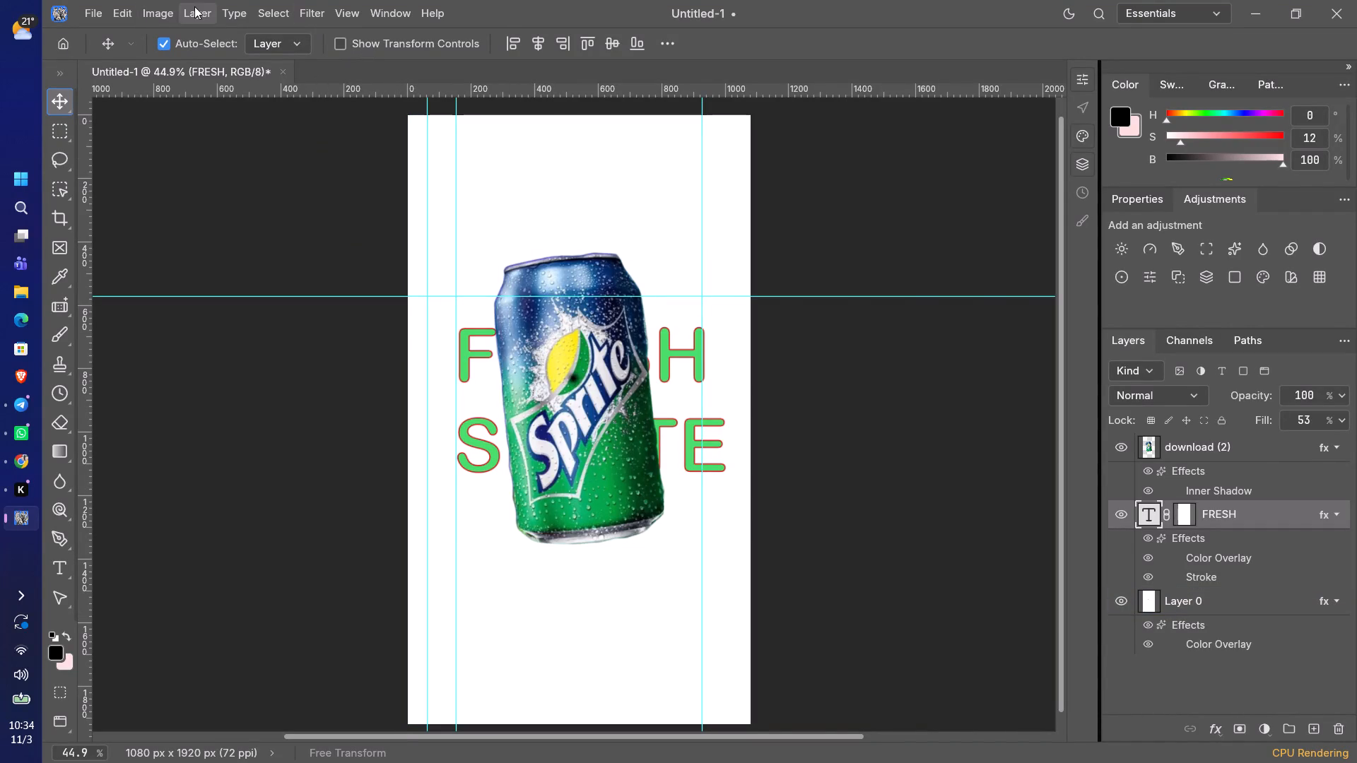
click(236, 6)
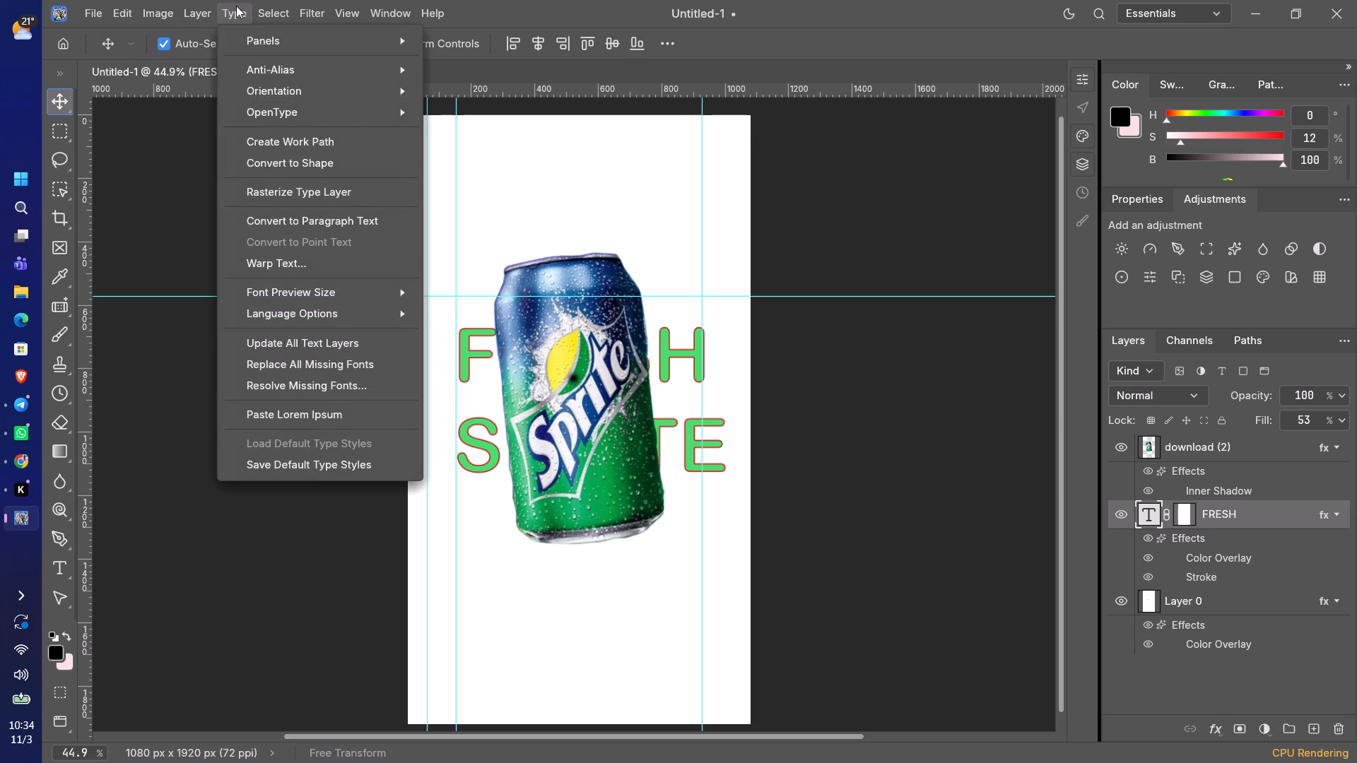
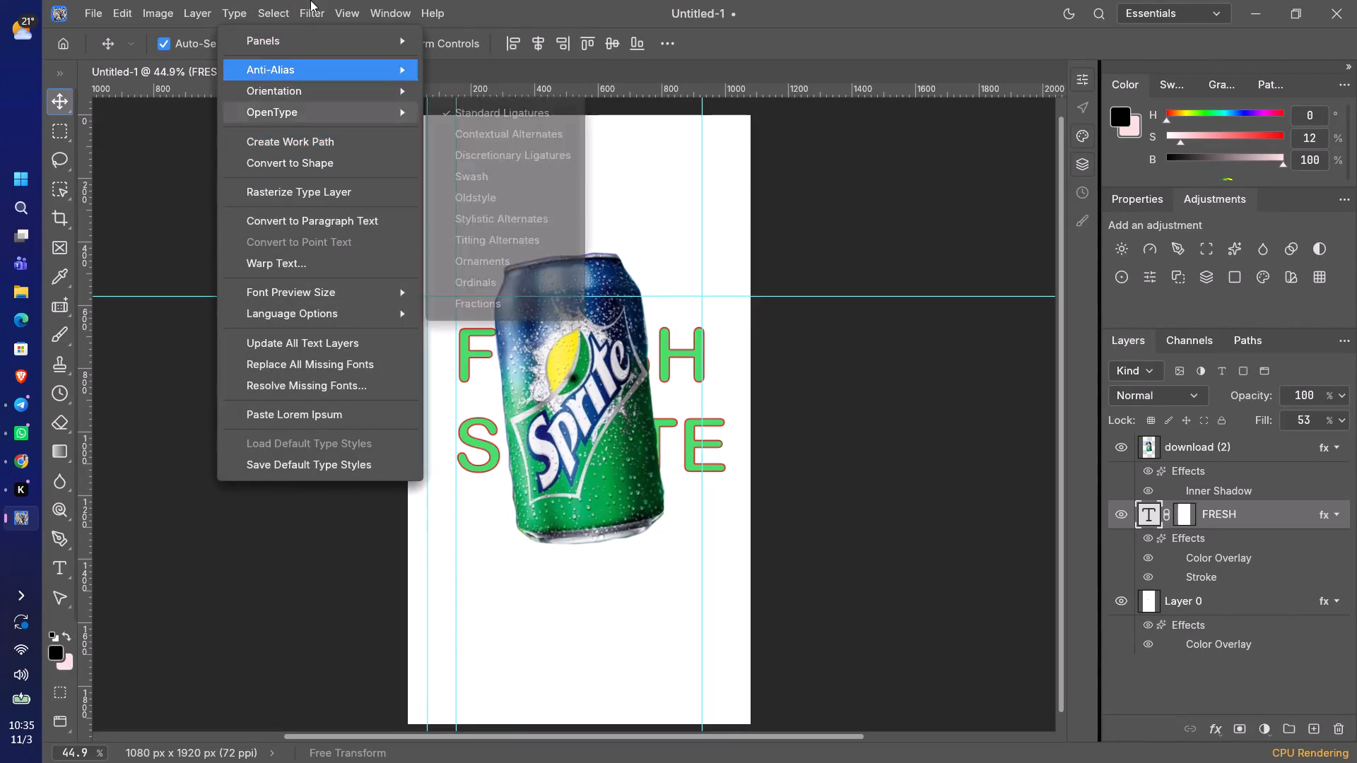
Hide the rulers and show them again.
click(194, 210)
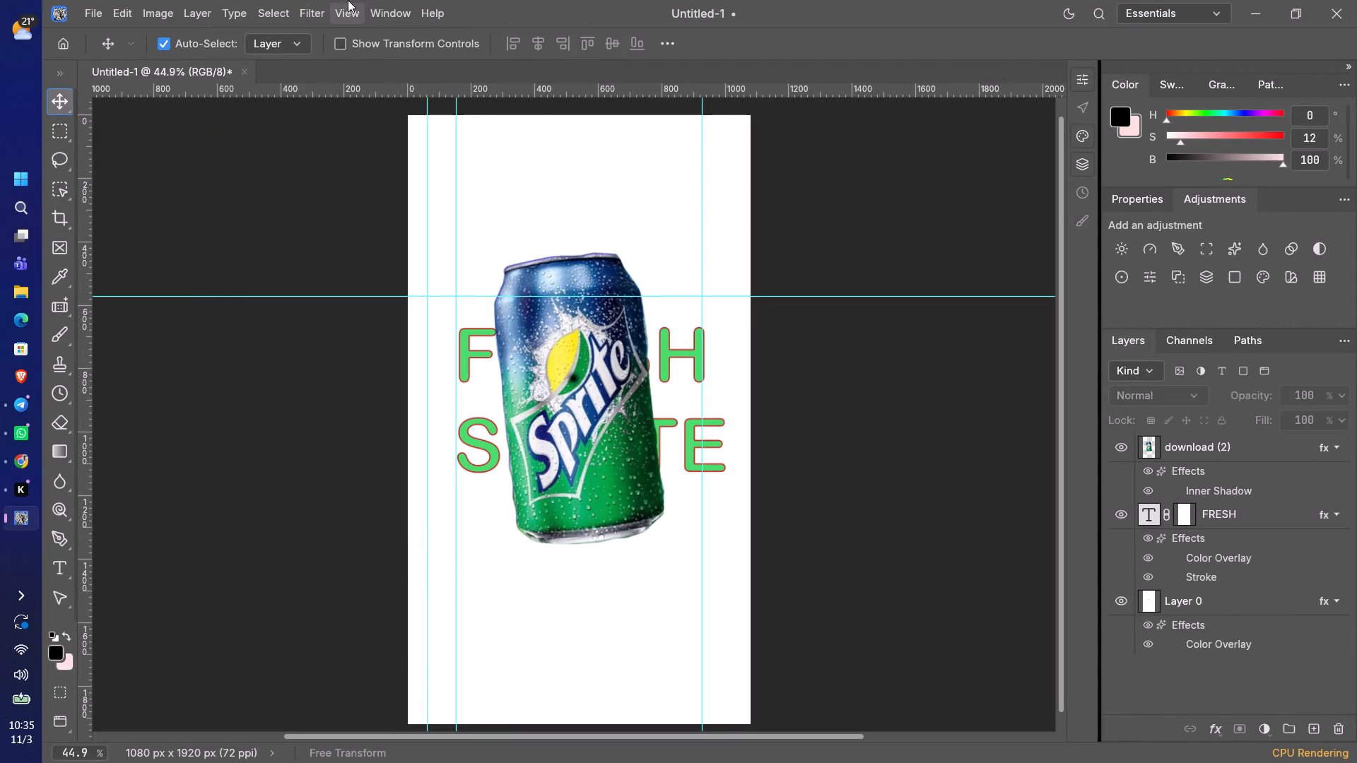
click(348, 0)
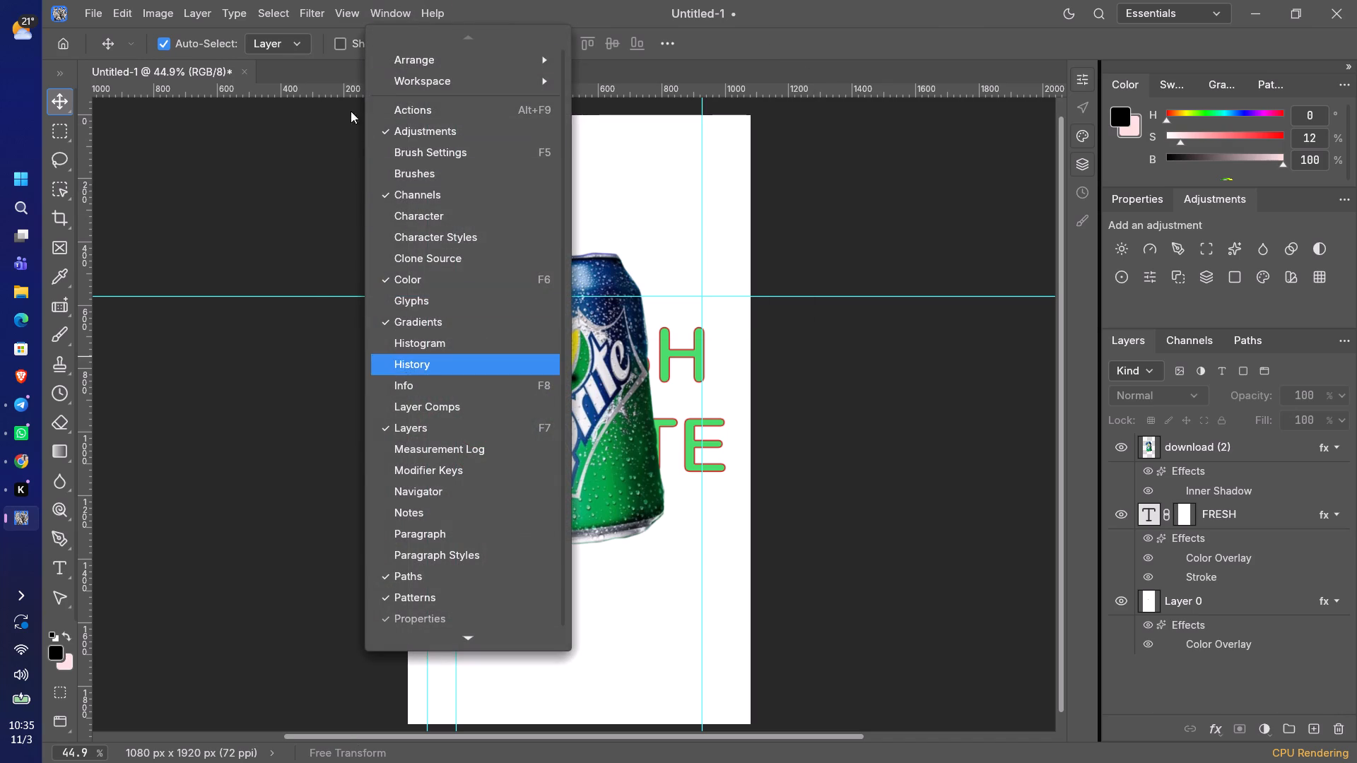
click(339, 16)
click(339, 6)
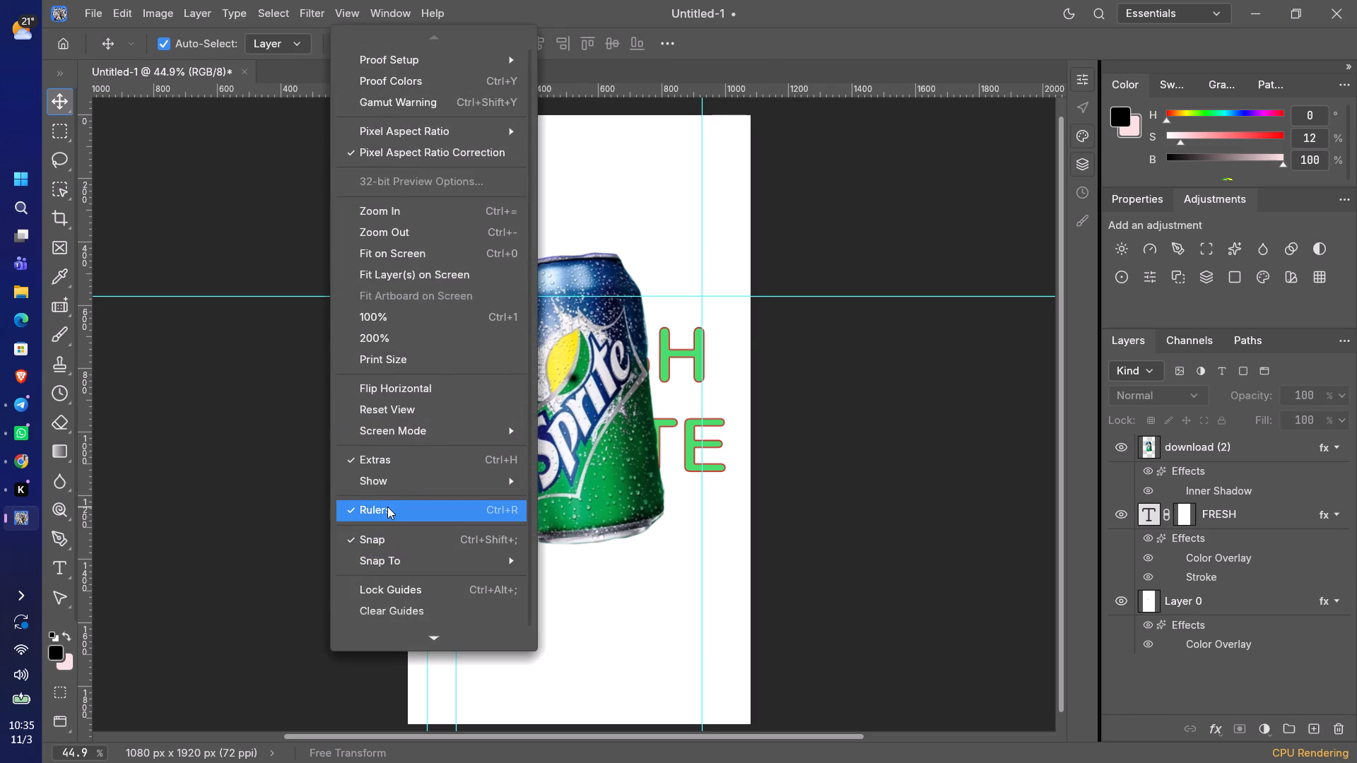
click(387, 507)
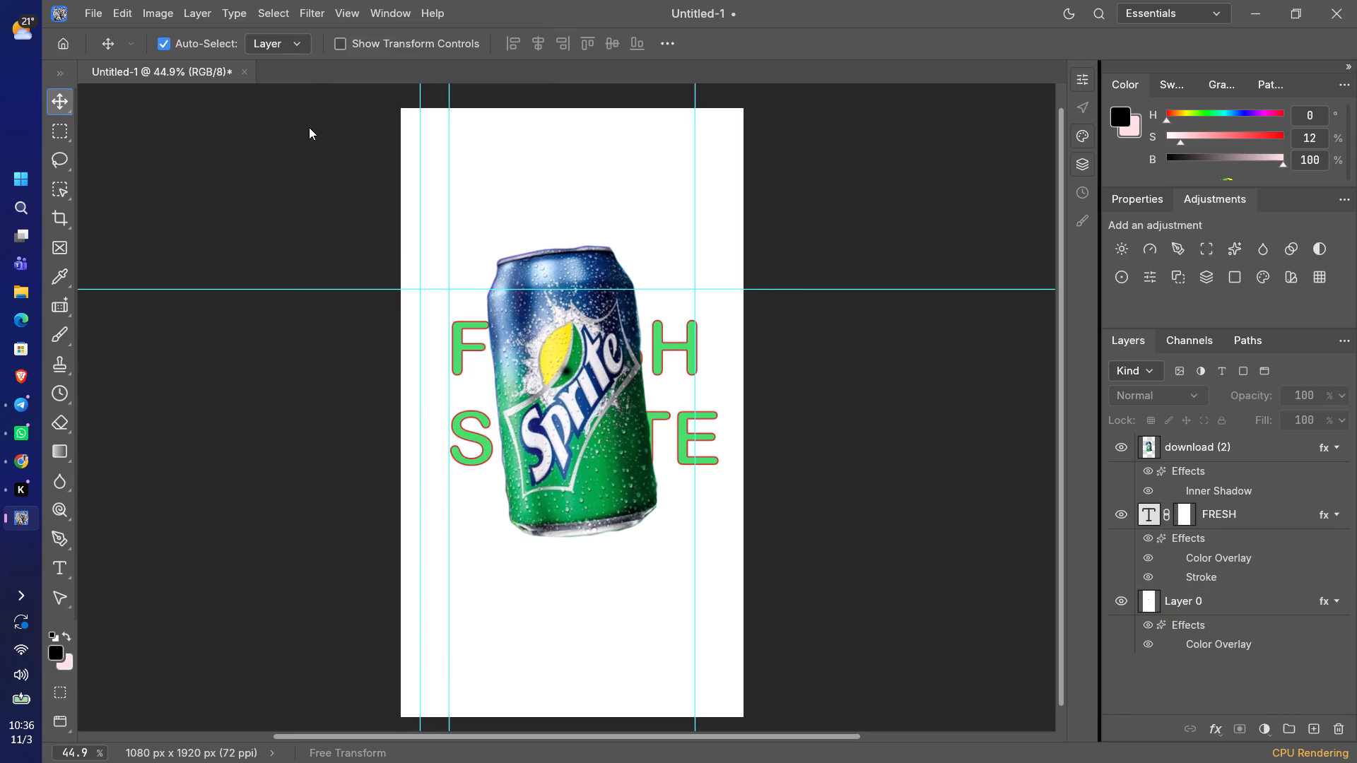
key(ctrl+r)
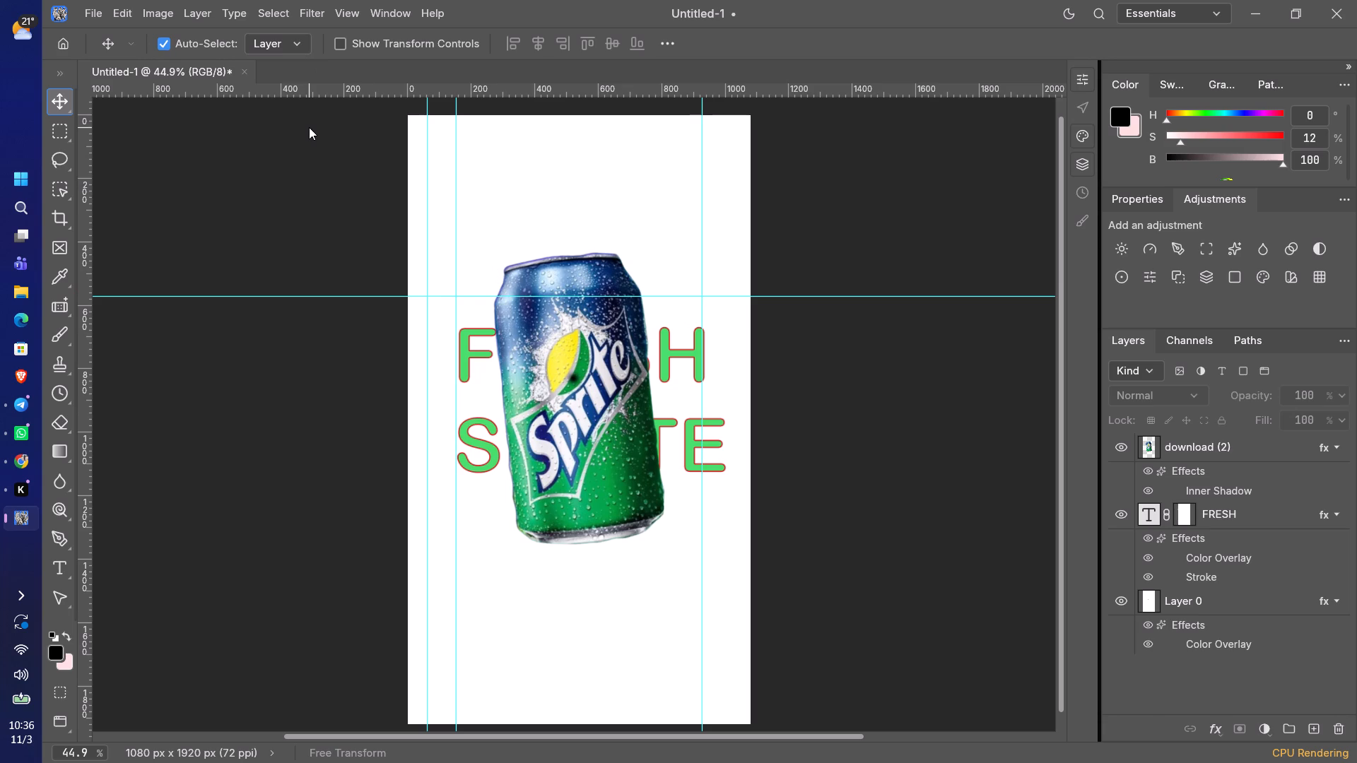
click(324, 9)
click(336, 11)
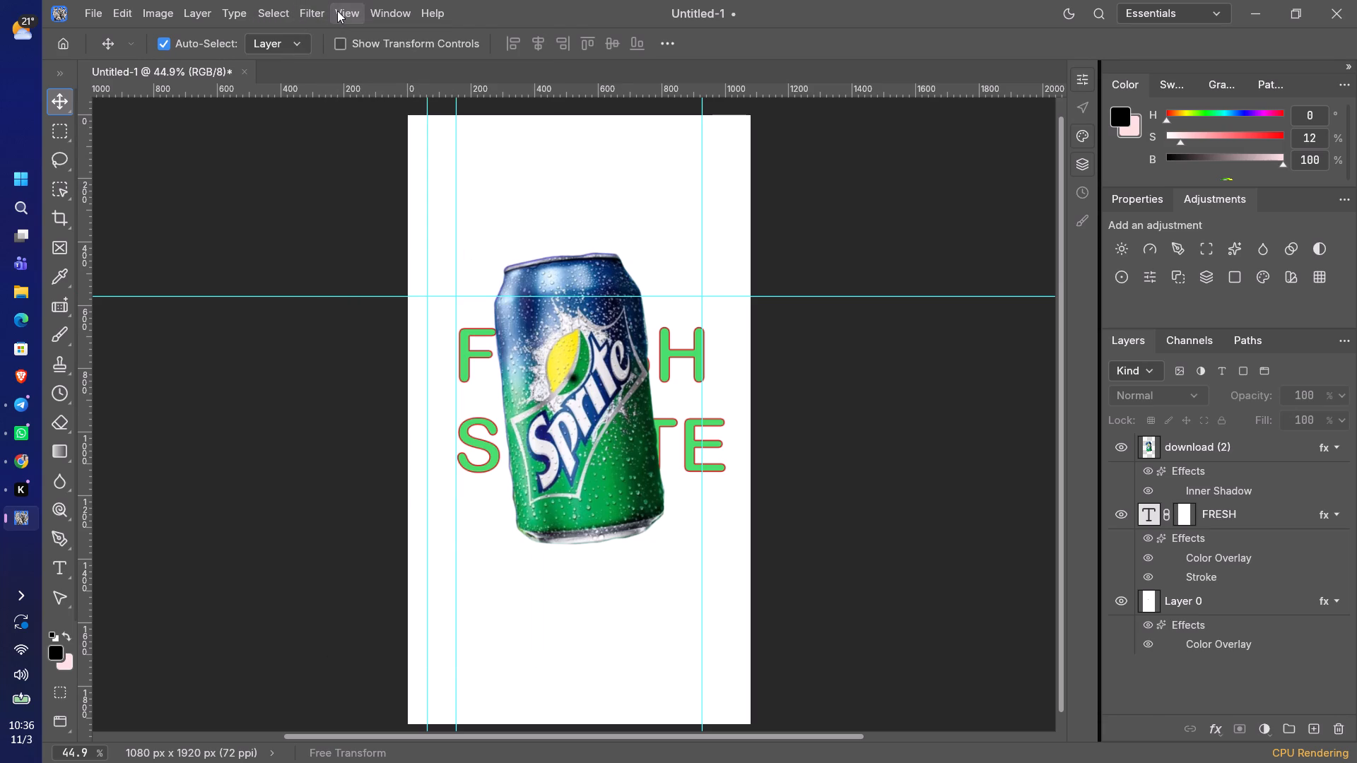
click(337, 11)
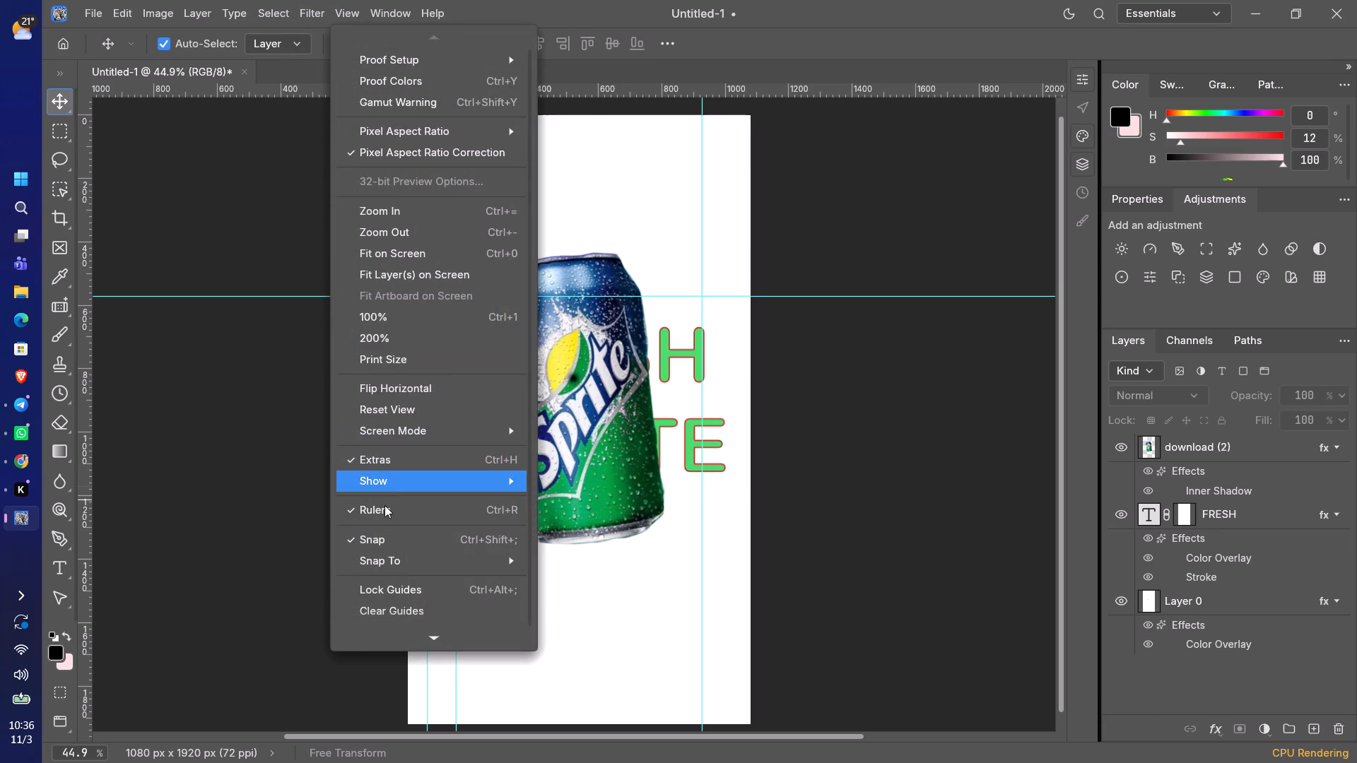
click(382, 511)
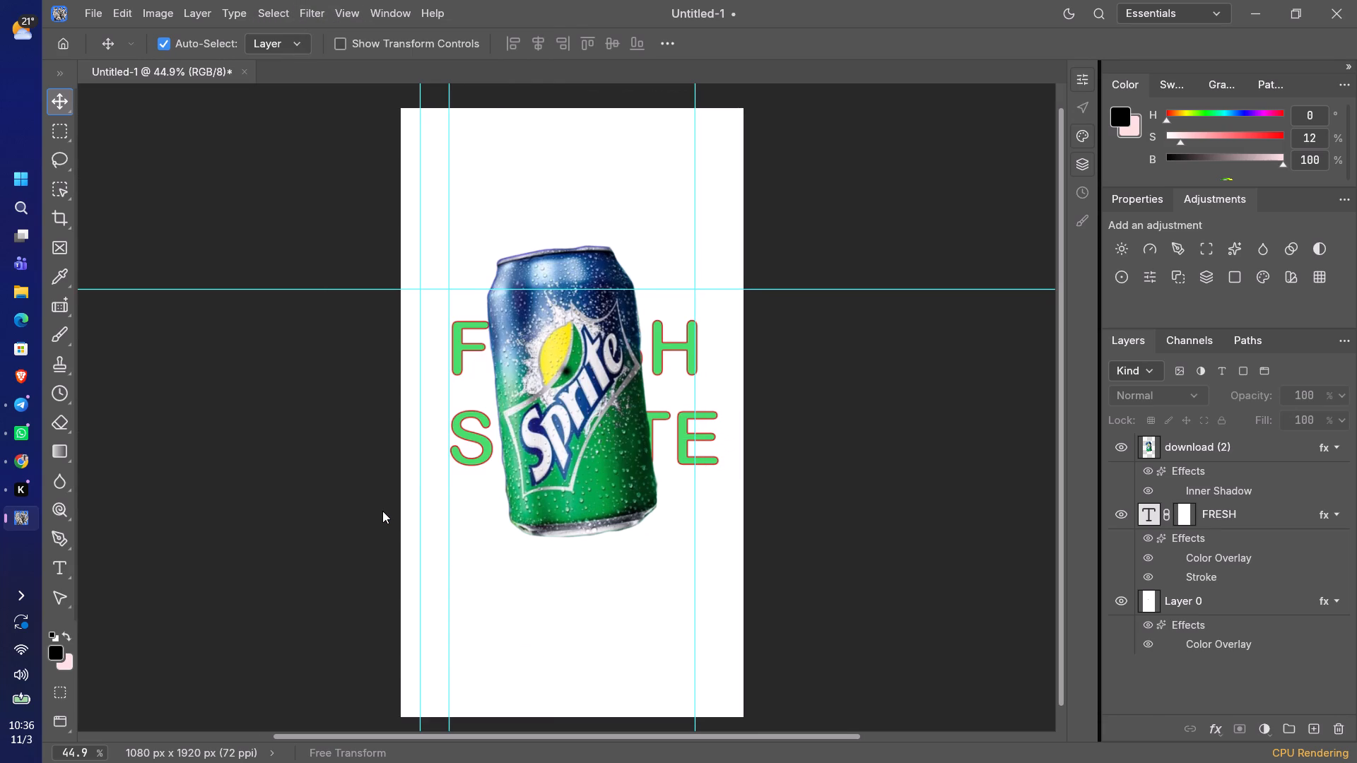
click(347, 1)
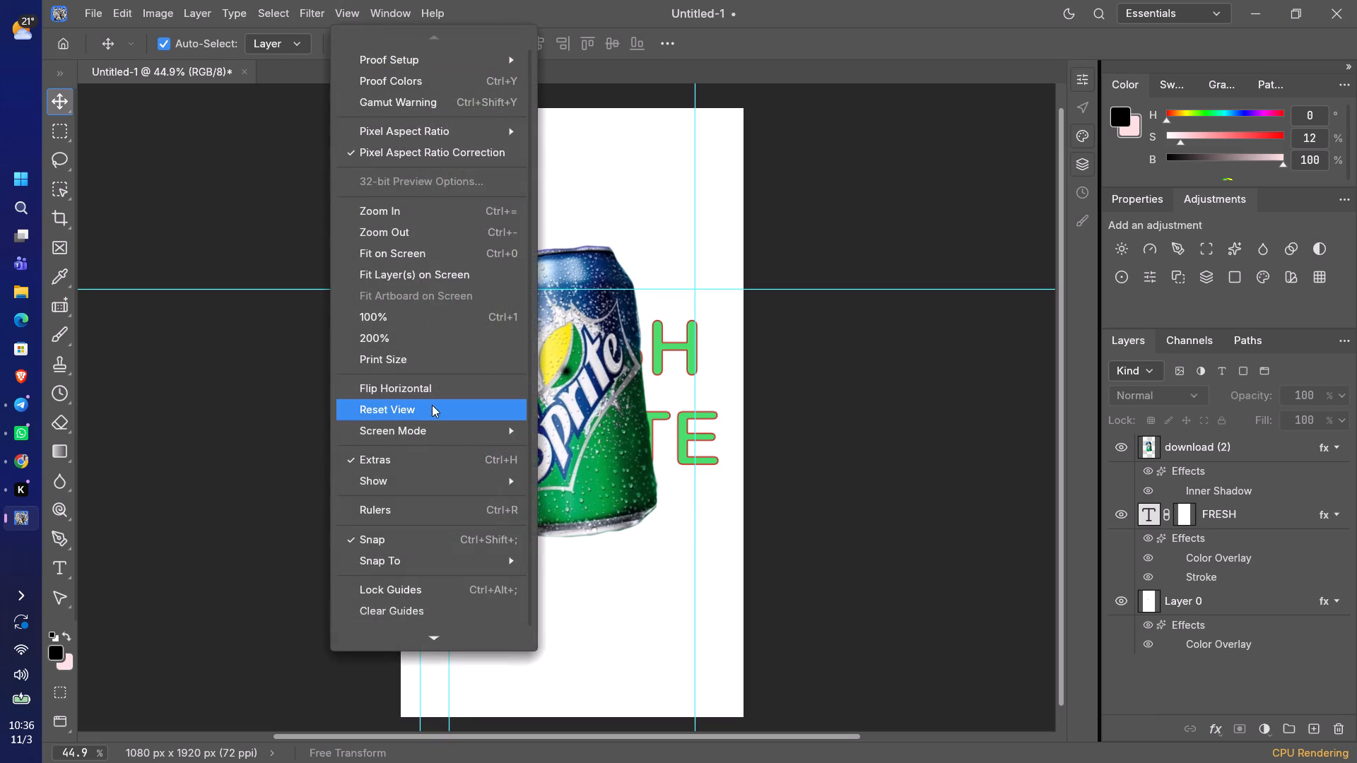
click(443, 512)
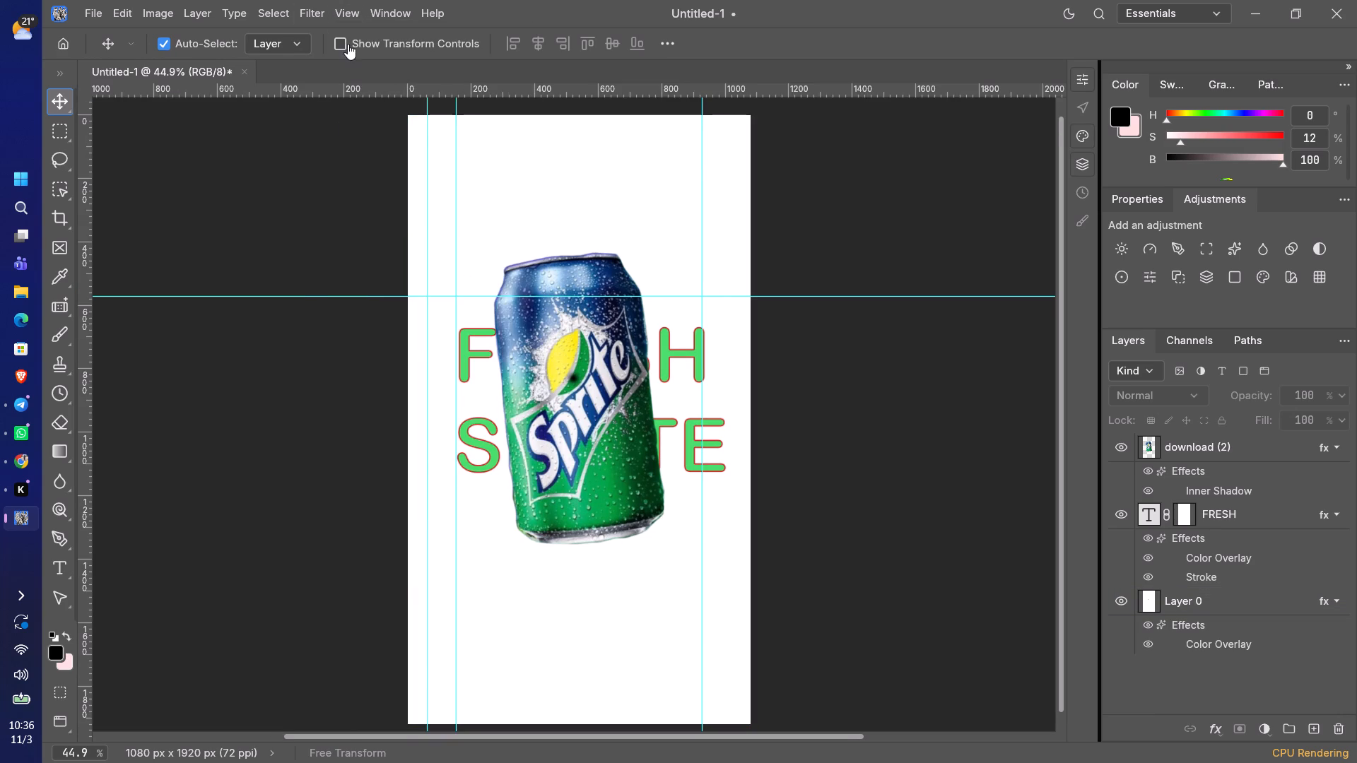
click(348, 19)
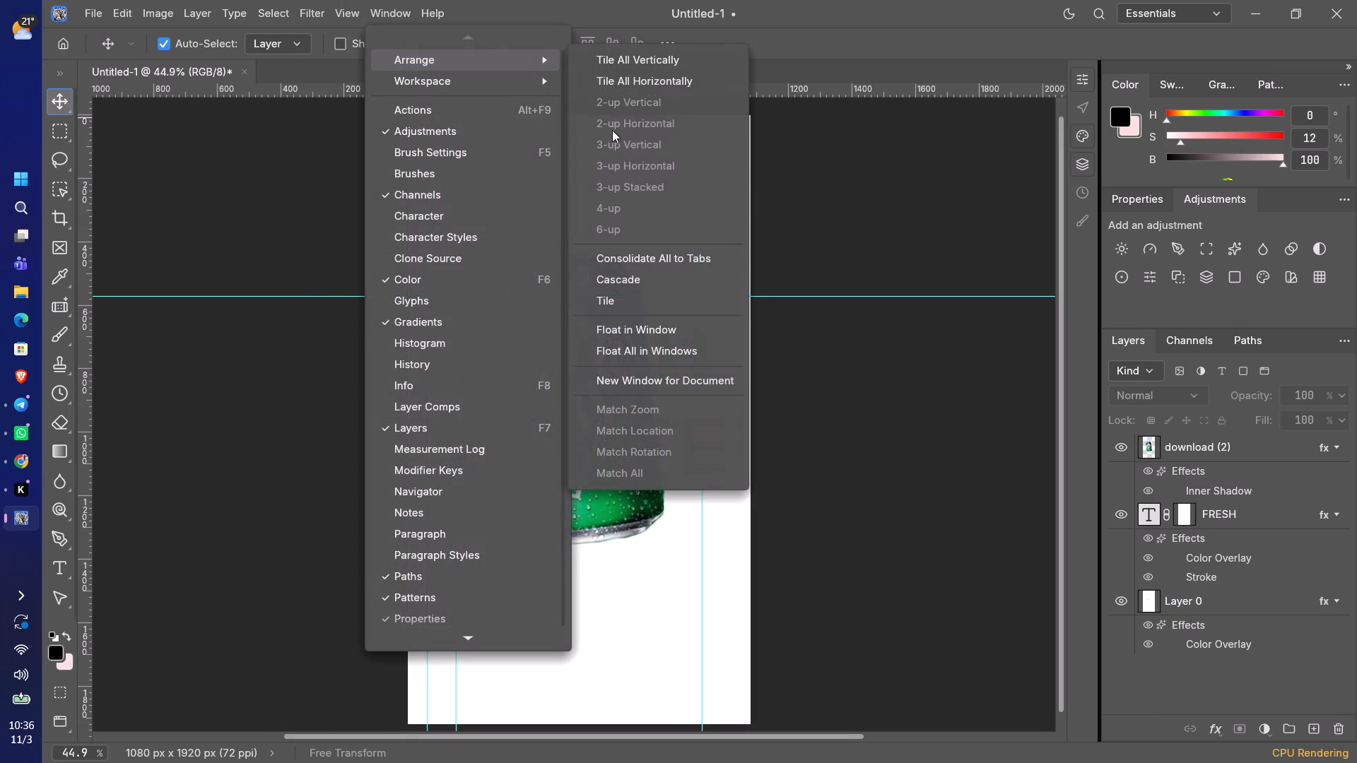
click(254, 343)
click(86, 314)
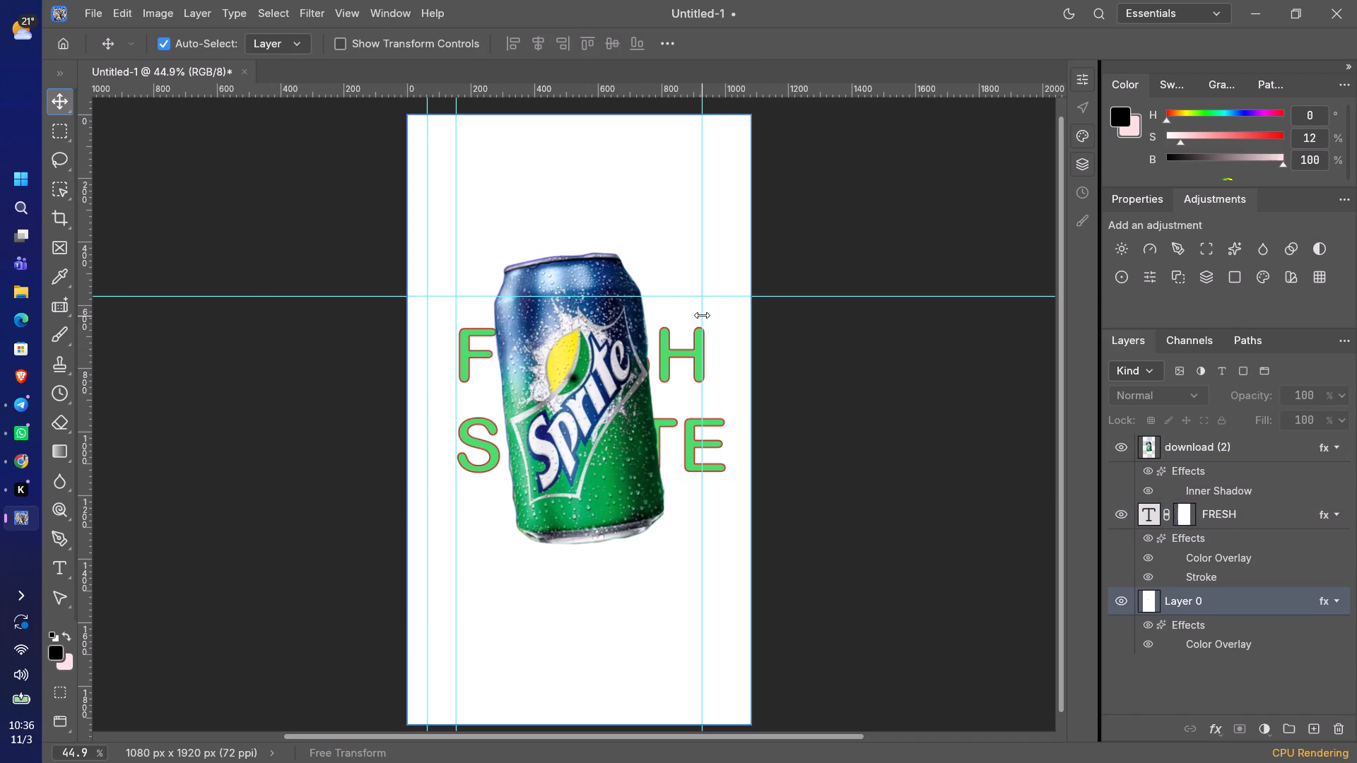
Move the rightmost vertical guide to the right edge of the SPRITE text, at about 1003 px.
drag(702, 315, 719, 332)
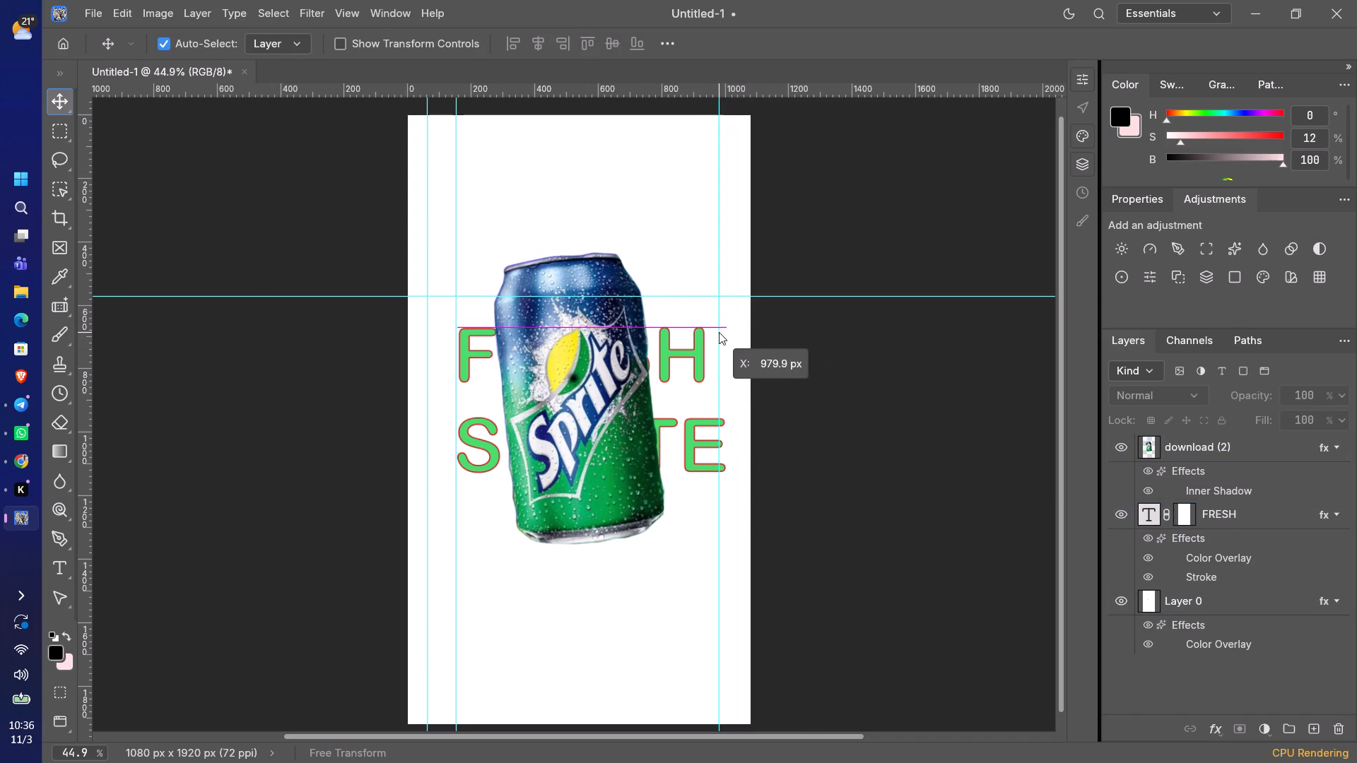
drag(719, 332, 717, 335)
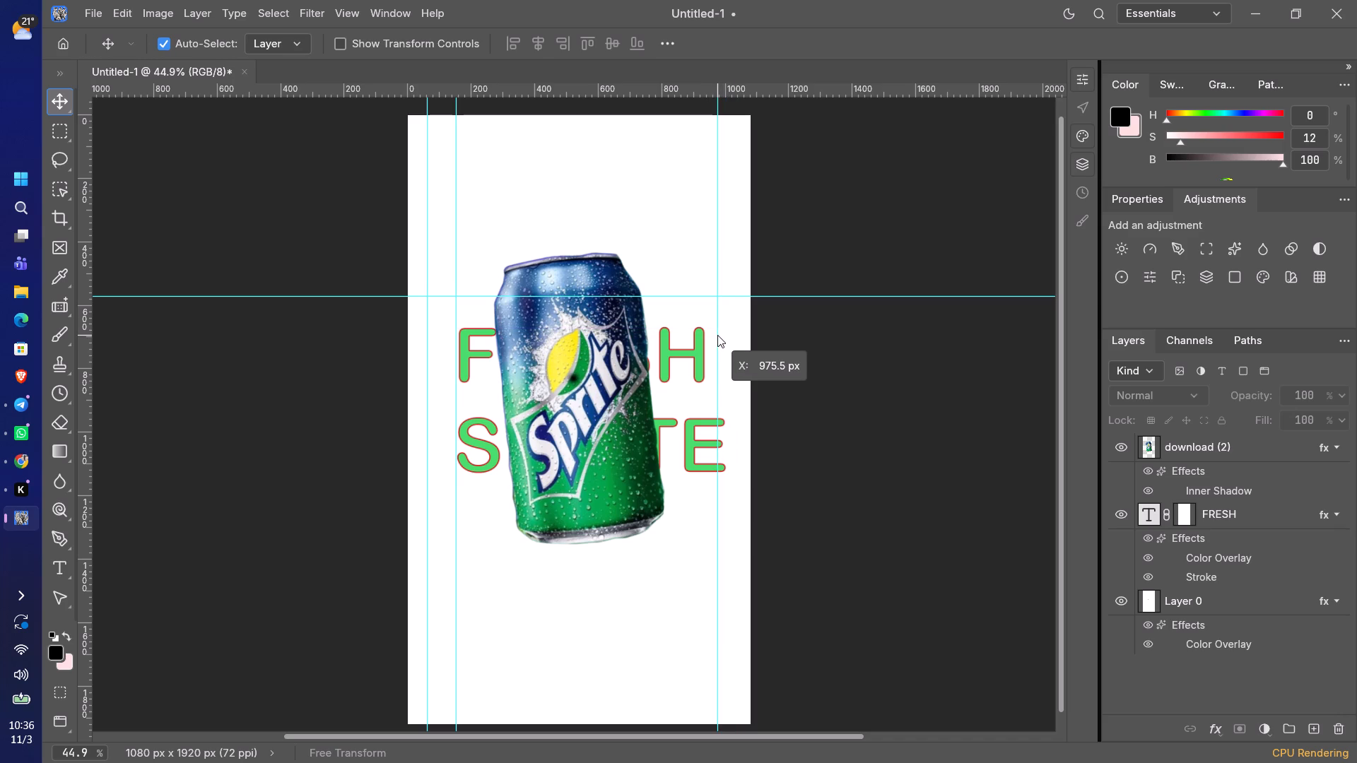
drag(717, 335, 710, 337)
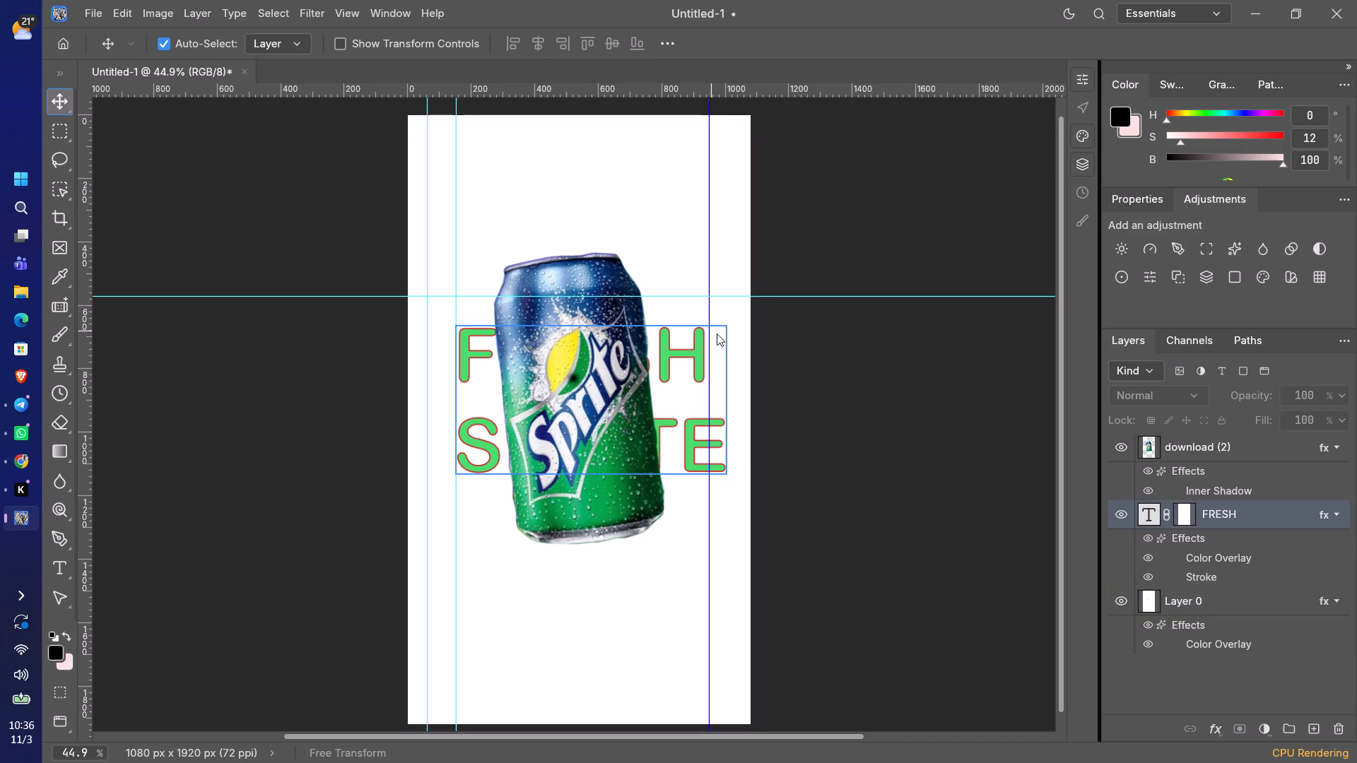
drag(710, 334, 732, 335)
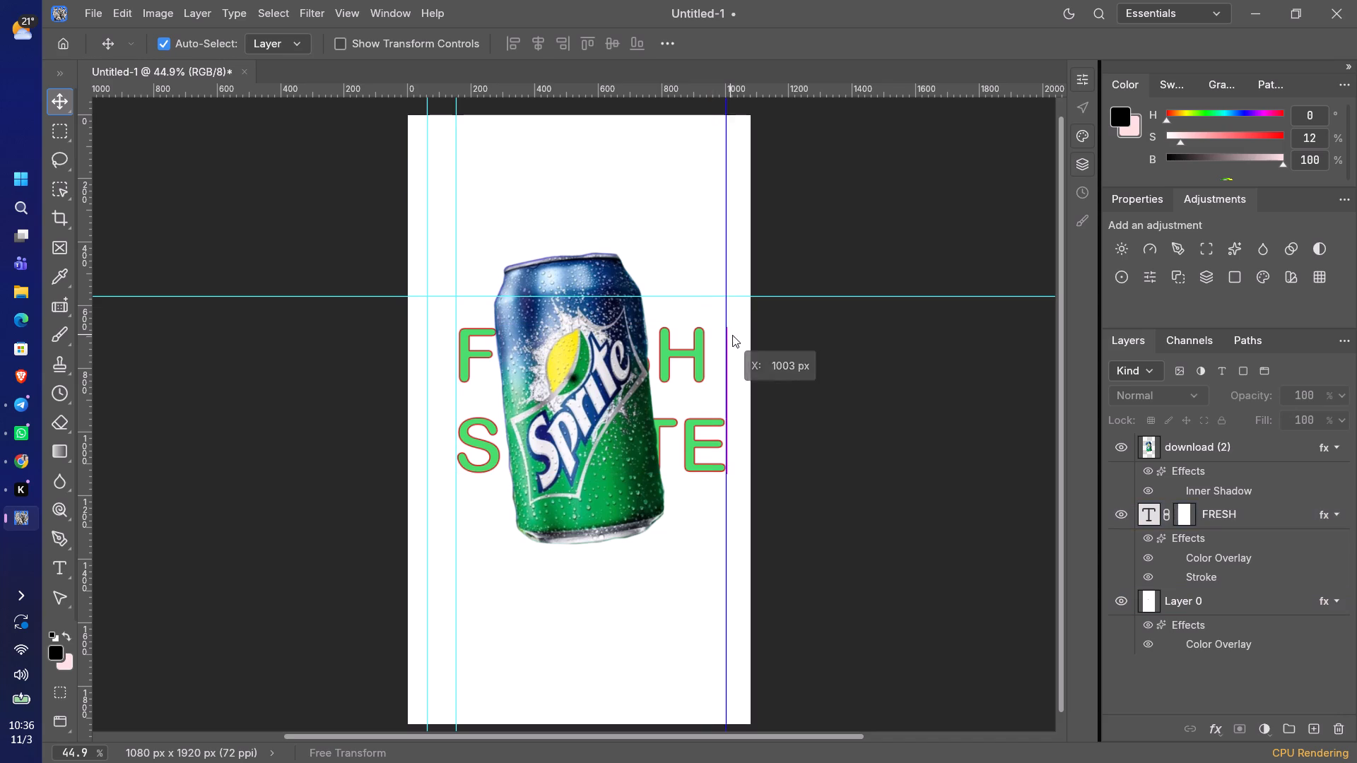
drag(732, 335, 729, 339)
drag(729, 339, 705, 342)
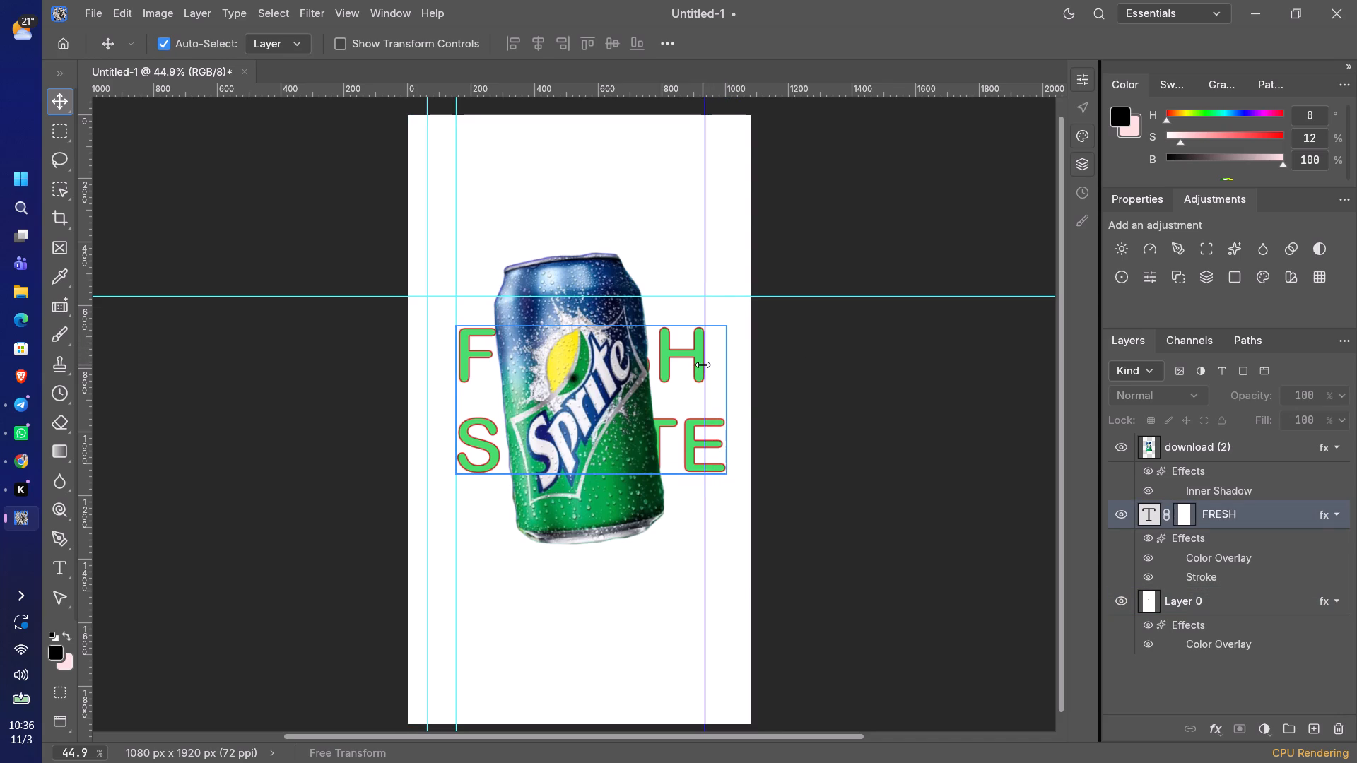
drag(703, 365, 723, 365)
drag(723, 365, 703, 369)
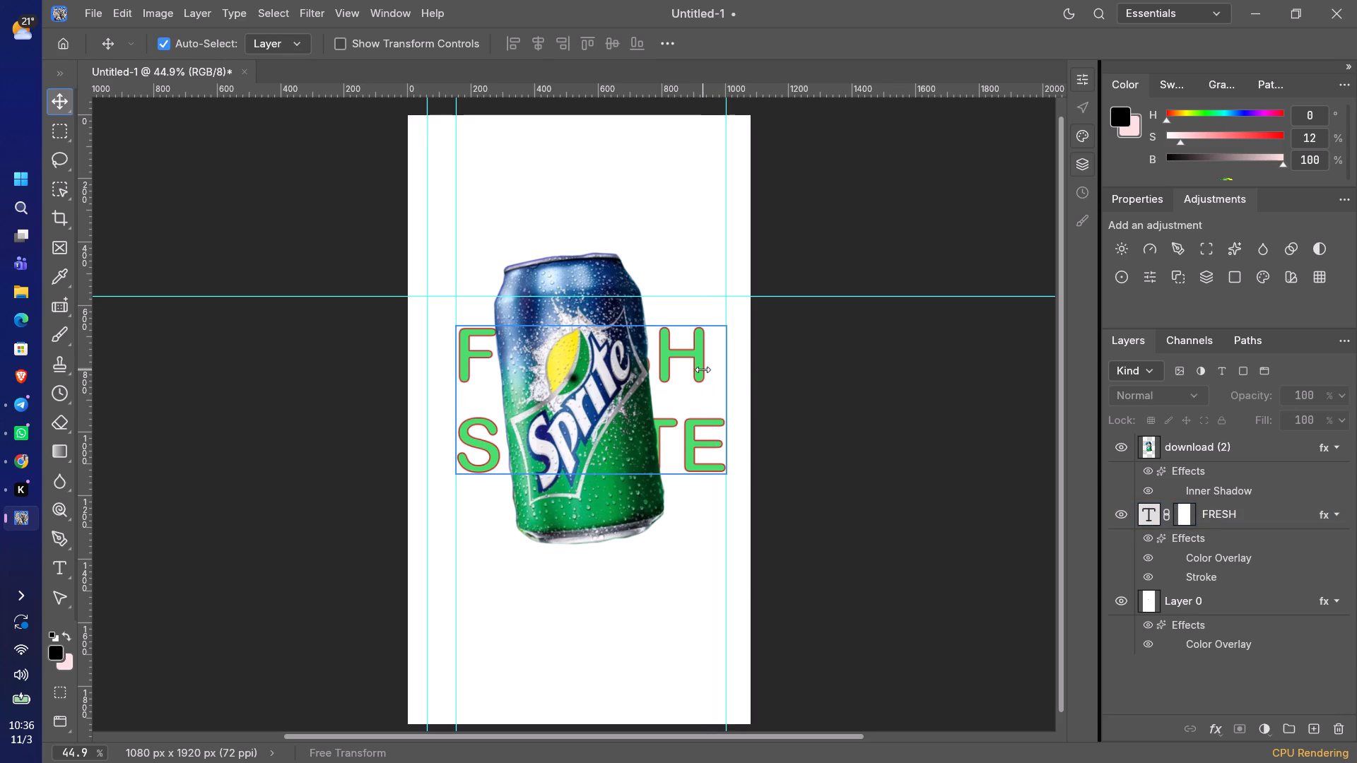
drag(703, 369, 731, 368)
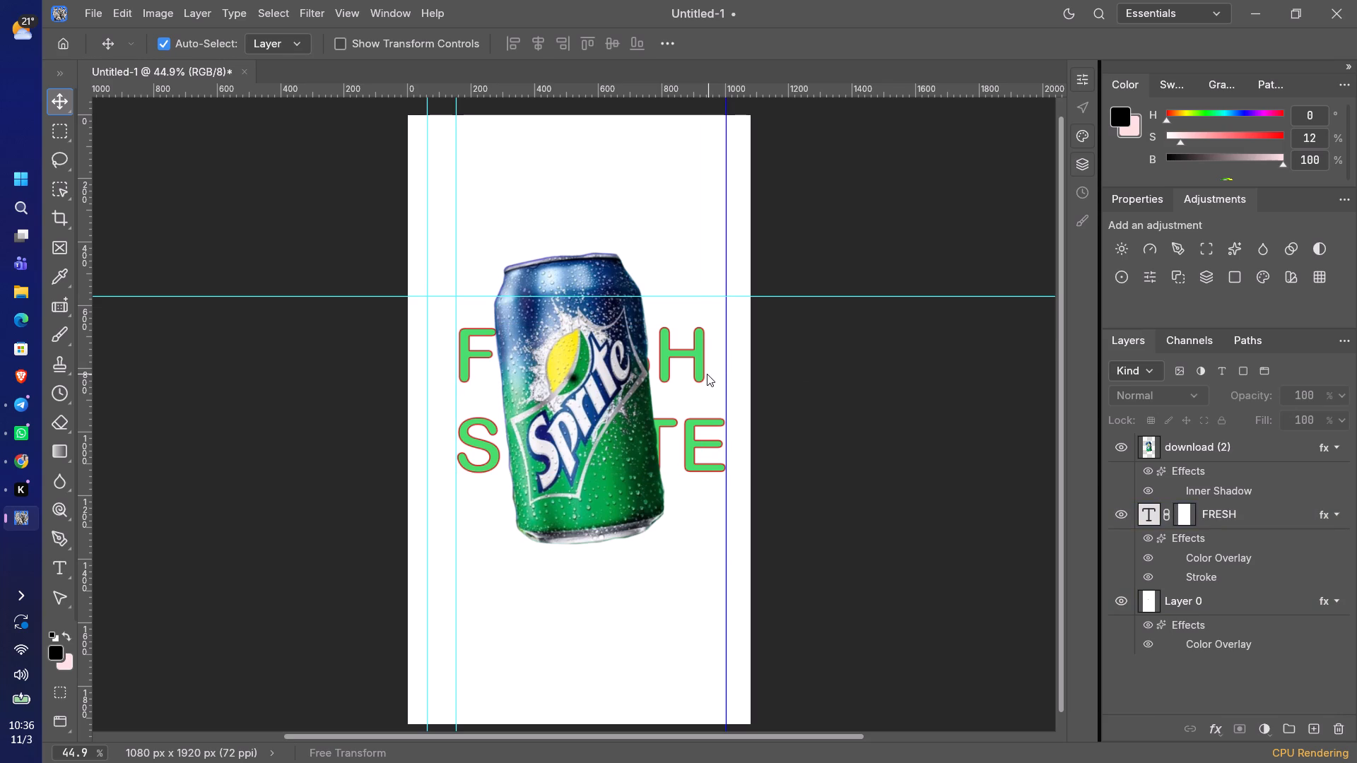
click(728, 368)
ctrl+drag(728, 368, 719, 369)
ctrl+drag(719, 369, 705, 371)
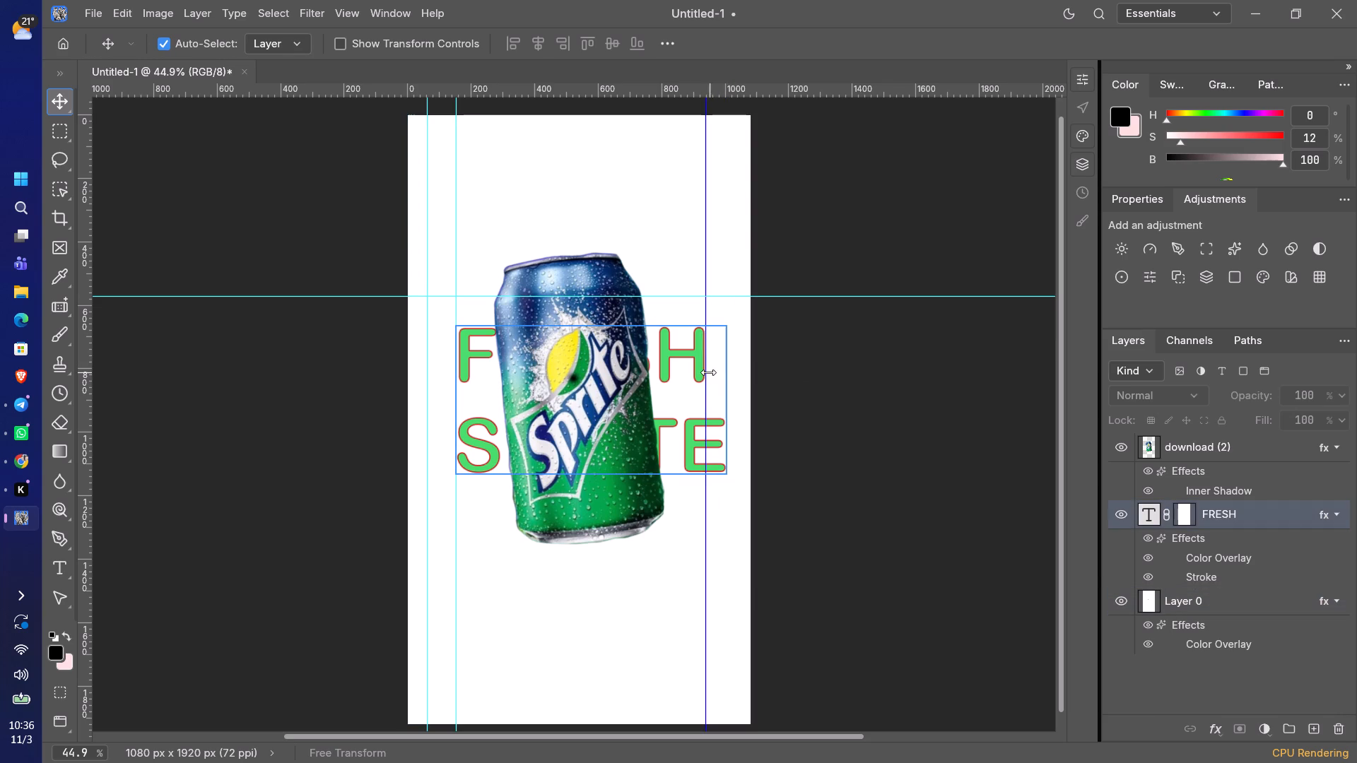
drag(705, 374, 730, 370)
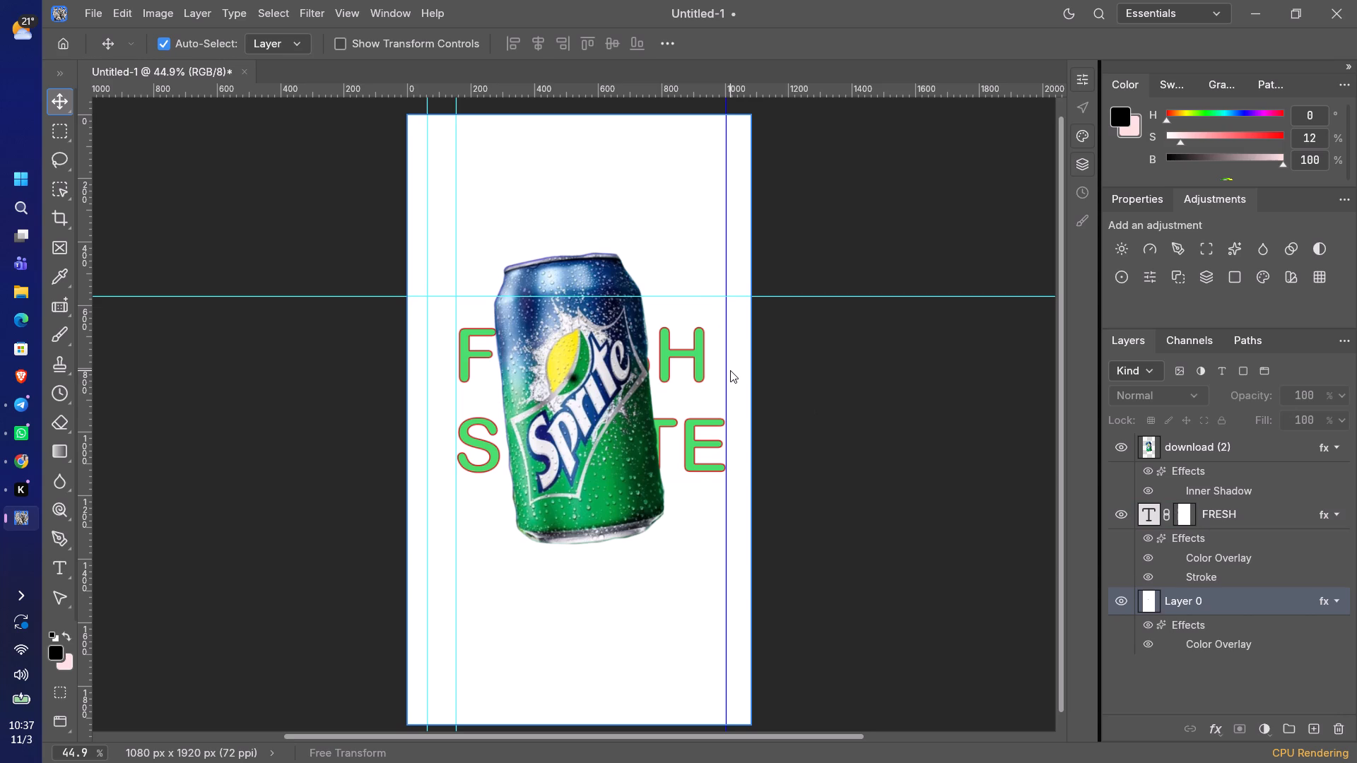
click(728, 370)
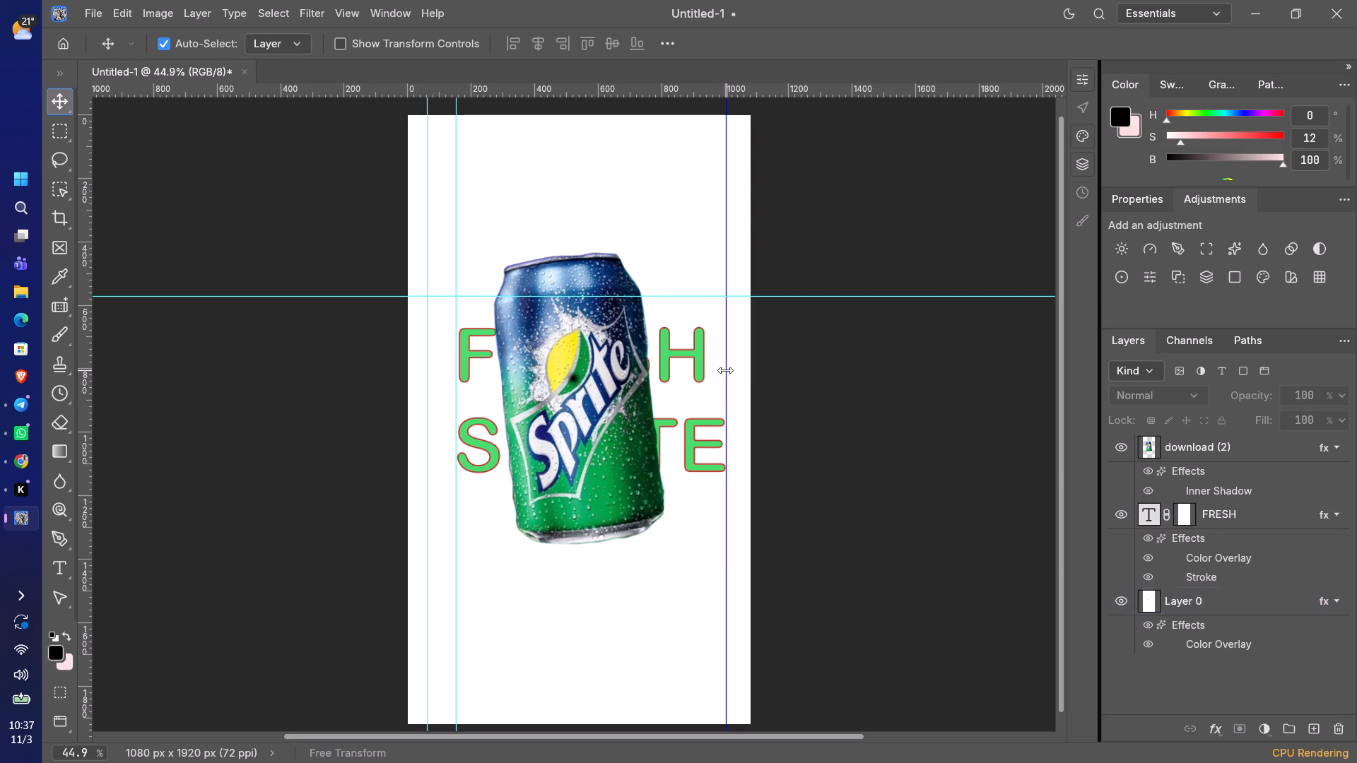
ctrl+drag(729, 371, 707, 375)
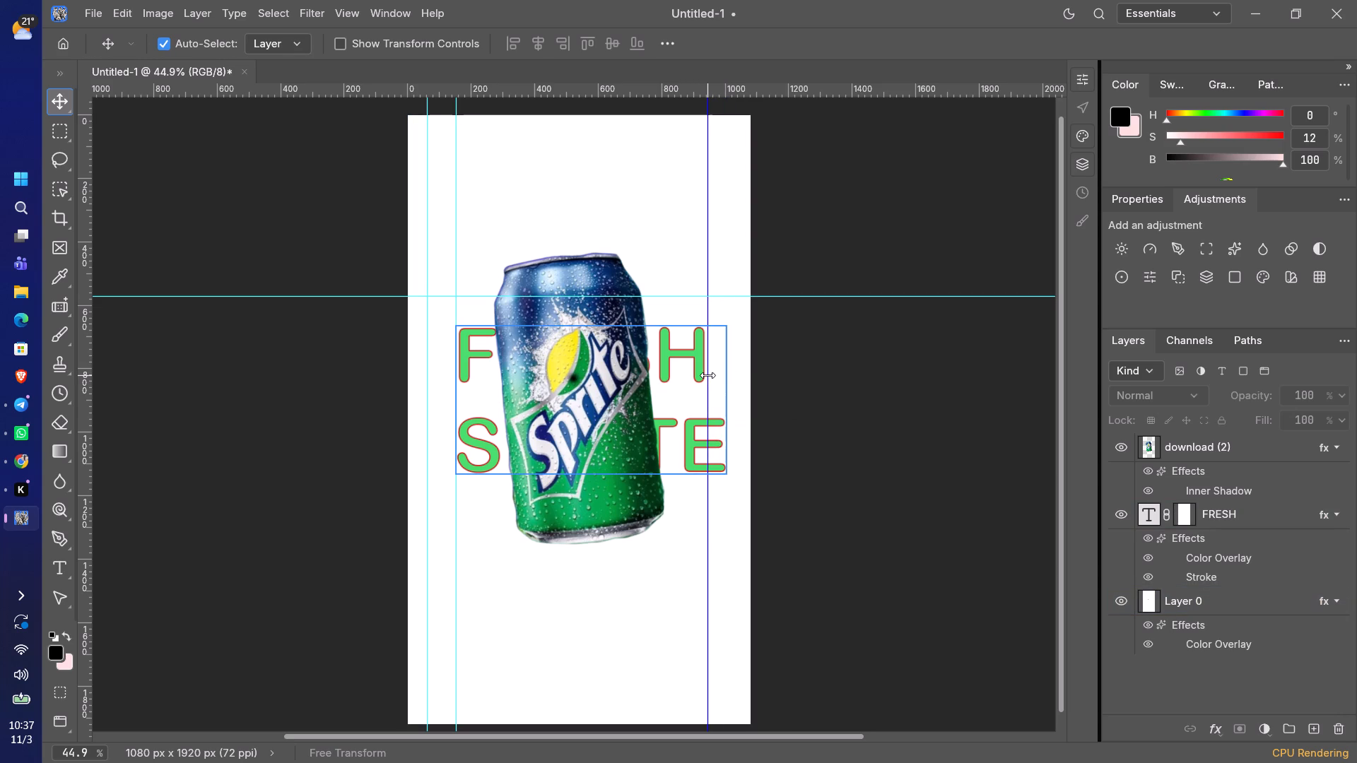
drag(707, 375, 733, 369)
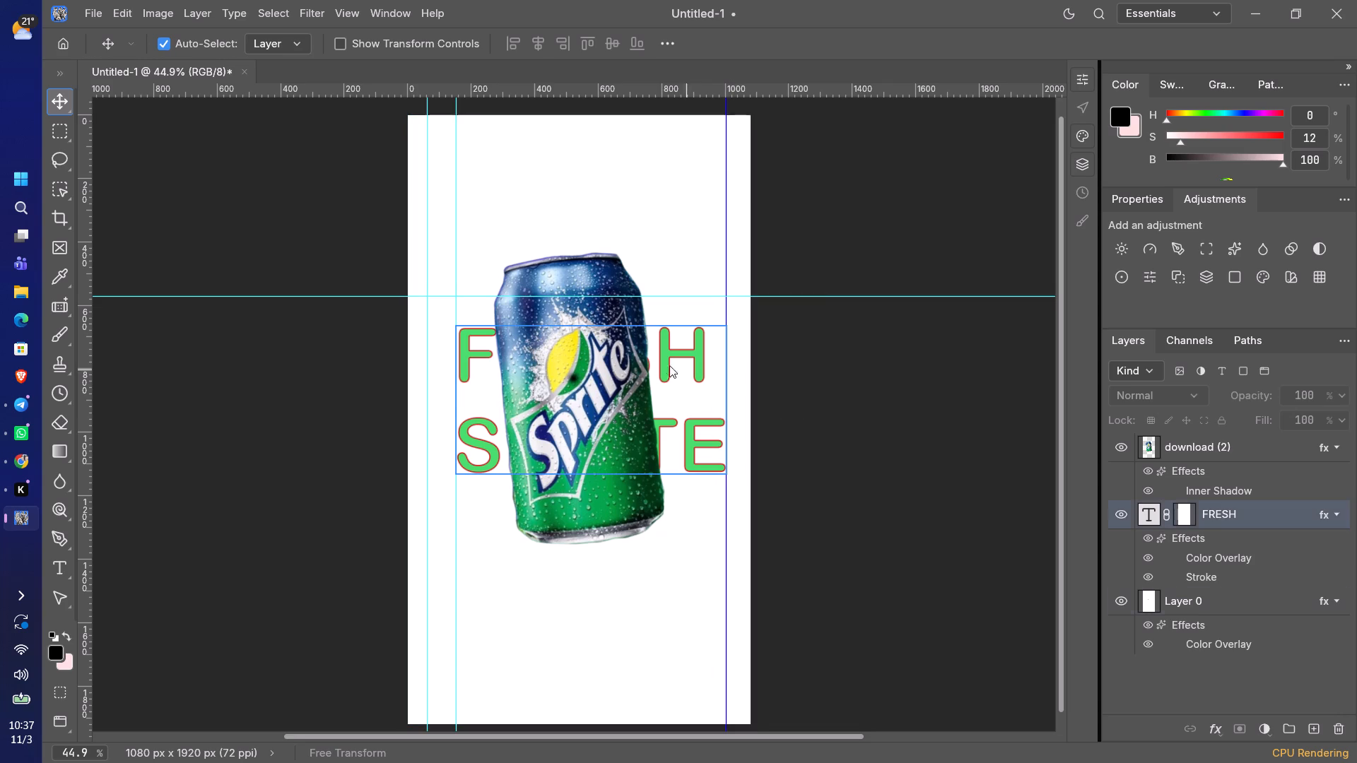
Lower the can and arrange the FRESH SPRITE text above it, fitting the text between the second and third vertical guides.
drag(657, 359, 660, 313)
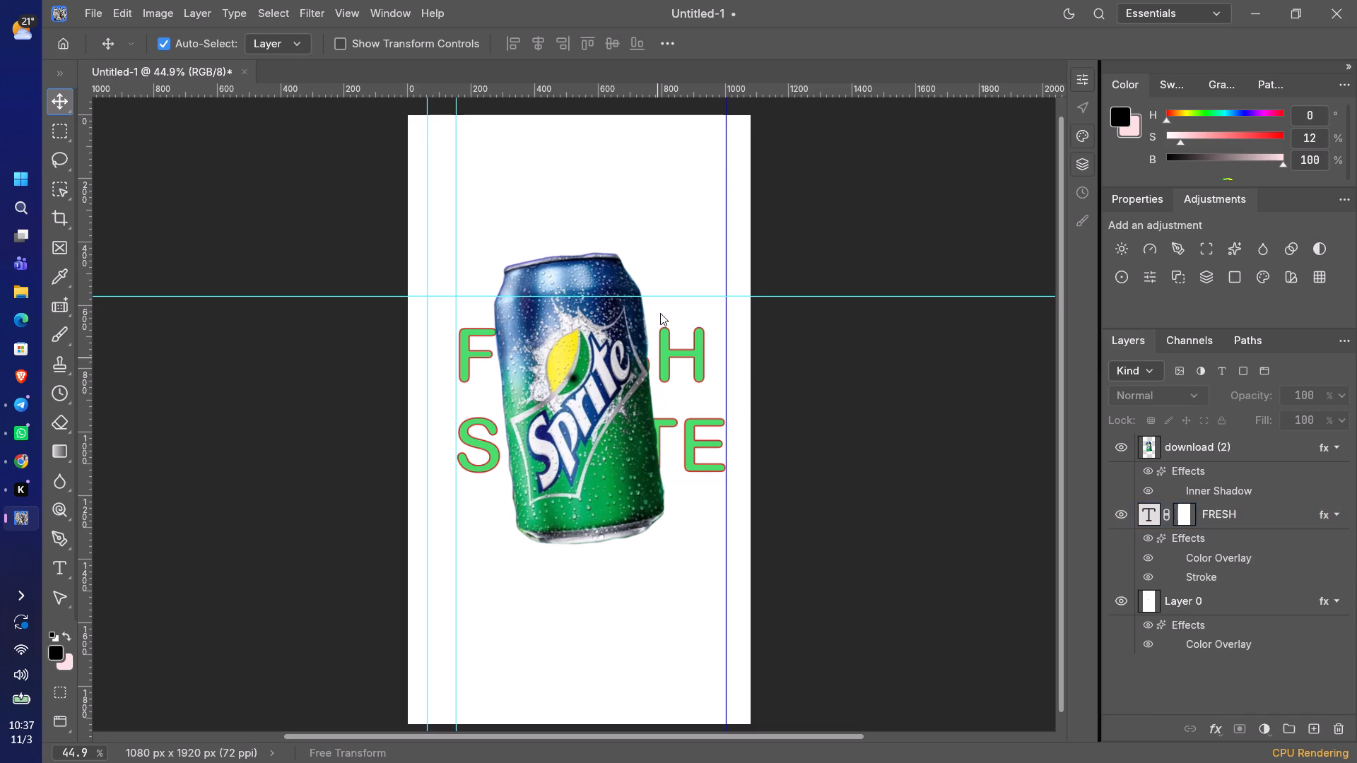
drag(660, 313, 657, 107)
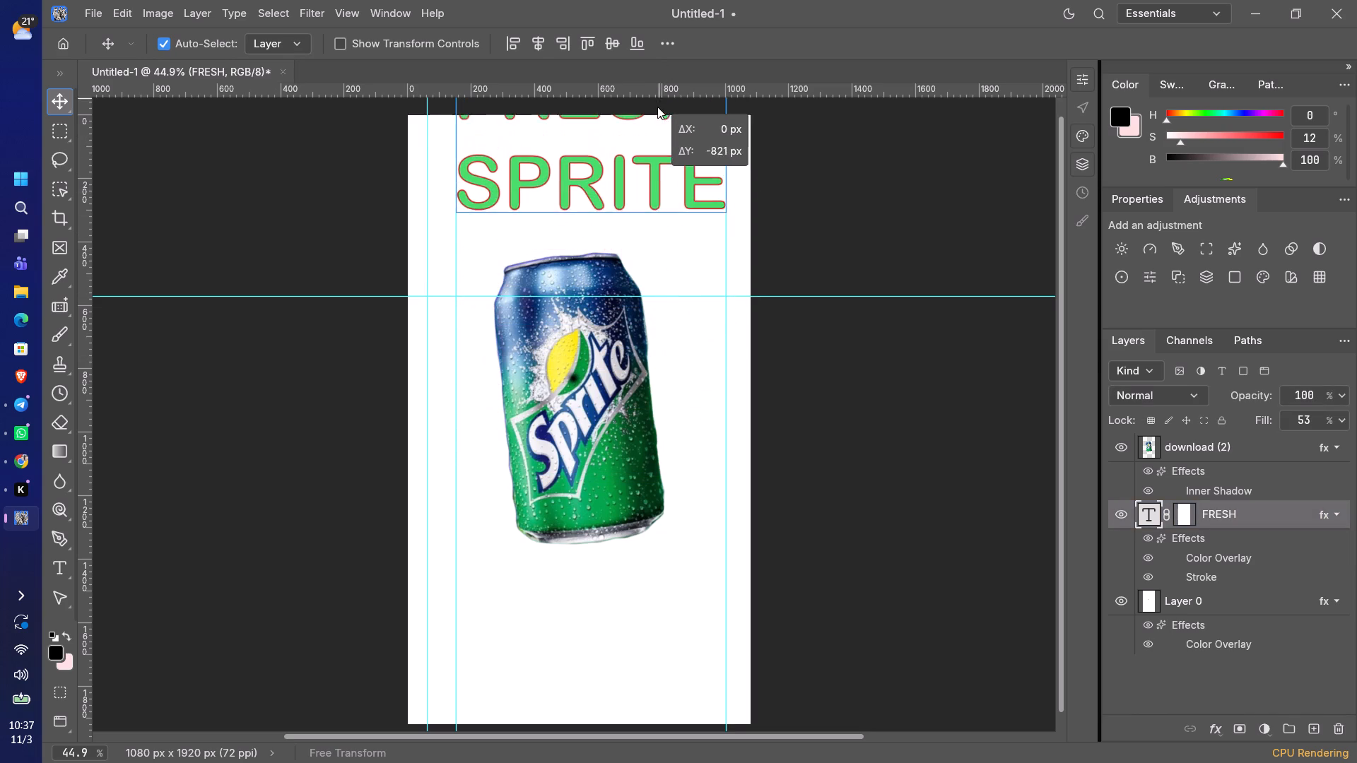
drag(657, 107, 655, 150)
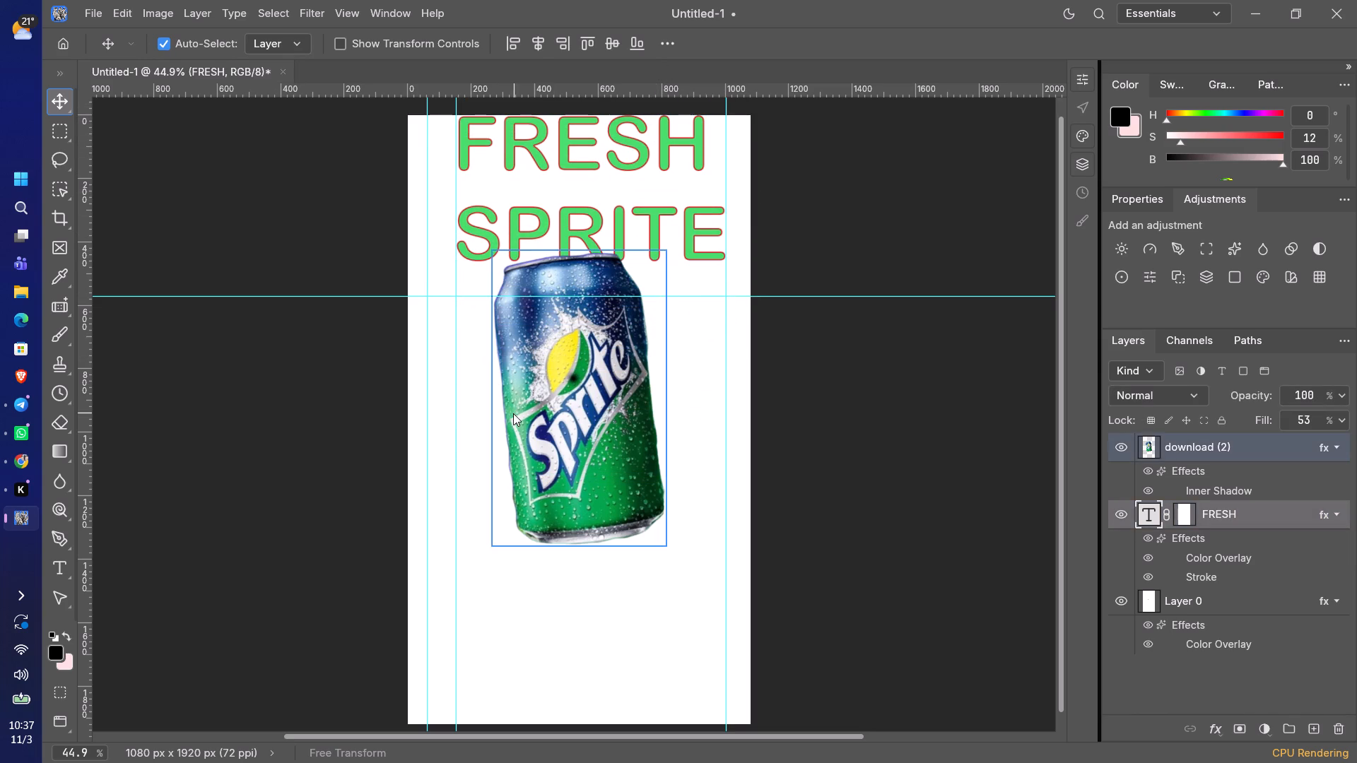
drag(544, 402, 546, 487)
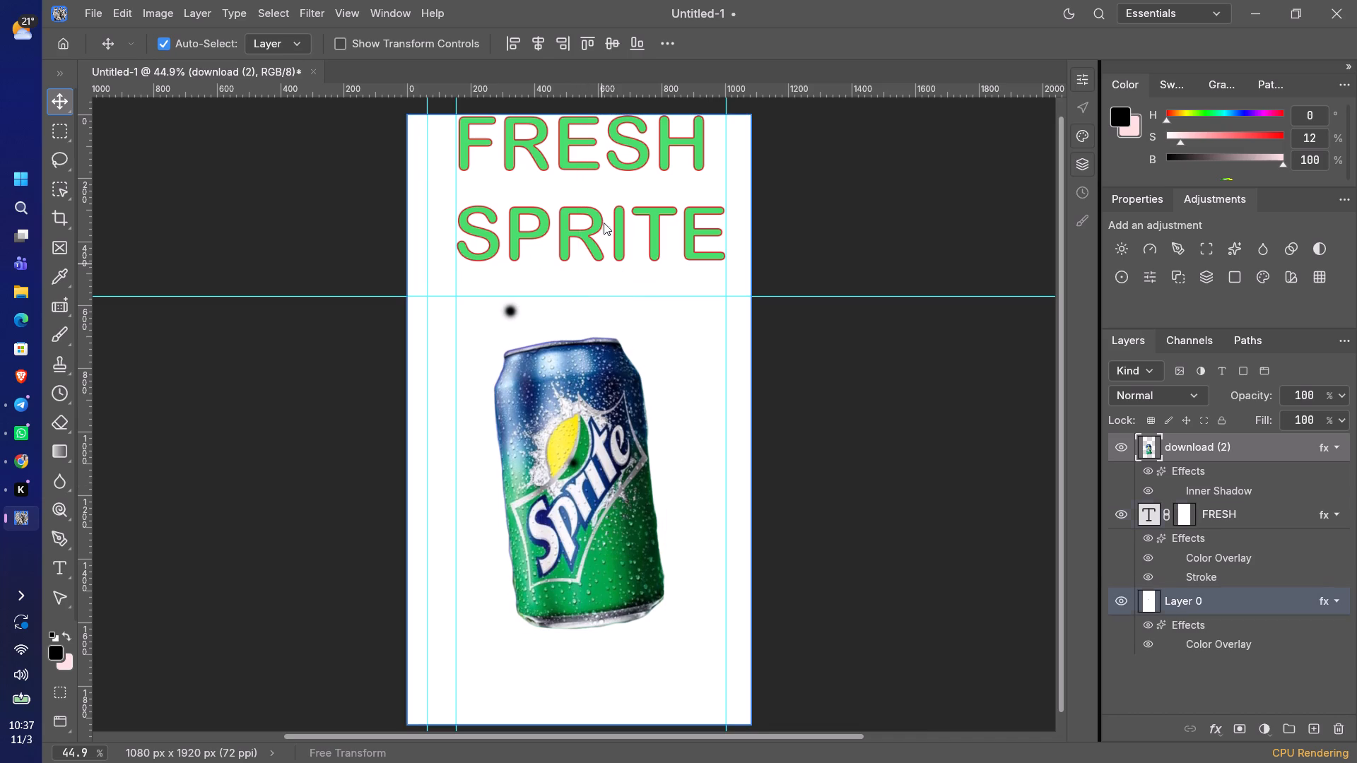
drag(604, 189, 598, 234)
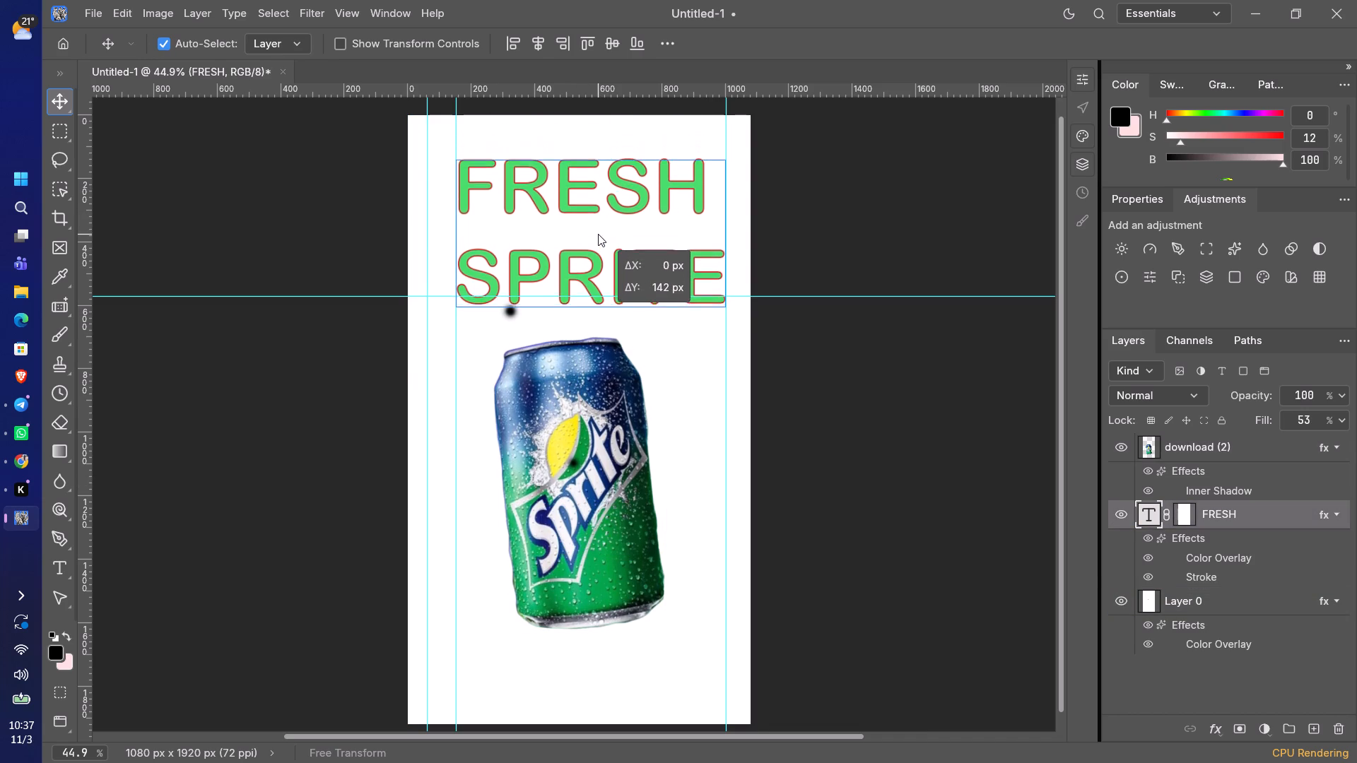
drag(598, 234, 596, 249)
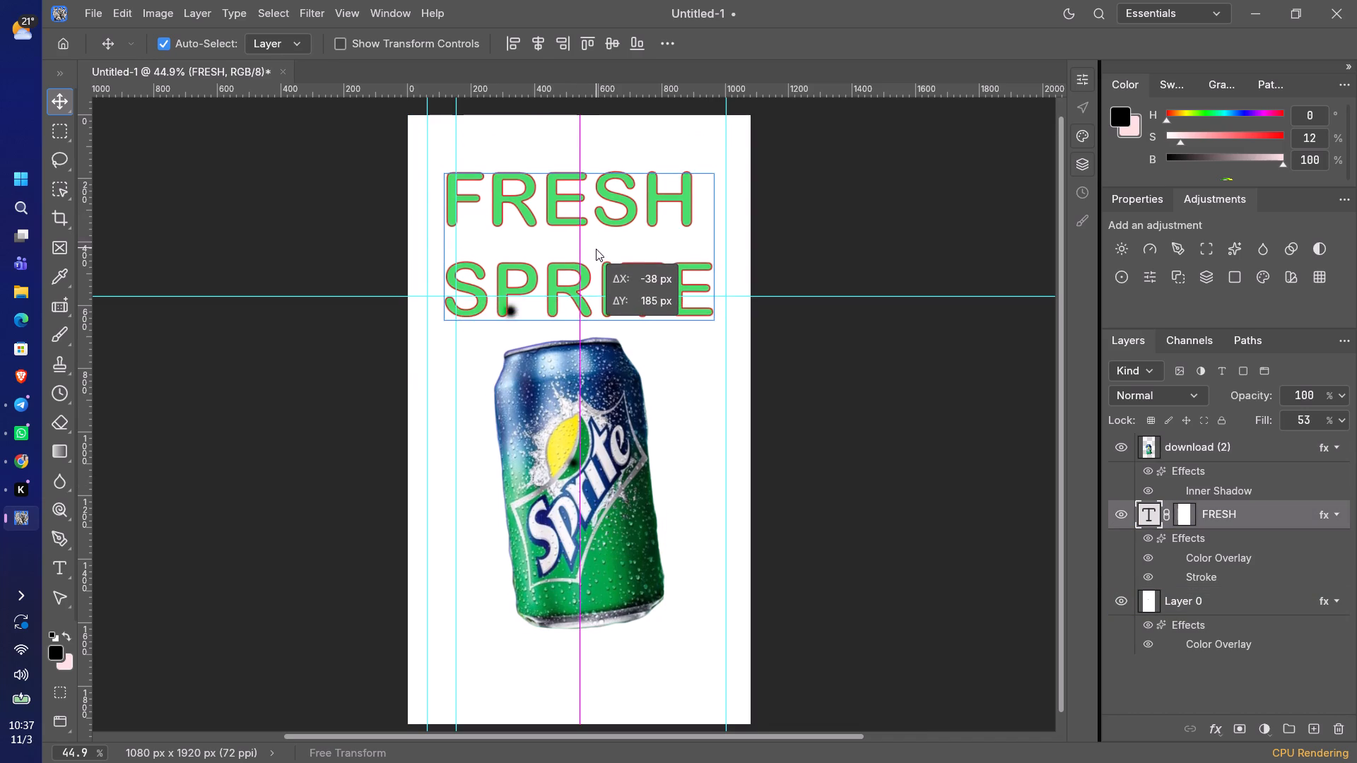
drag(596, 249, 601, 252)
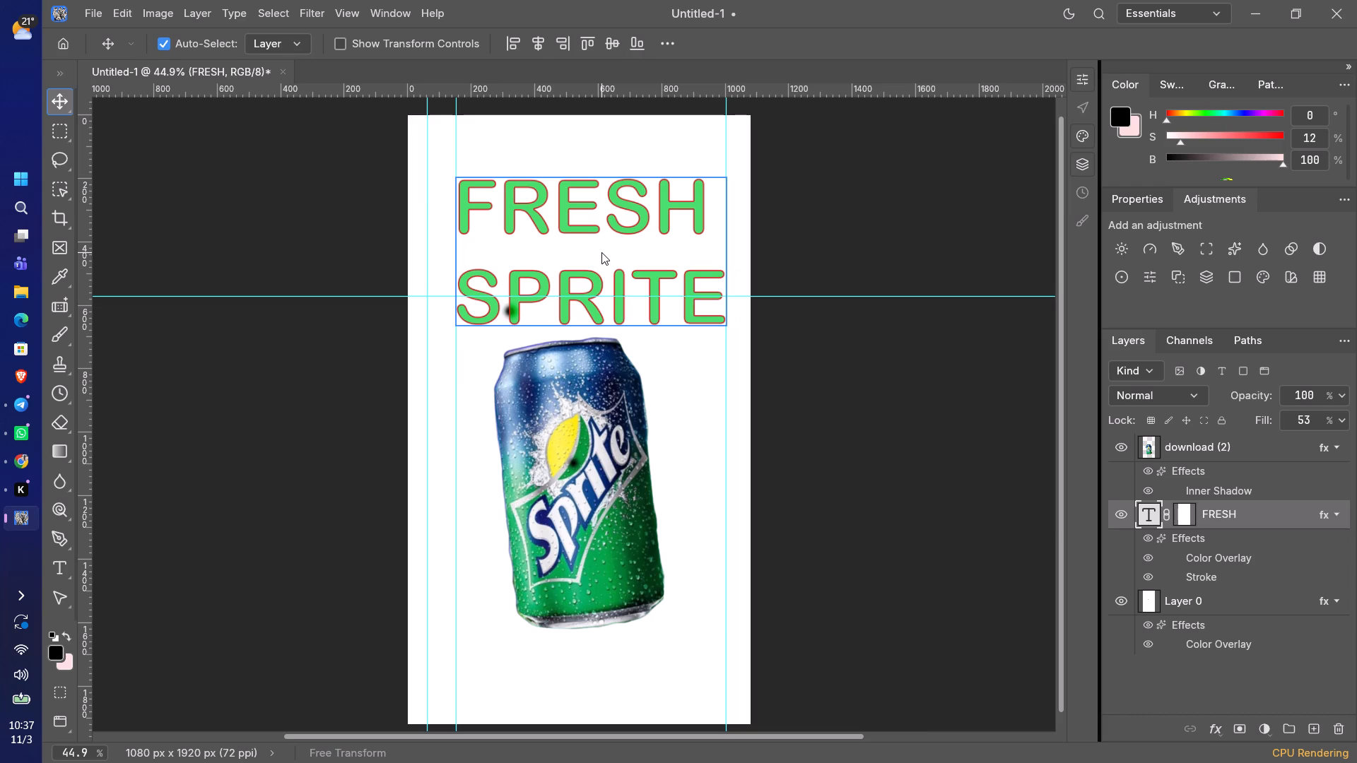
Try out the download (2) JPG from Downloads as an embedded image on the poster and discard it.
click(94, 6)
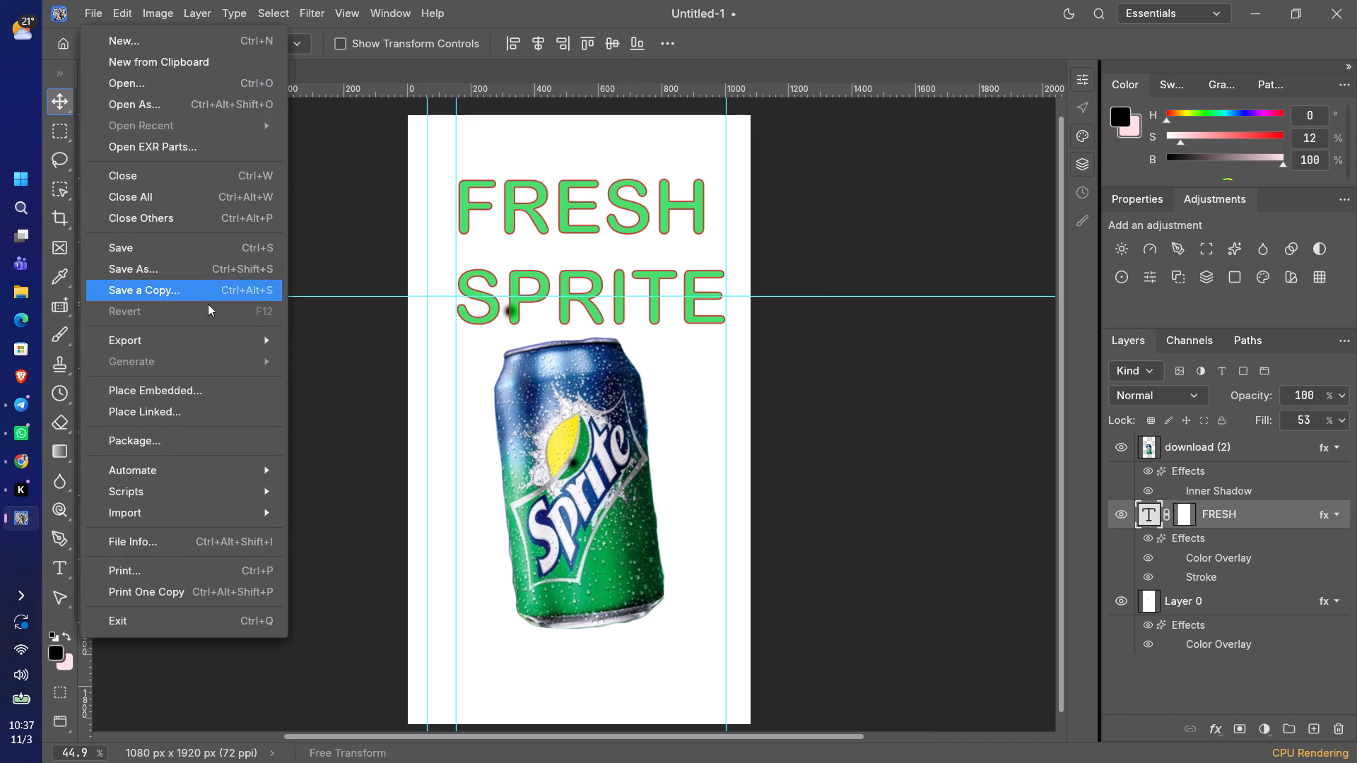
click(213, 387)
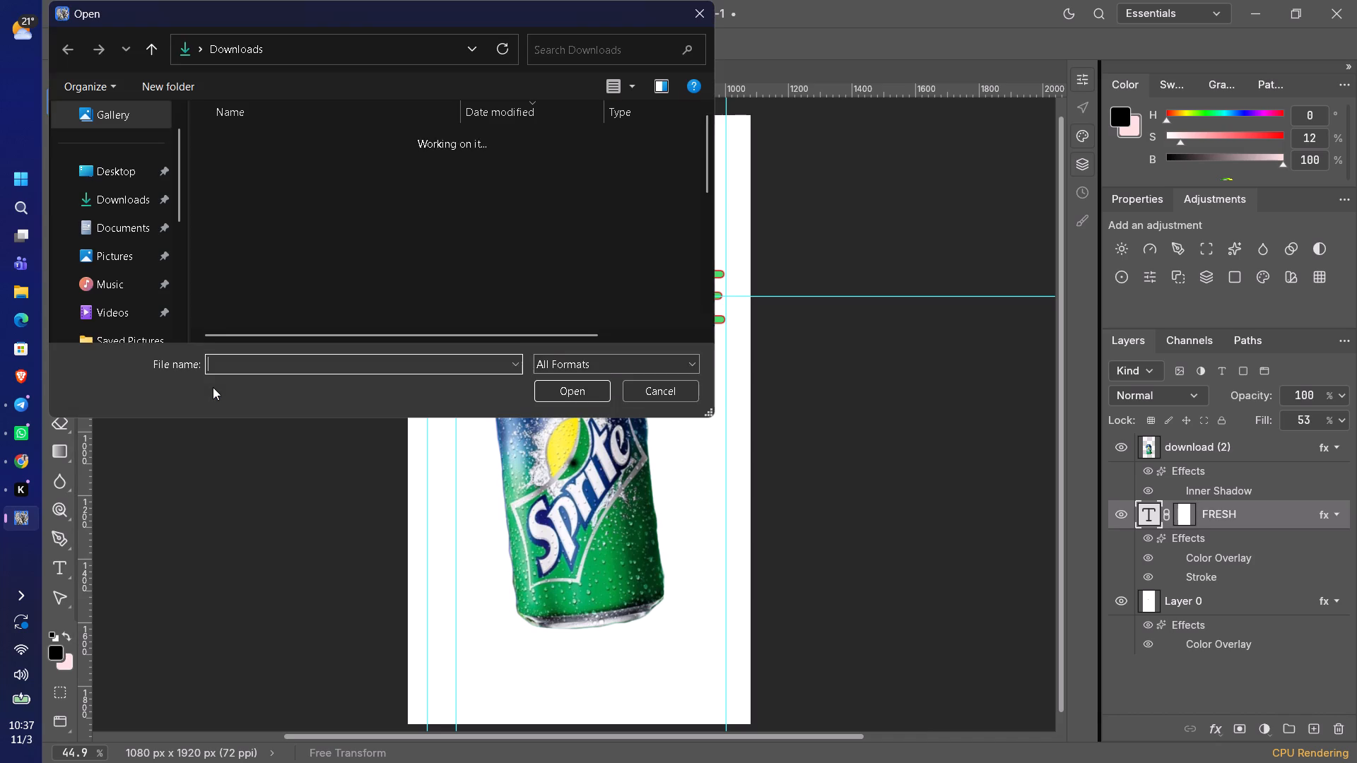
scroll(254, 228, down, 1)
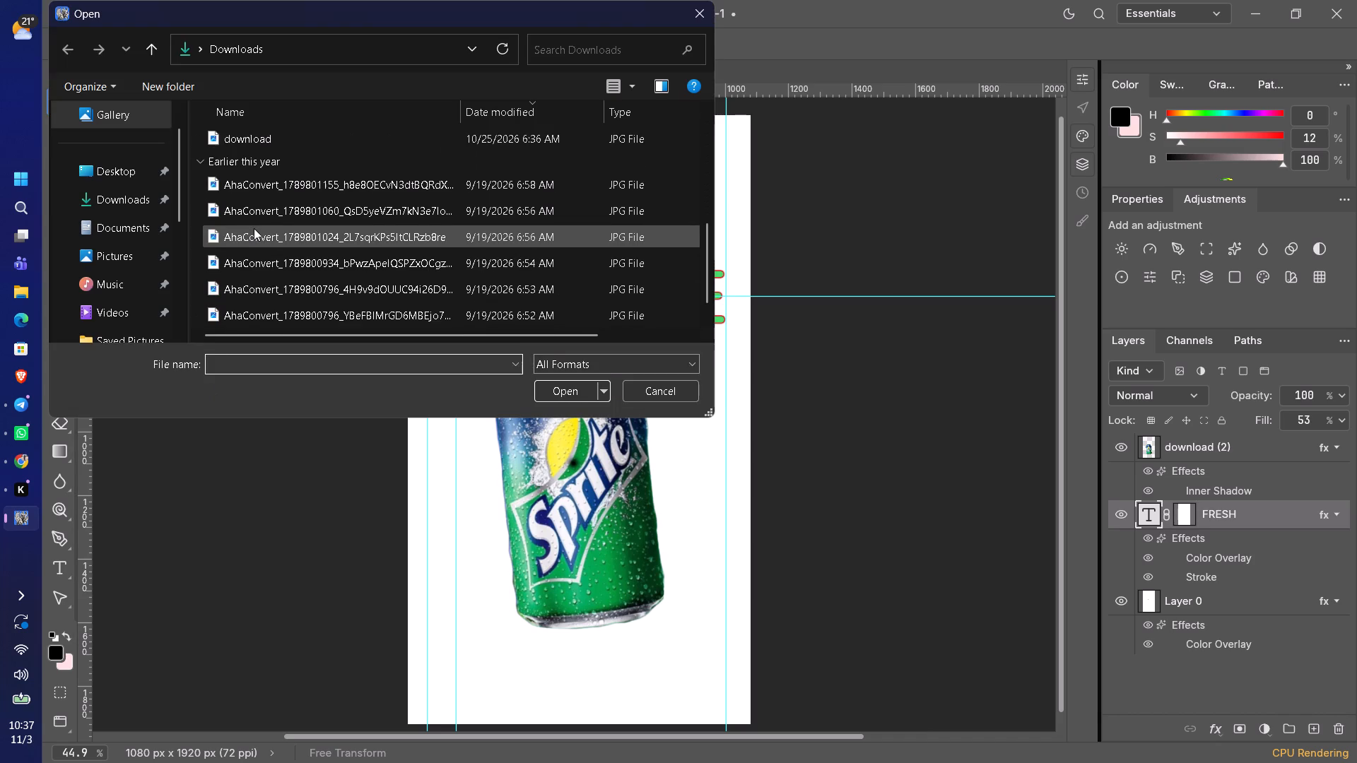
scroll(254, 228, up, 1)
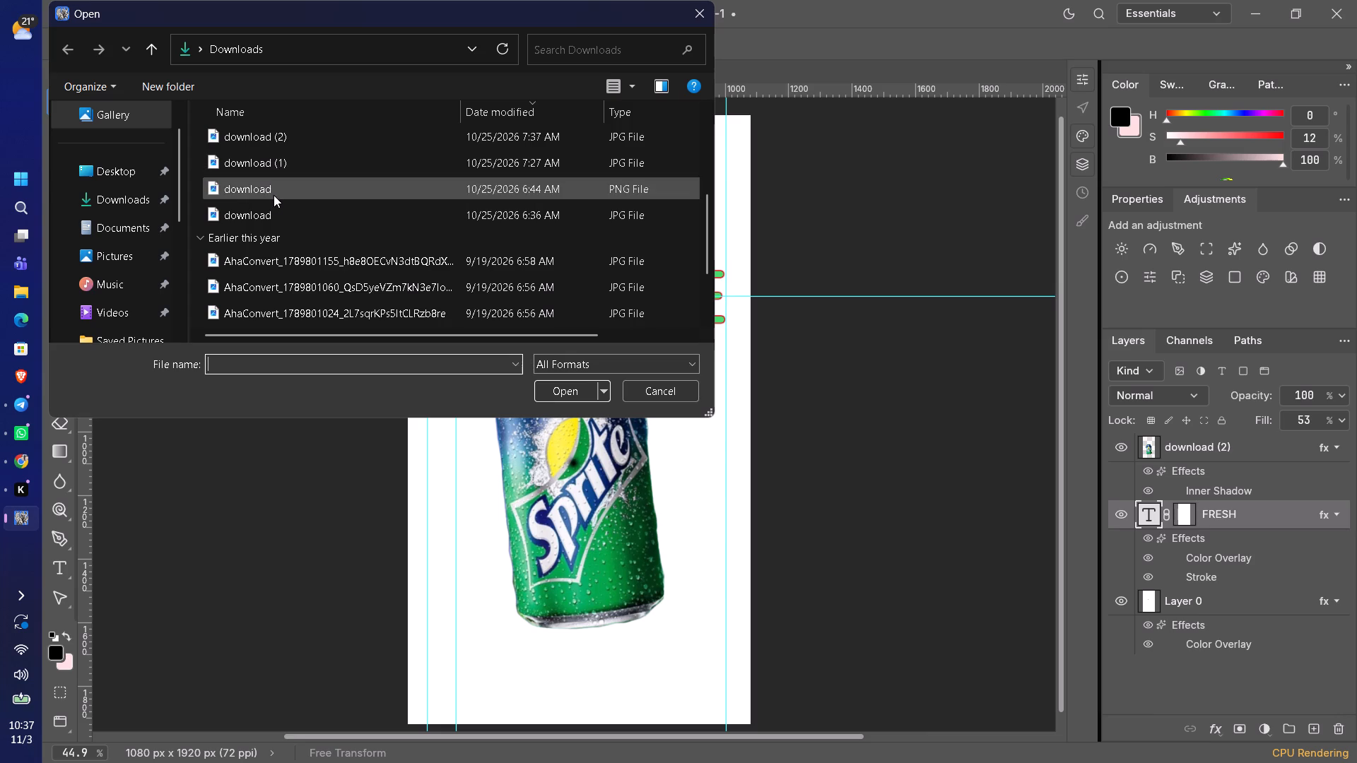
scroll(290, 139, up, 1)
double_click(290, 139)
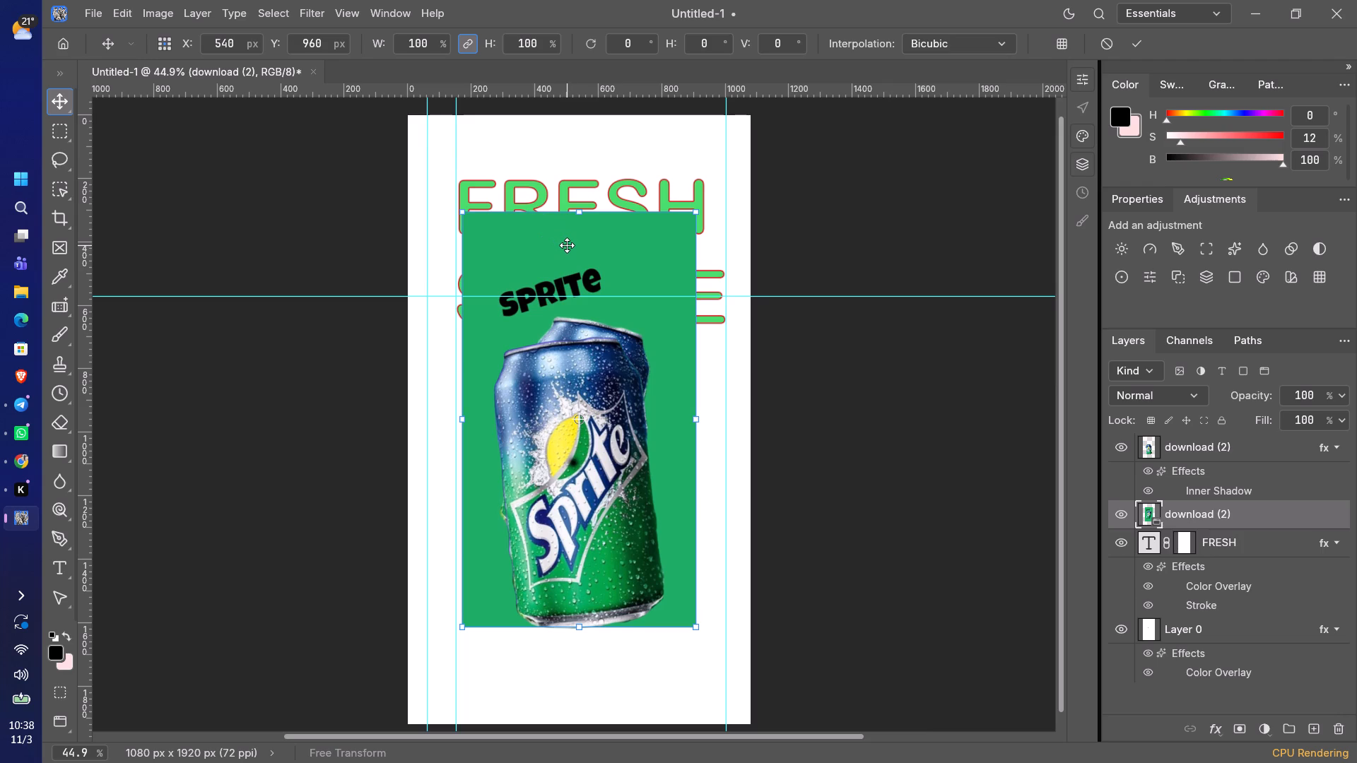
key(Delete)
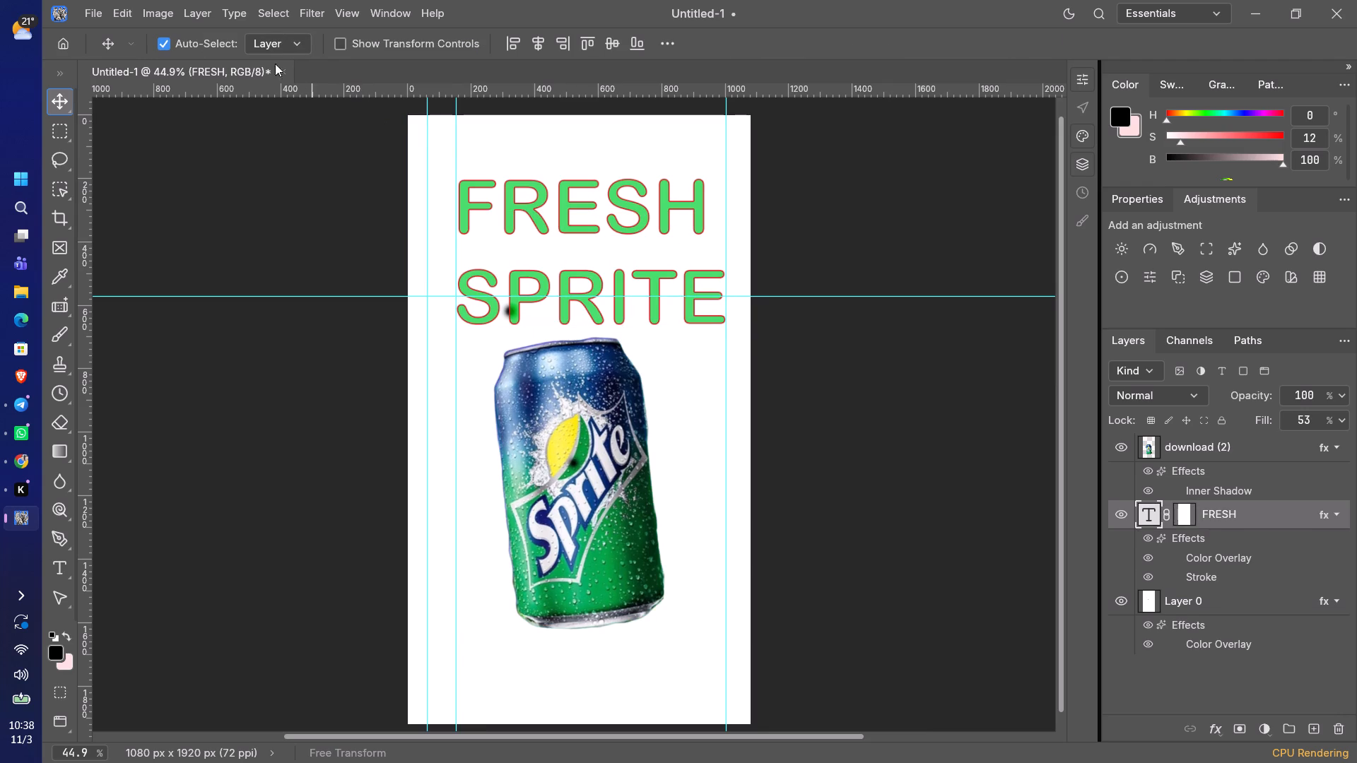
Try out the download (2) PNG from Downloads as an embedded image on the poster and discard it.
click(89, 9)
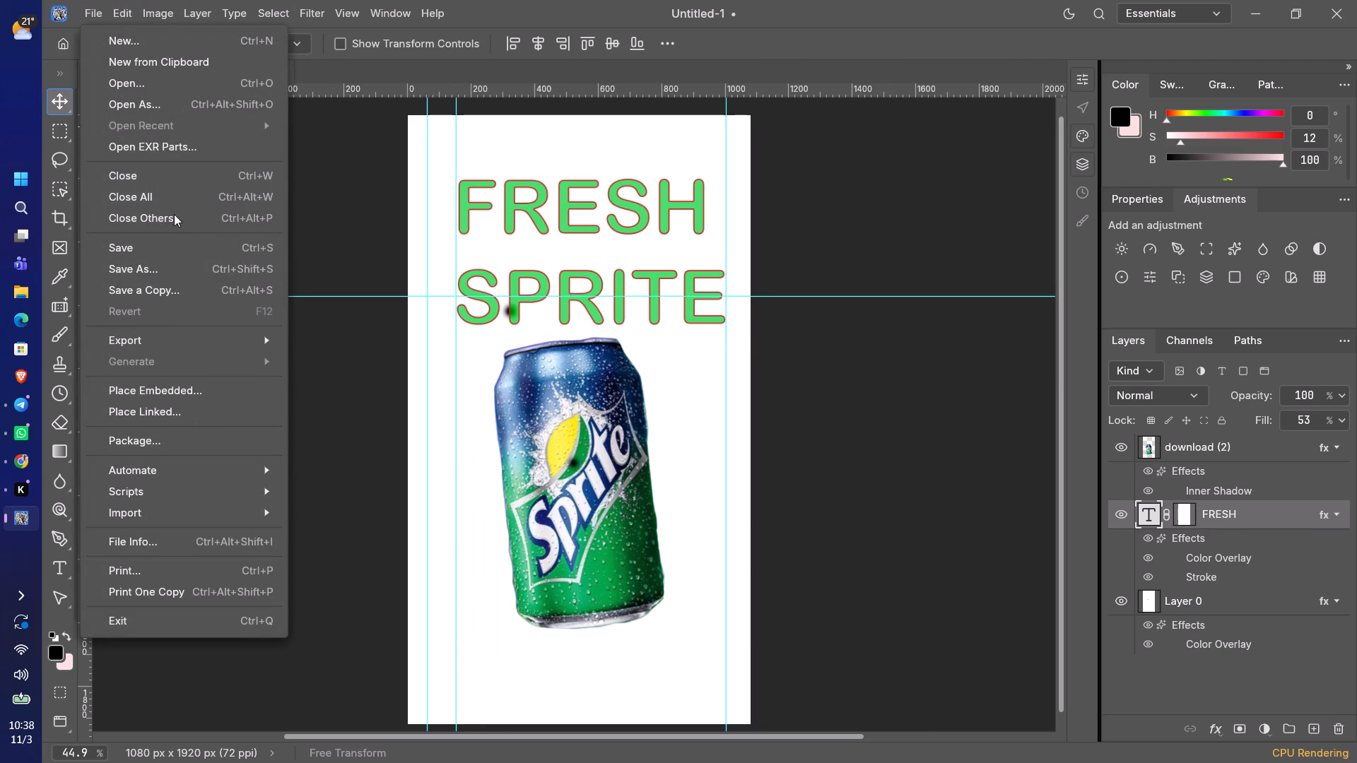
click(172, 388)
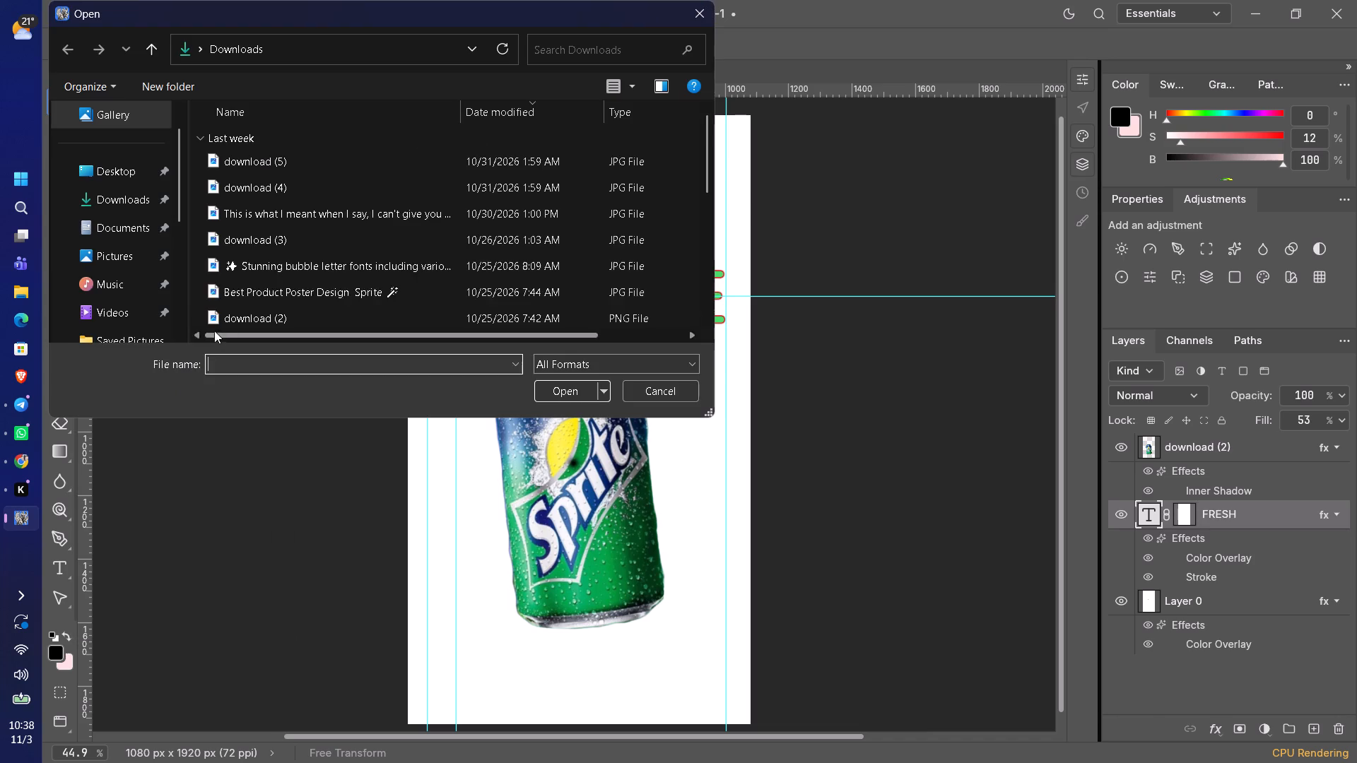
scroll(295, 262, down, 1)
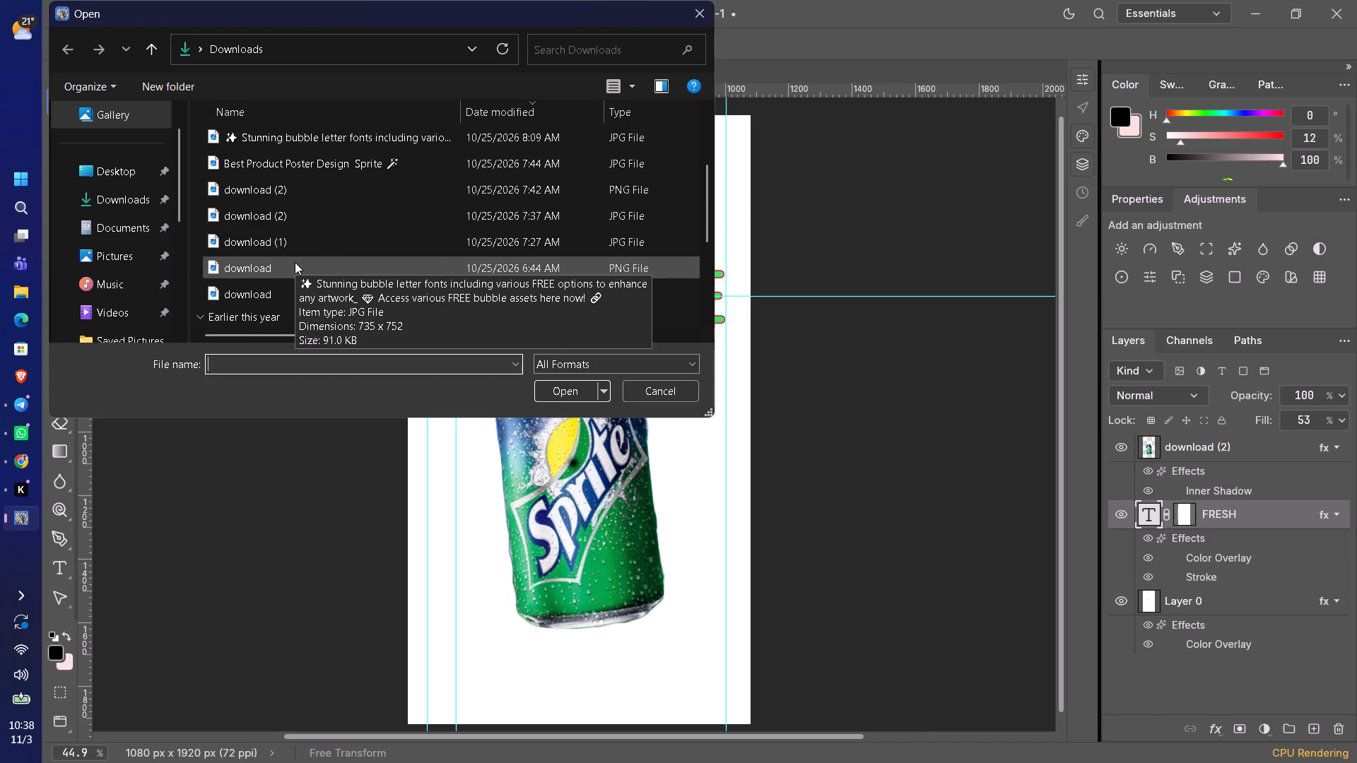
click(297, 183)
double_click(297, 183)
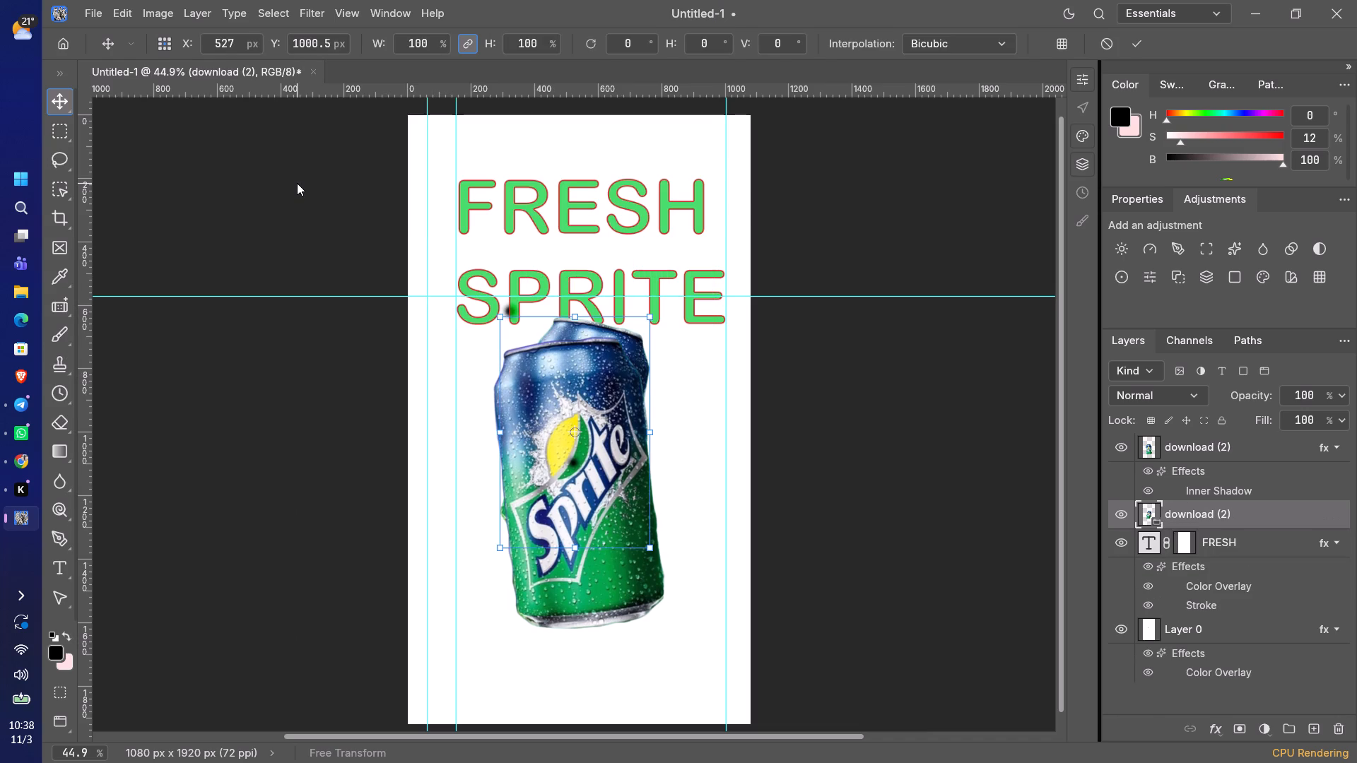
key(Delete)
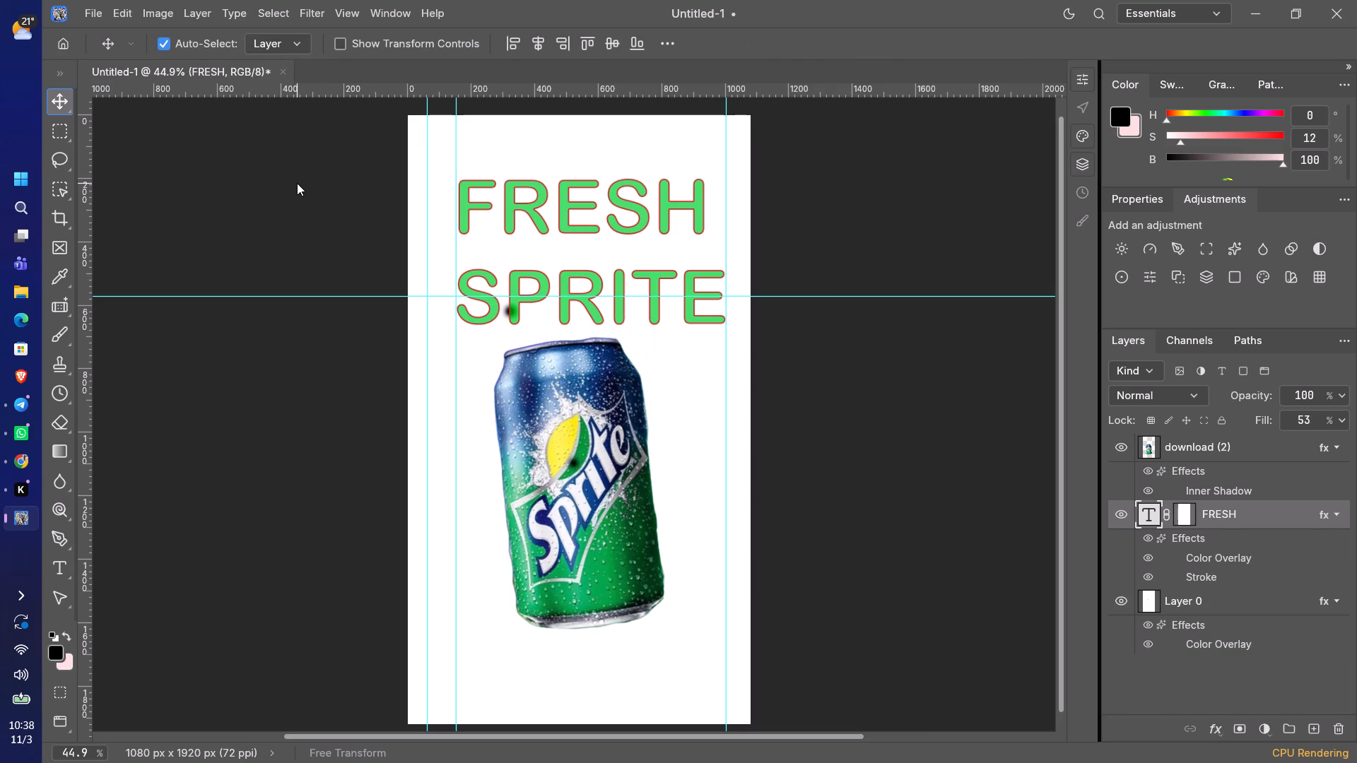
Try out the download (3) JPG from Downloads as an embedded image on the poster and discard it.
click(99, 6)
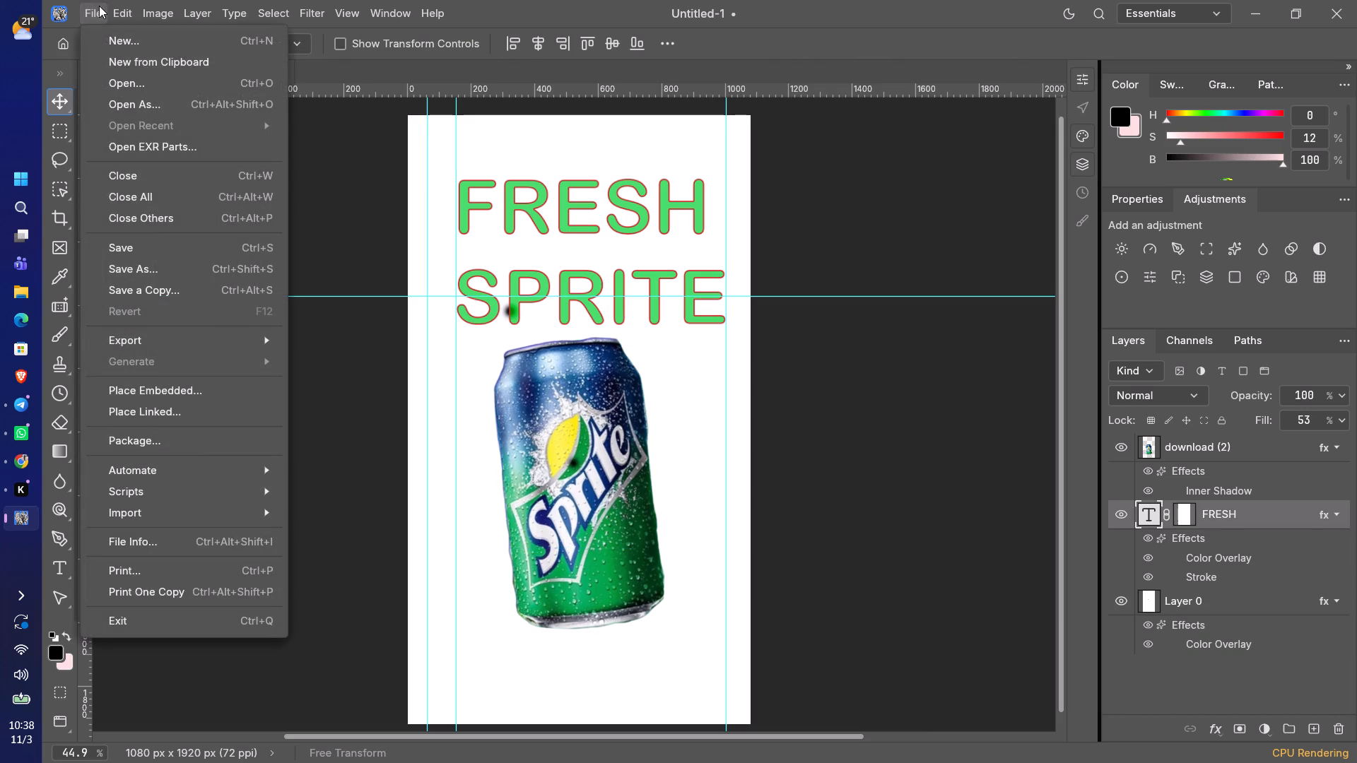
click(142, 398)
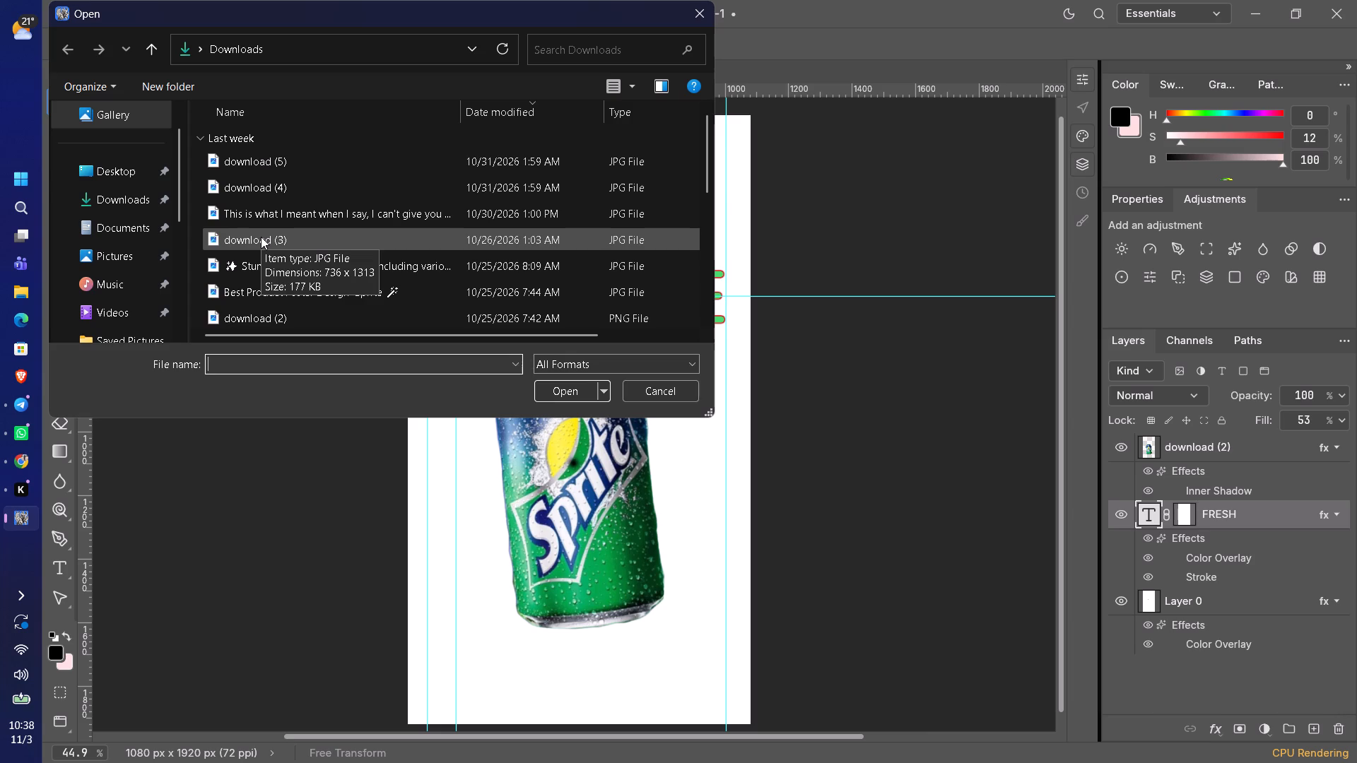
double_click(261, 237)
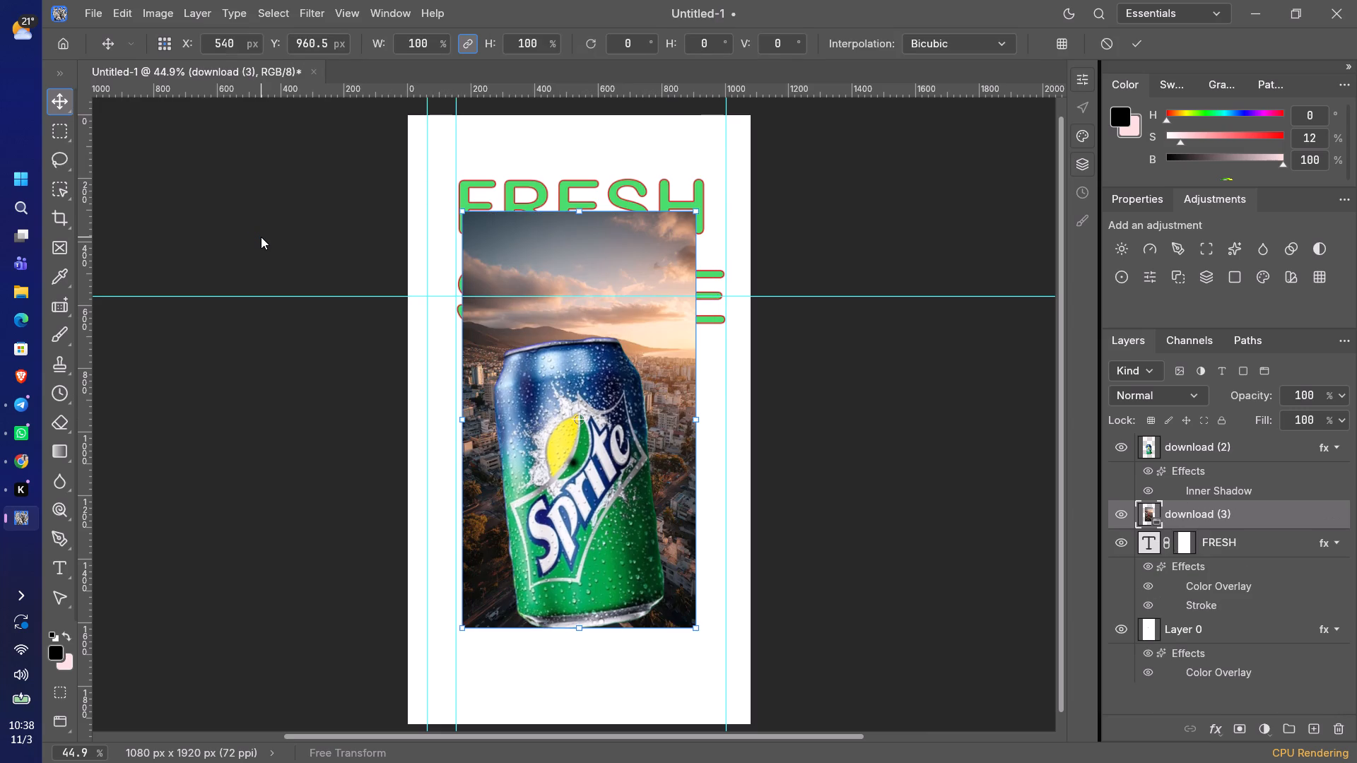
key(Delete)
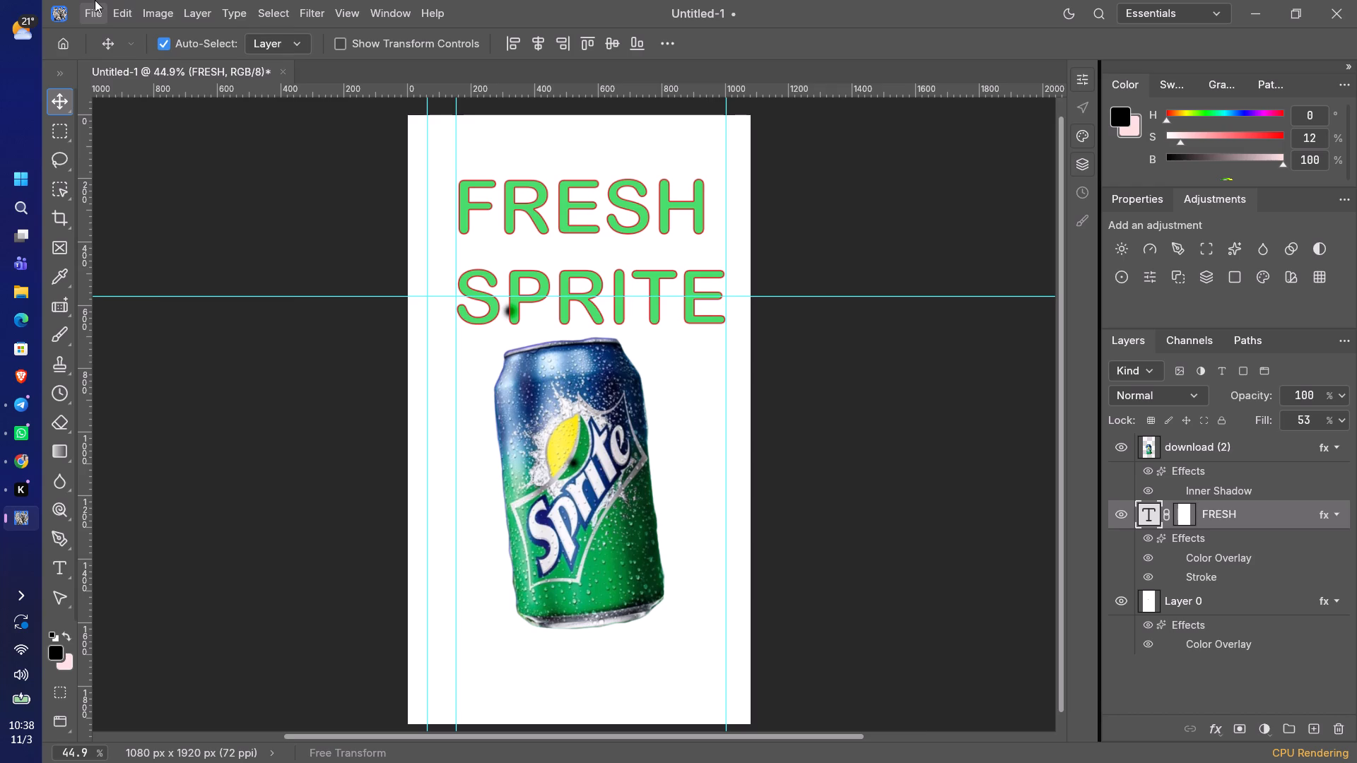
Place the yellow sunburst image download (1) from Downloads into the poster as an embedded image.
click(95, 0)
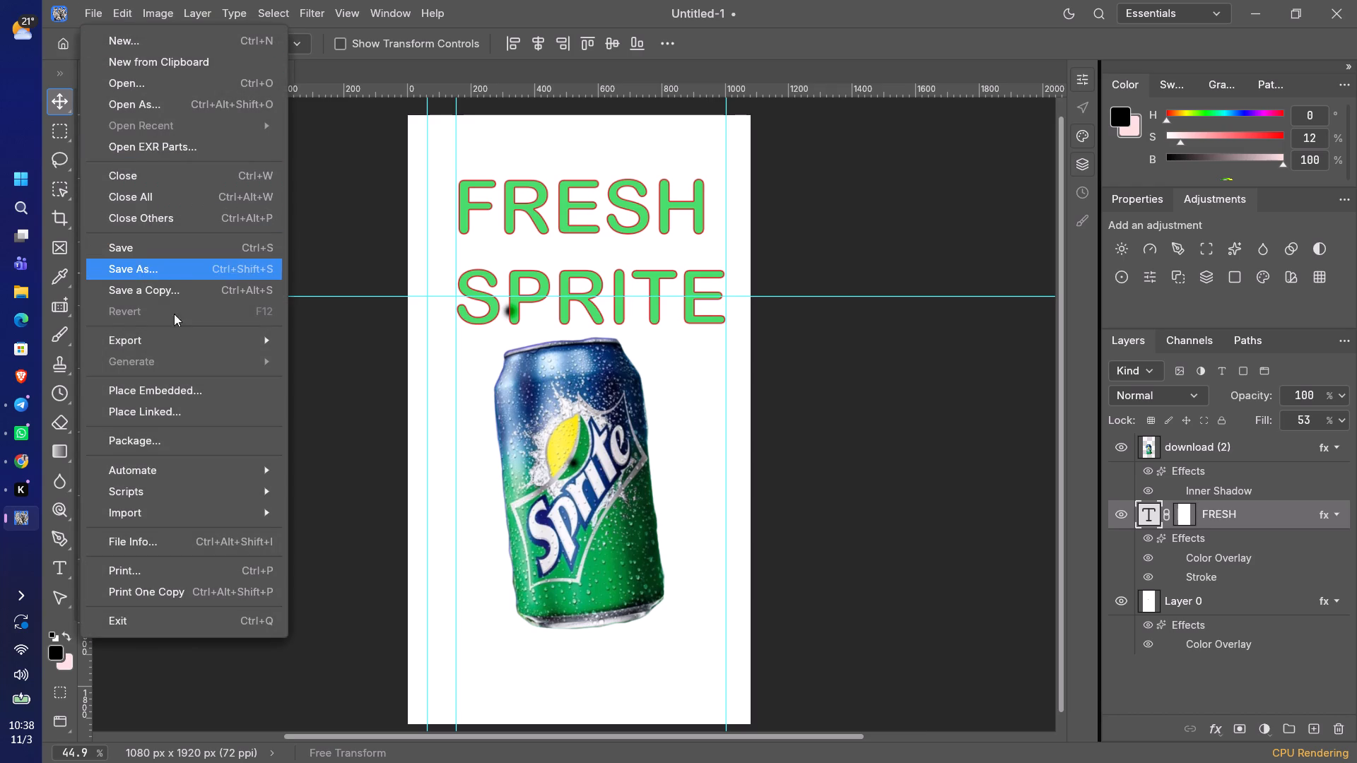
click(184, 386)
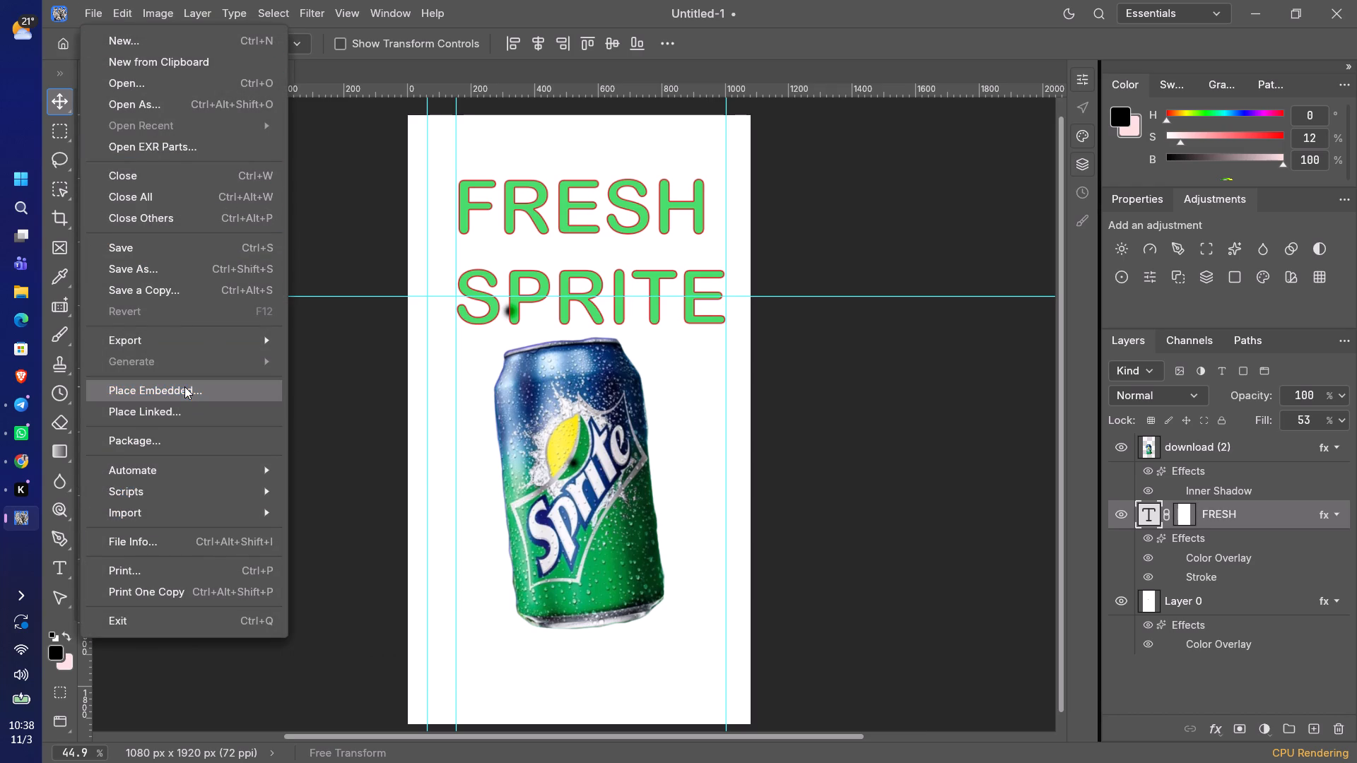
scroll(231, 260, down, 1)
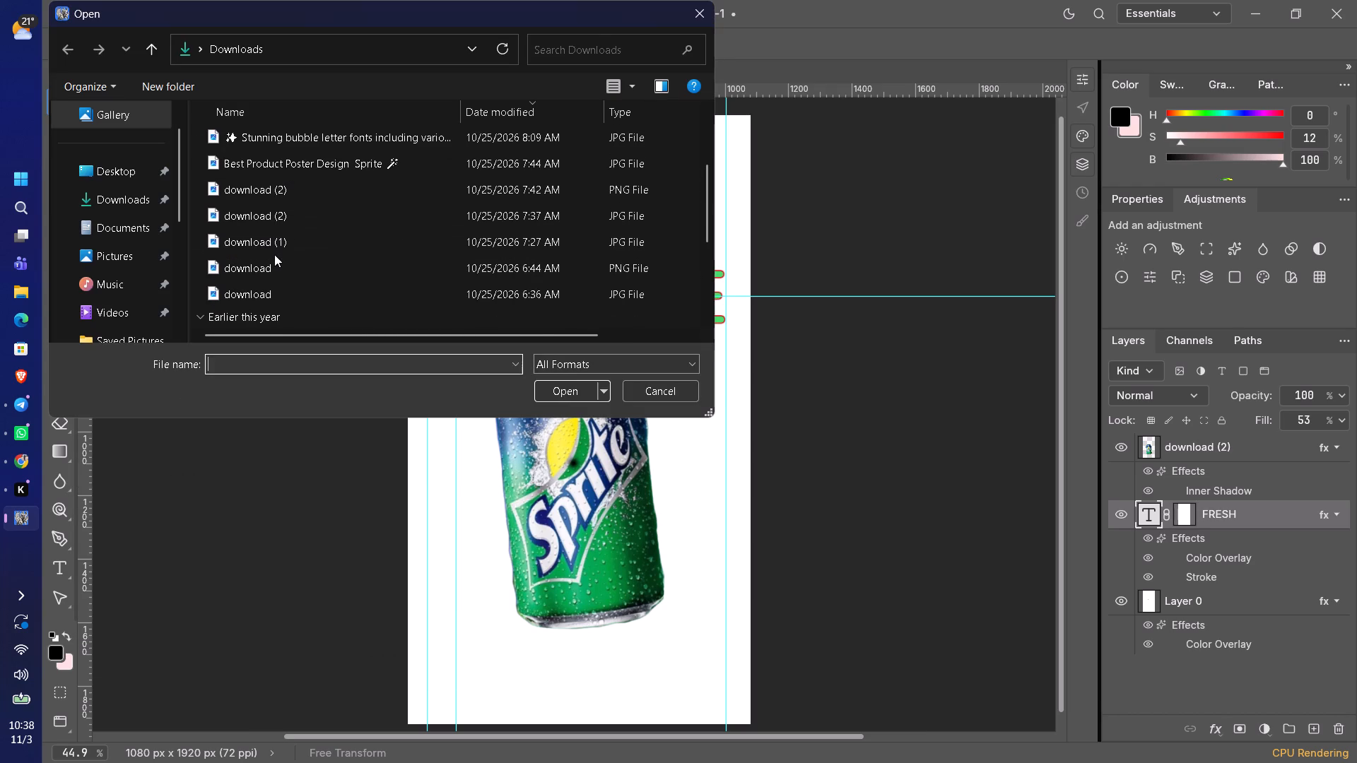
double_click(275, 247)
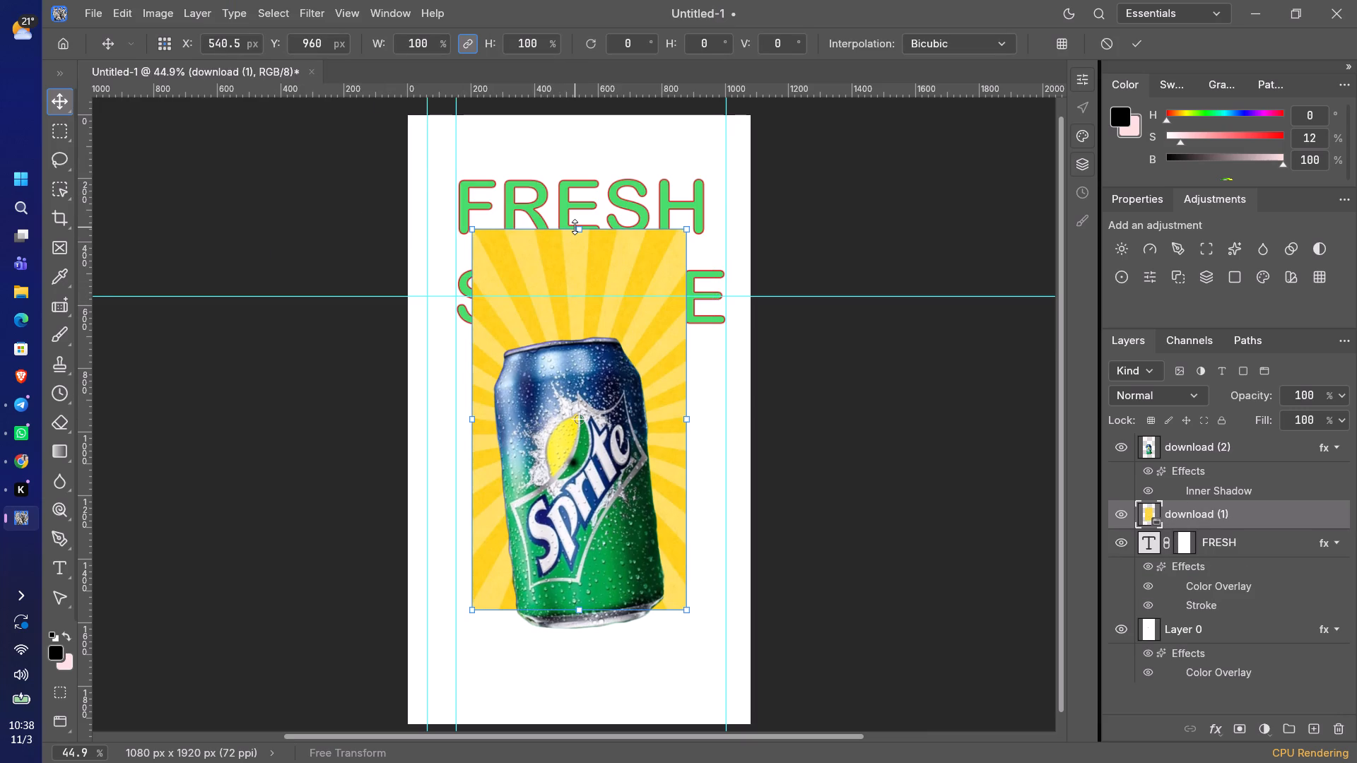
Scale the sunburst image to 160% so it fills the whole canvas from the top edge to the bottom edge.
drag(580, 229, 580, 213)
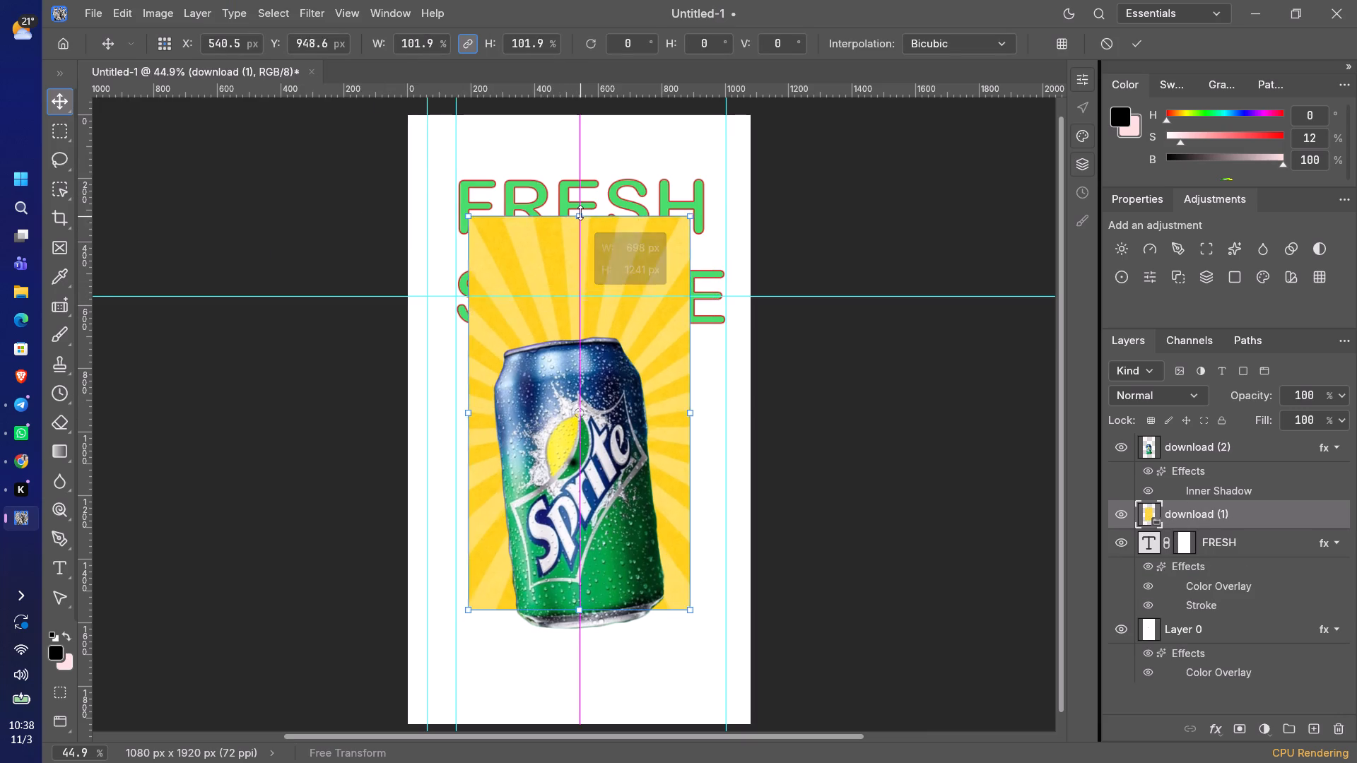
drag(580, 213, 577, 127)
scroll(581, 182, down, 1)
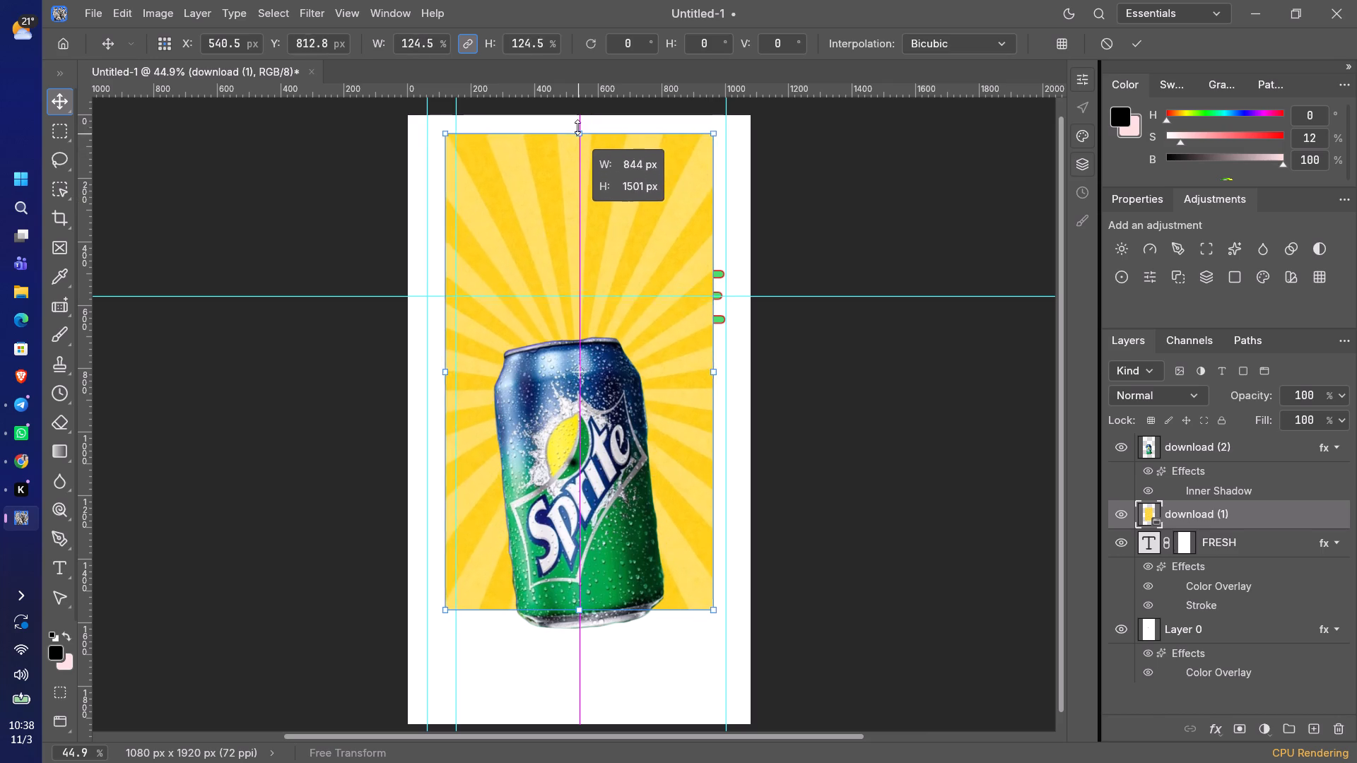
scroll(577, 127, down, 1)
drag(577, 127, 577, 110)
scroll(577, 110, down, 2)
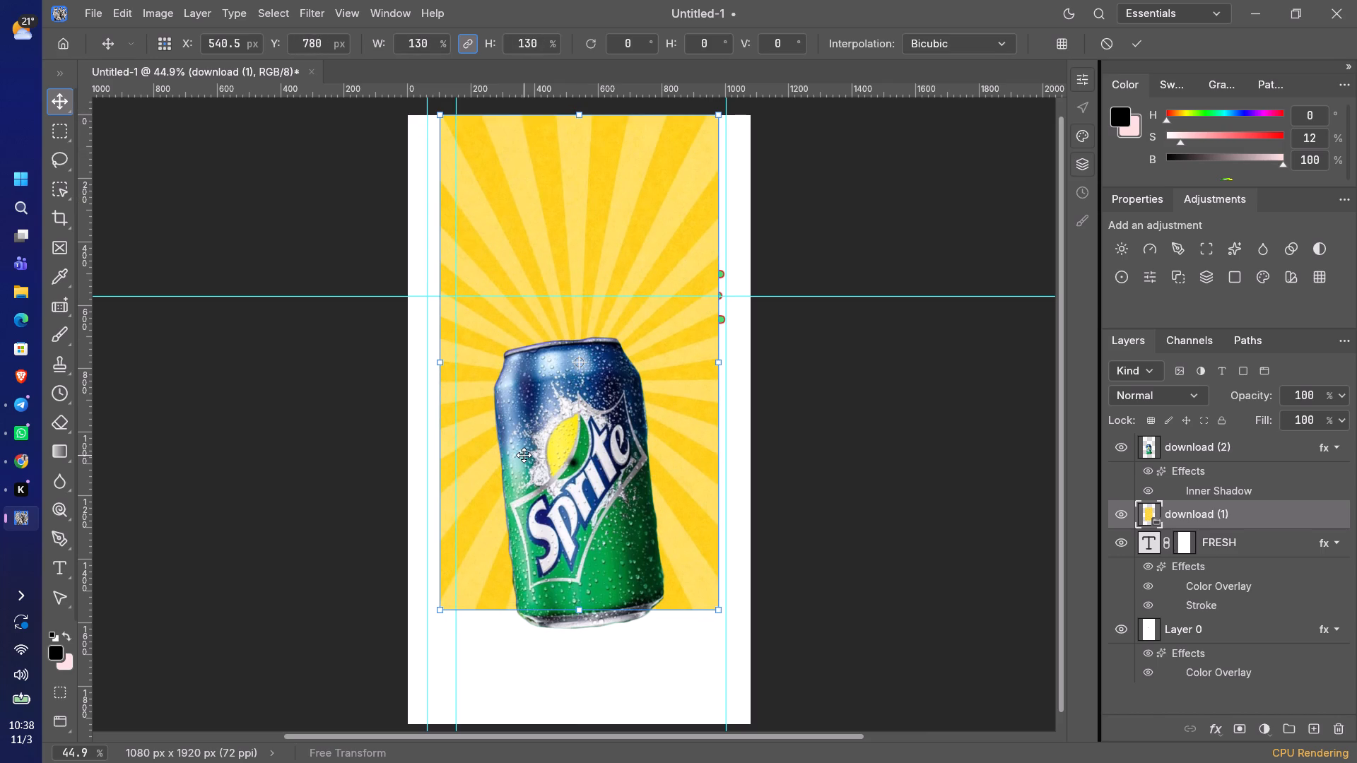
drag(581, 610, 589, 728)
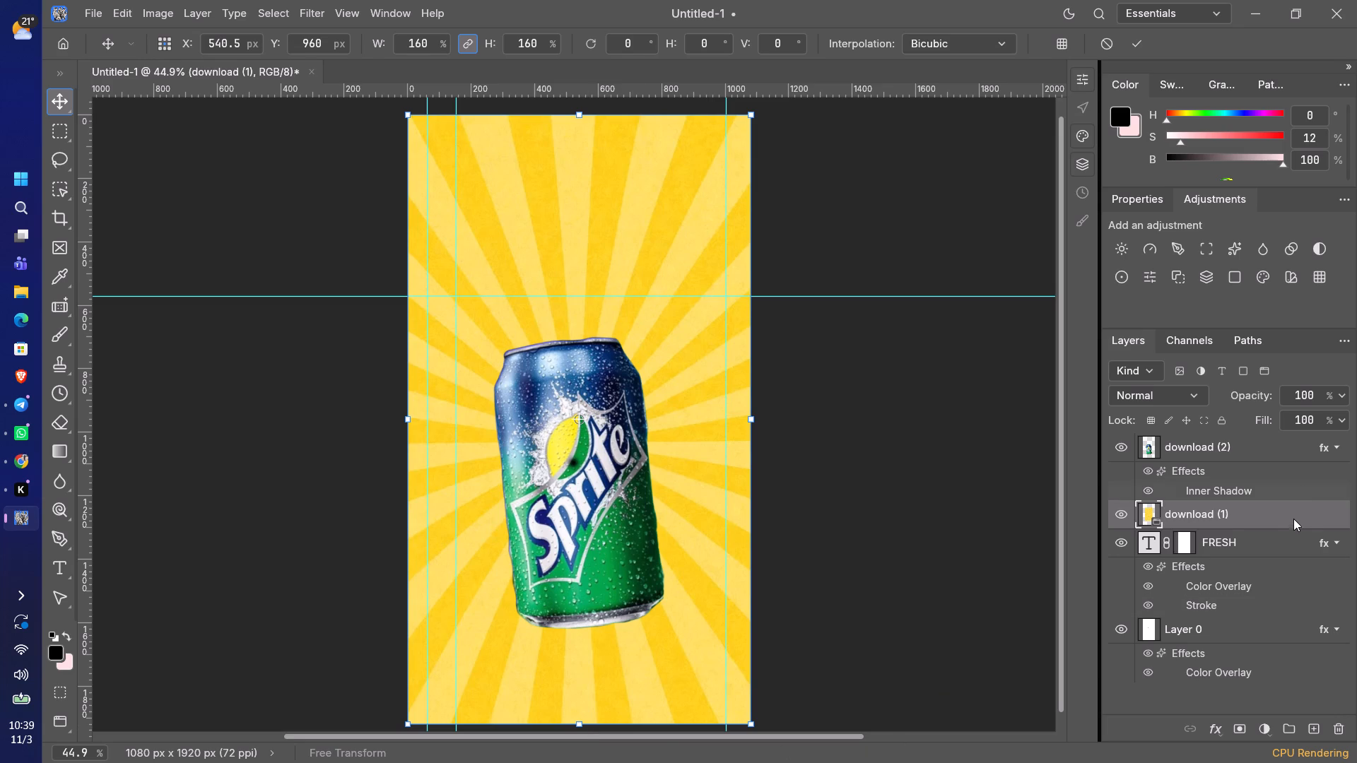
Reorder the download (1) sunburst layer so it sits directly above Layer 0 and below the FRESH text layer.
drag(1281, 521, 1278, 469)
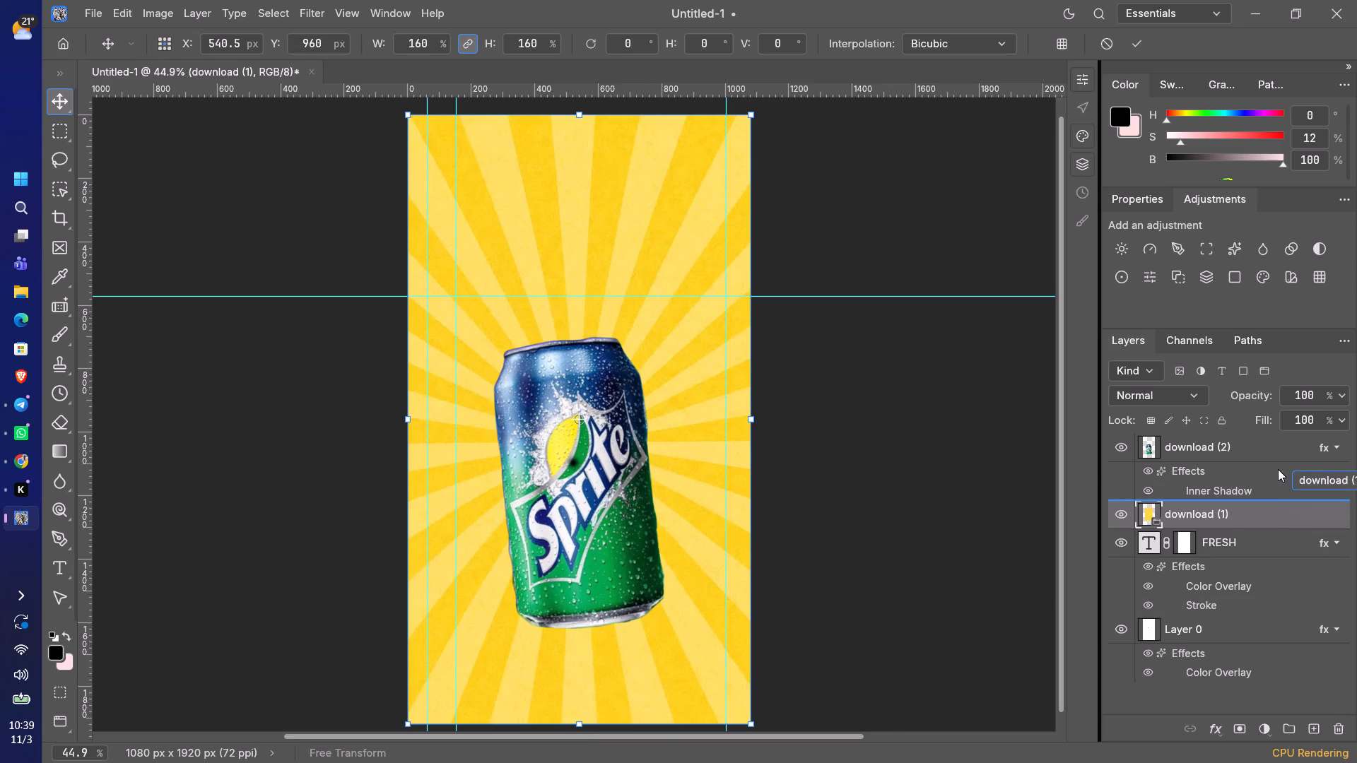
drag(1278, 469, 1261, 437)
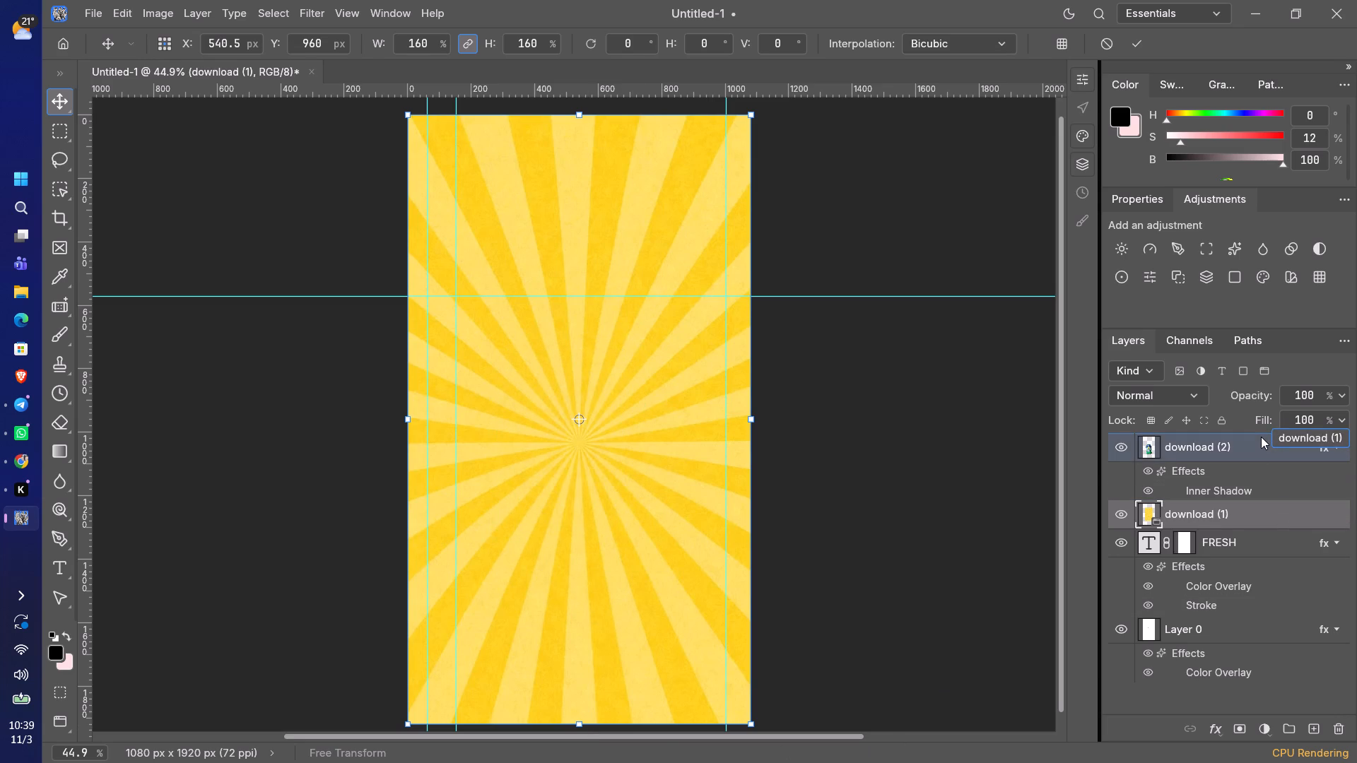
drag(1261, 437, 1245, 687)
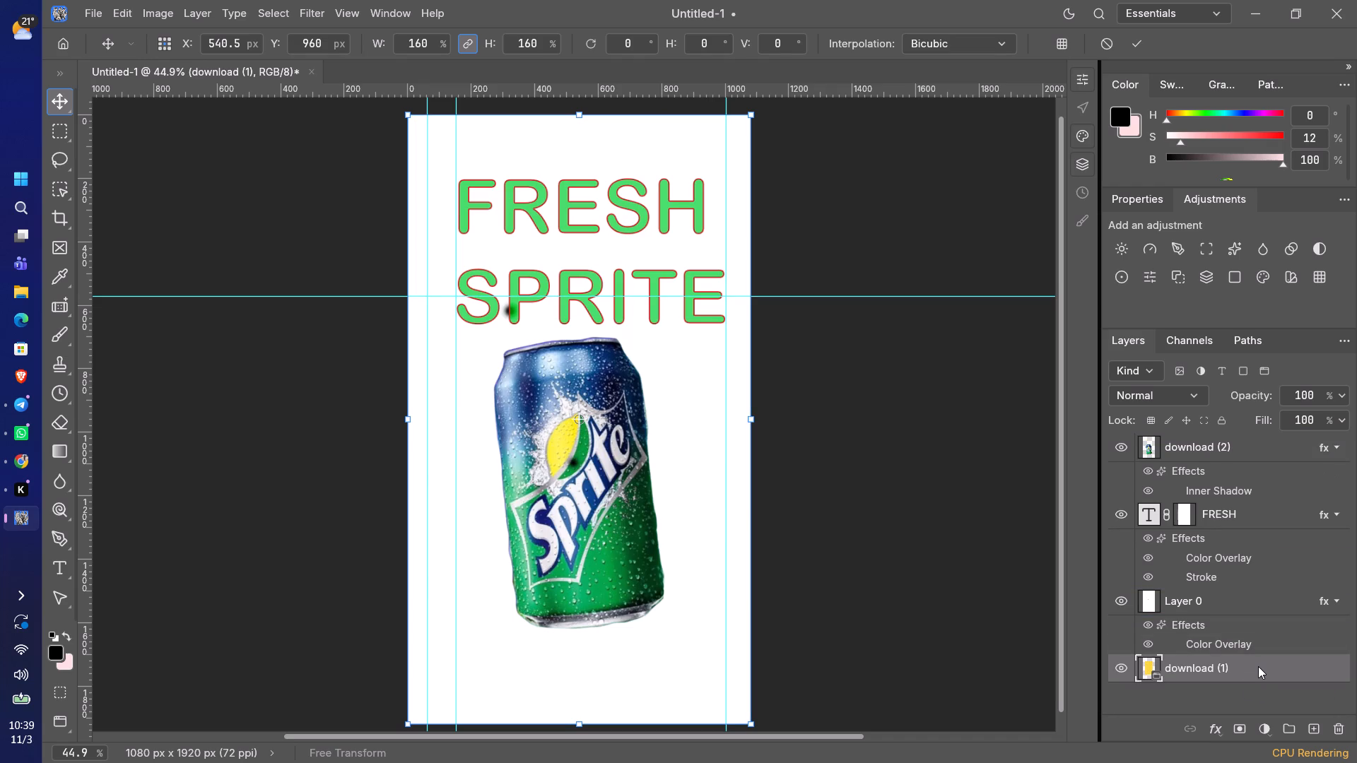
drag(1258, 666, 1251, 602)
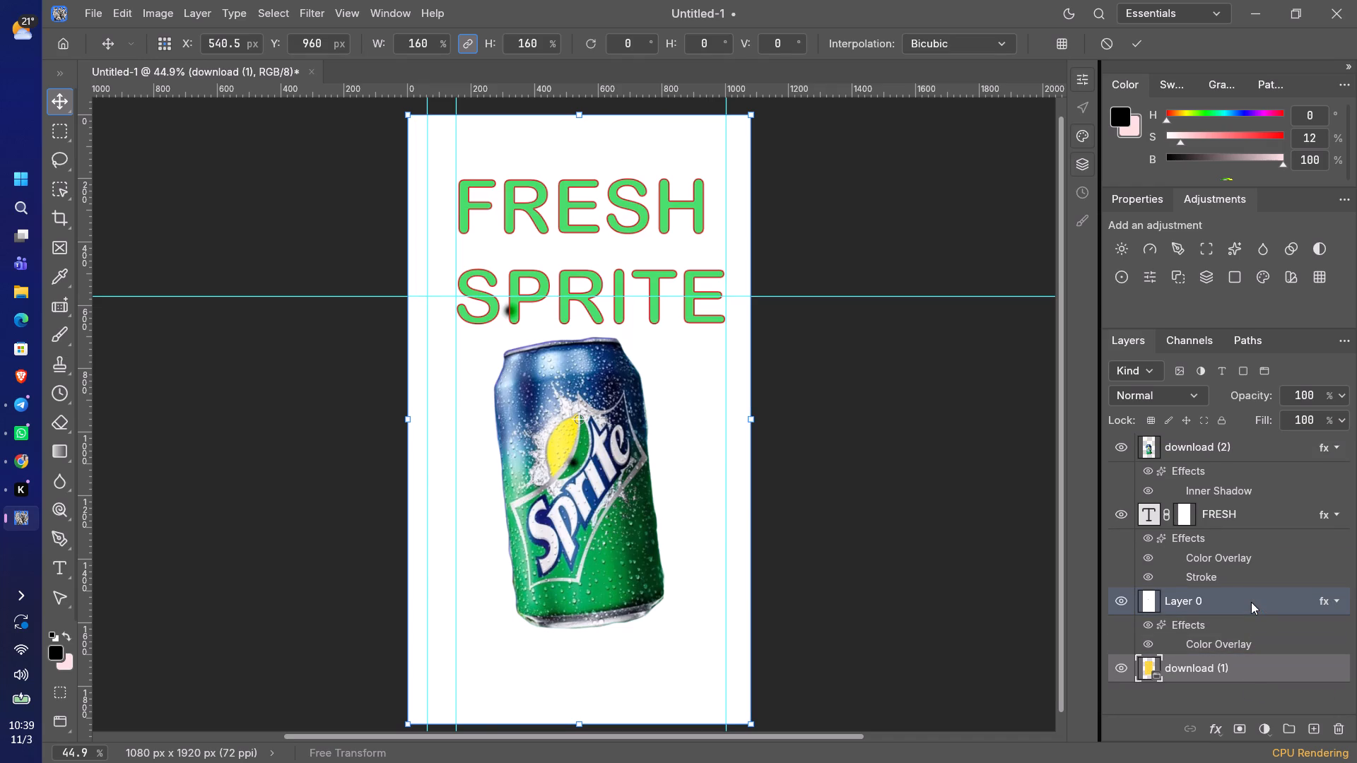
drag(1252, 677, 1252, 592)
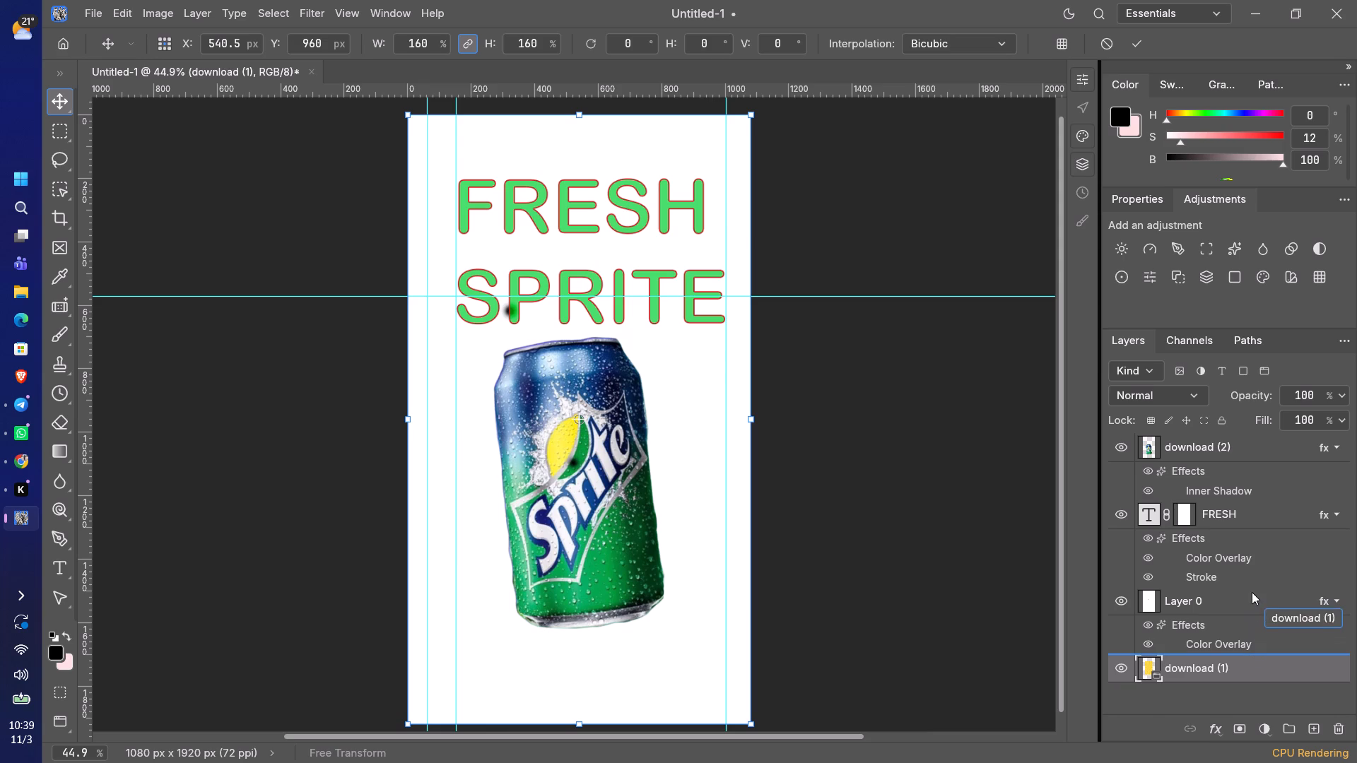
drag(1252, 592, 1248, 586)
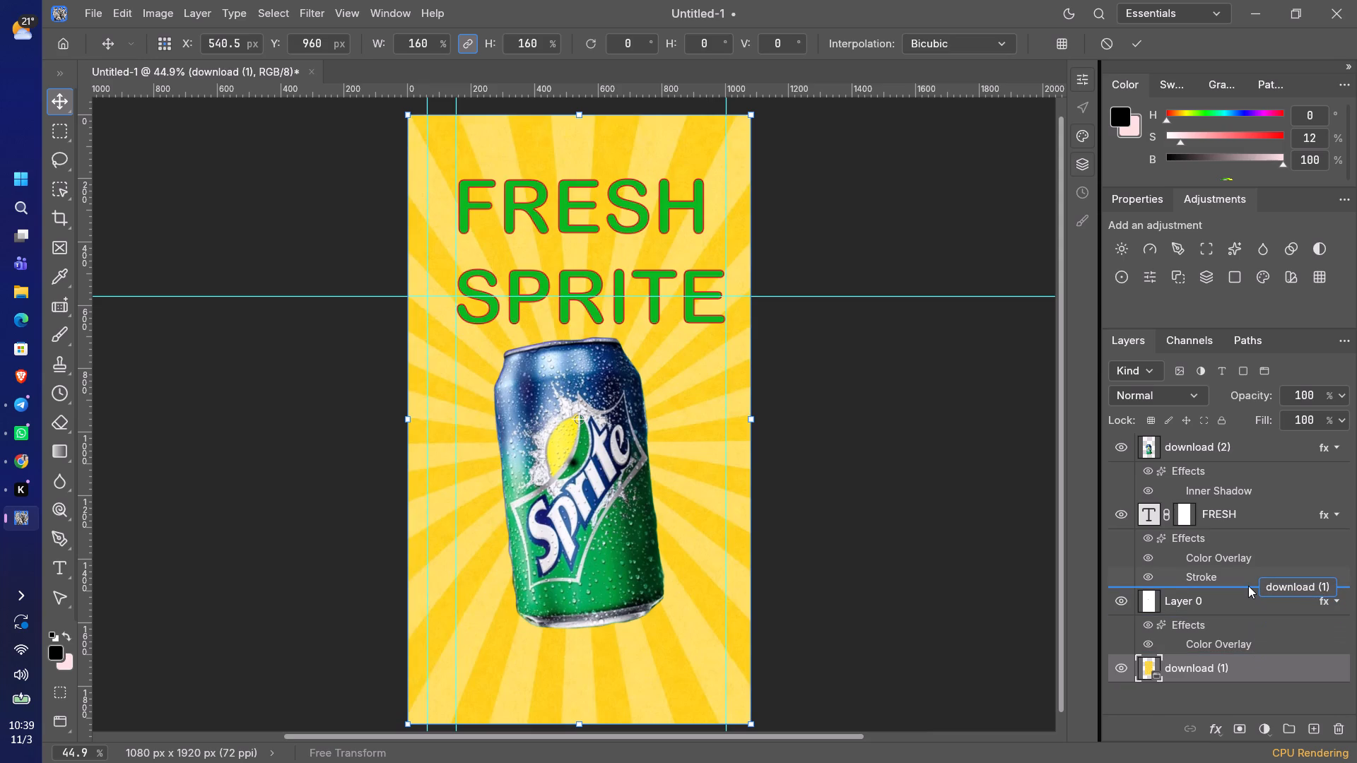
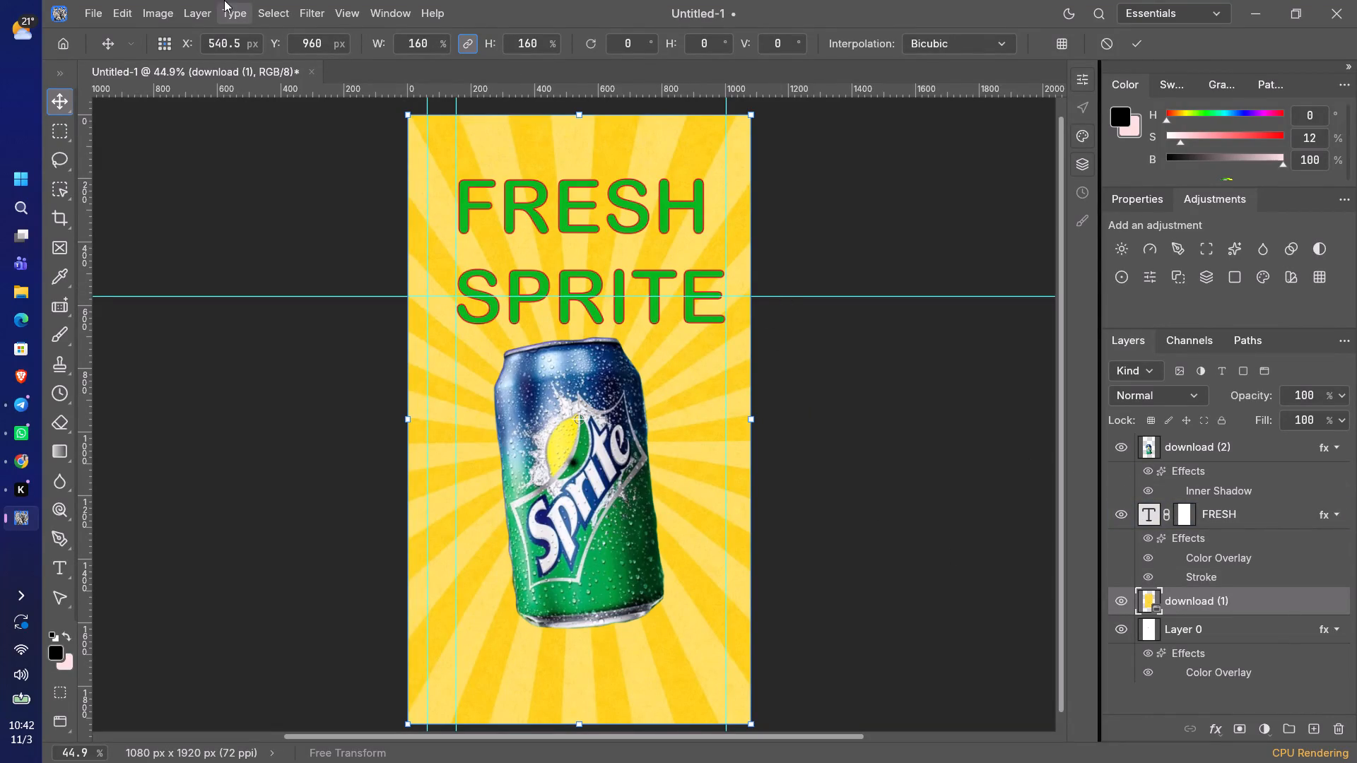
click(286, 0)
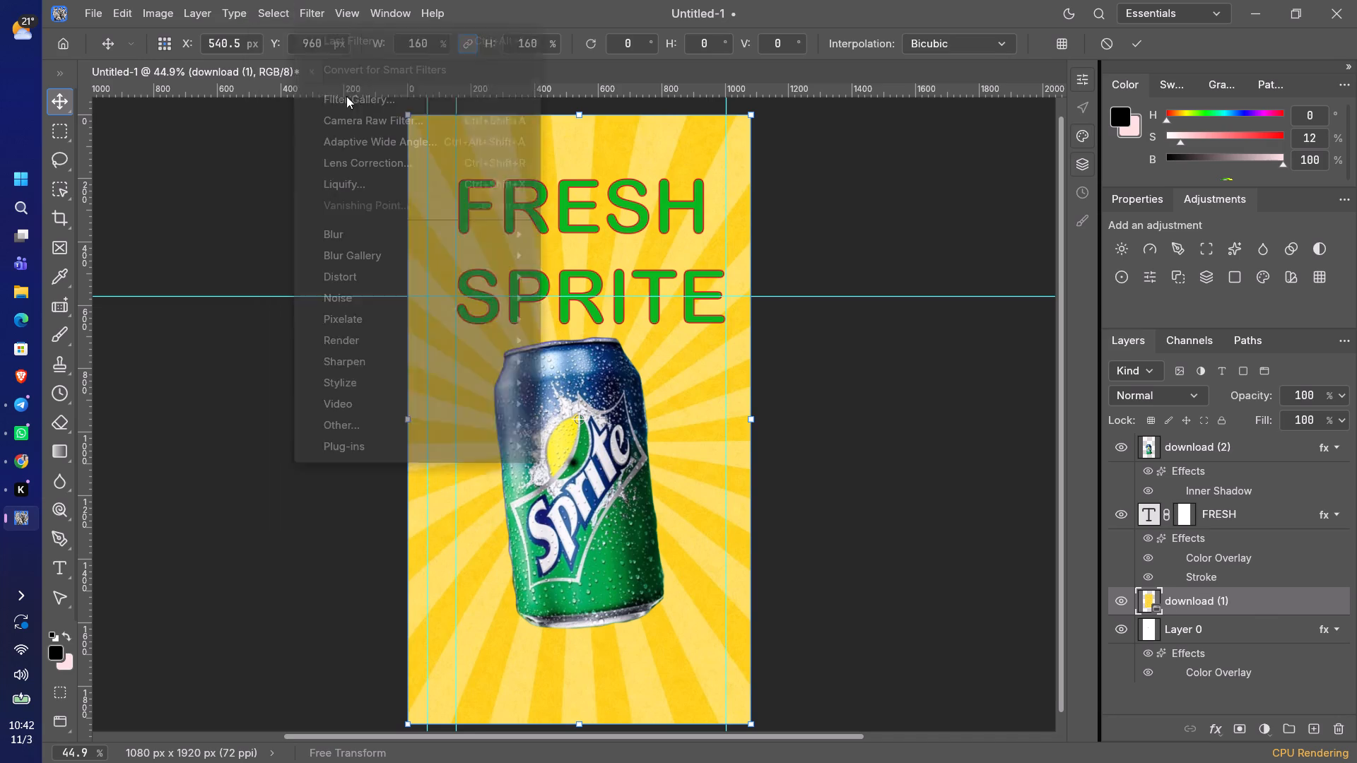
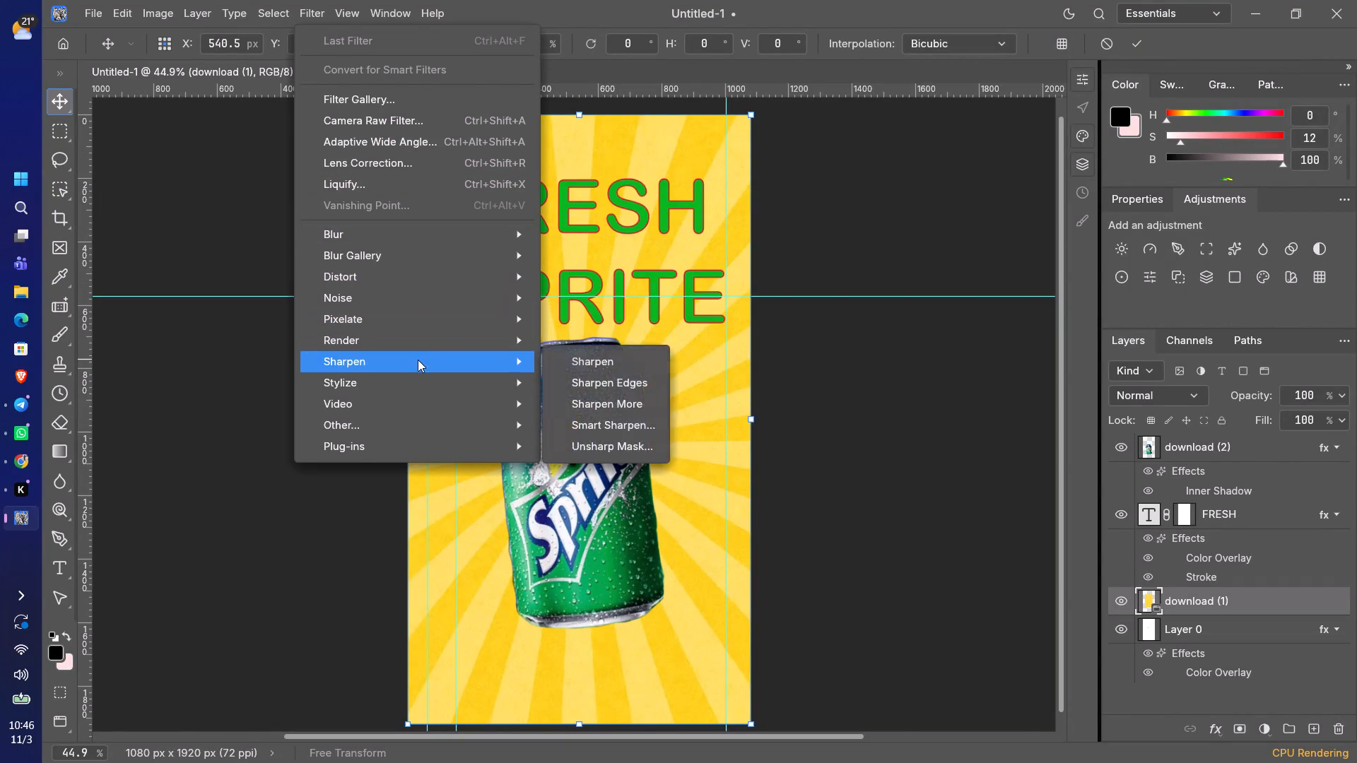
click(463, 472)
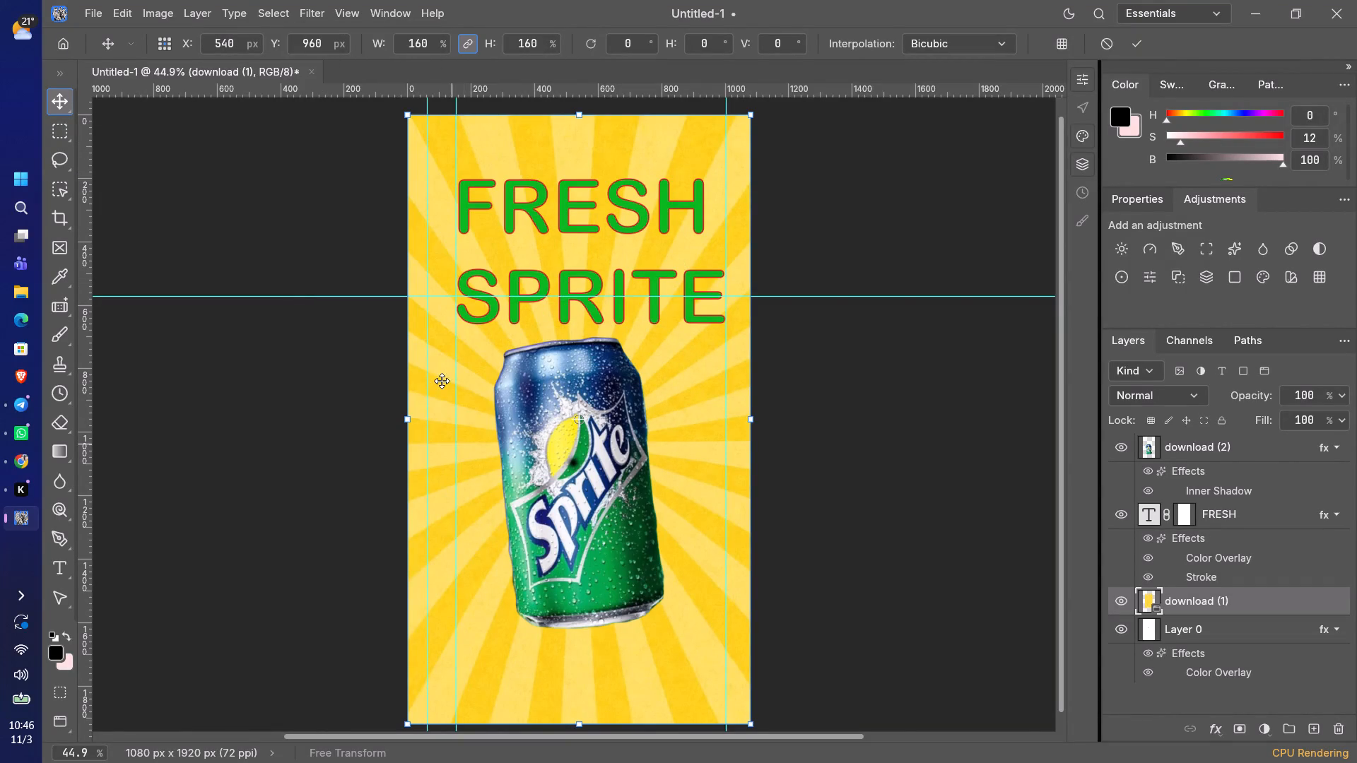
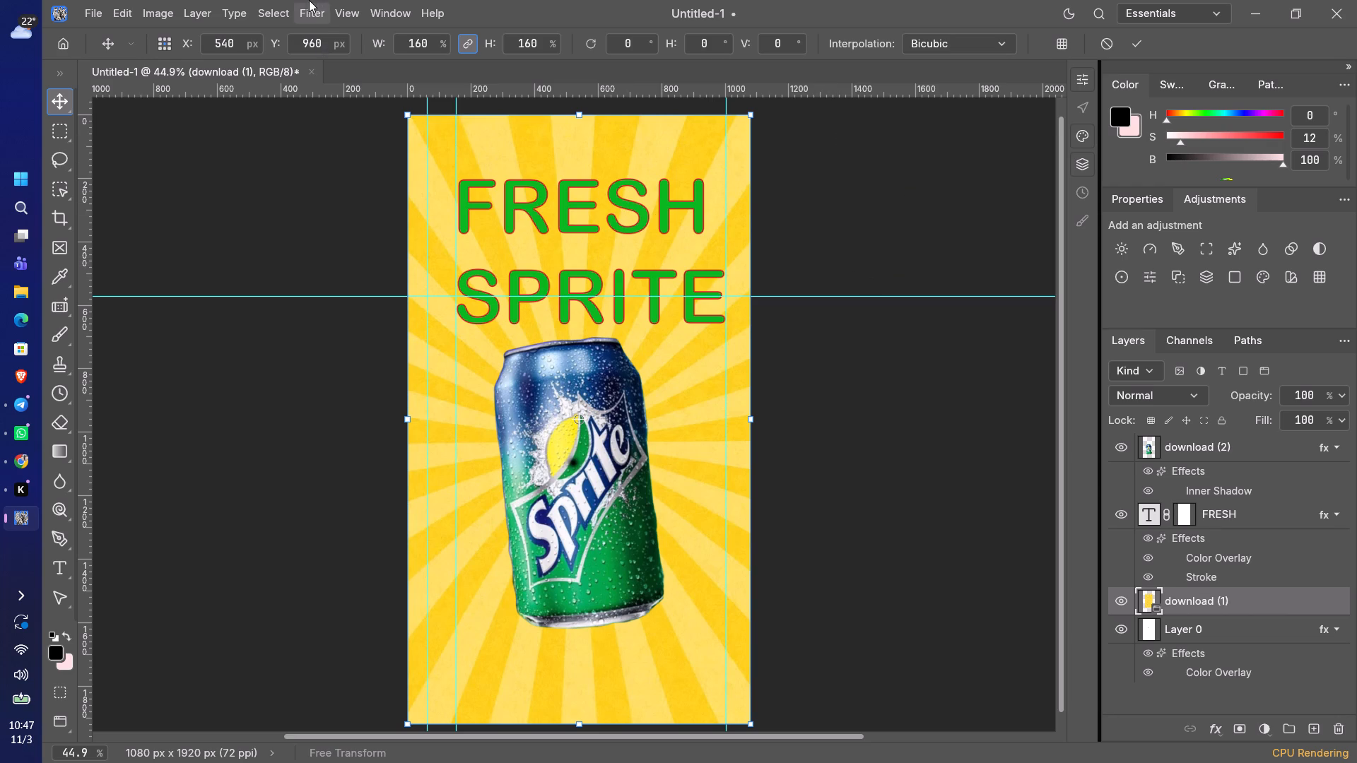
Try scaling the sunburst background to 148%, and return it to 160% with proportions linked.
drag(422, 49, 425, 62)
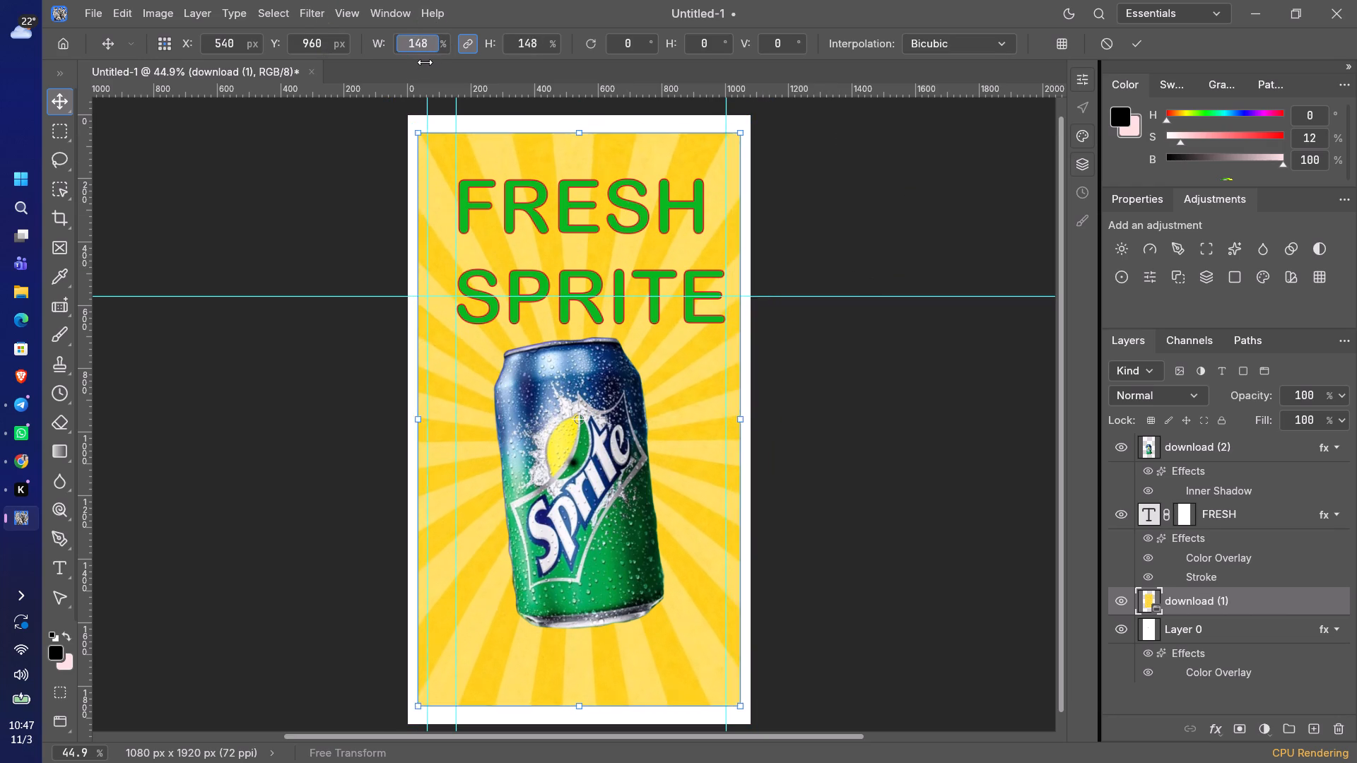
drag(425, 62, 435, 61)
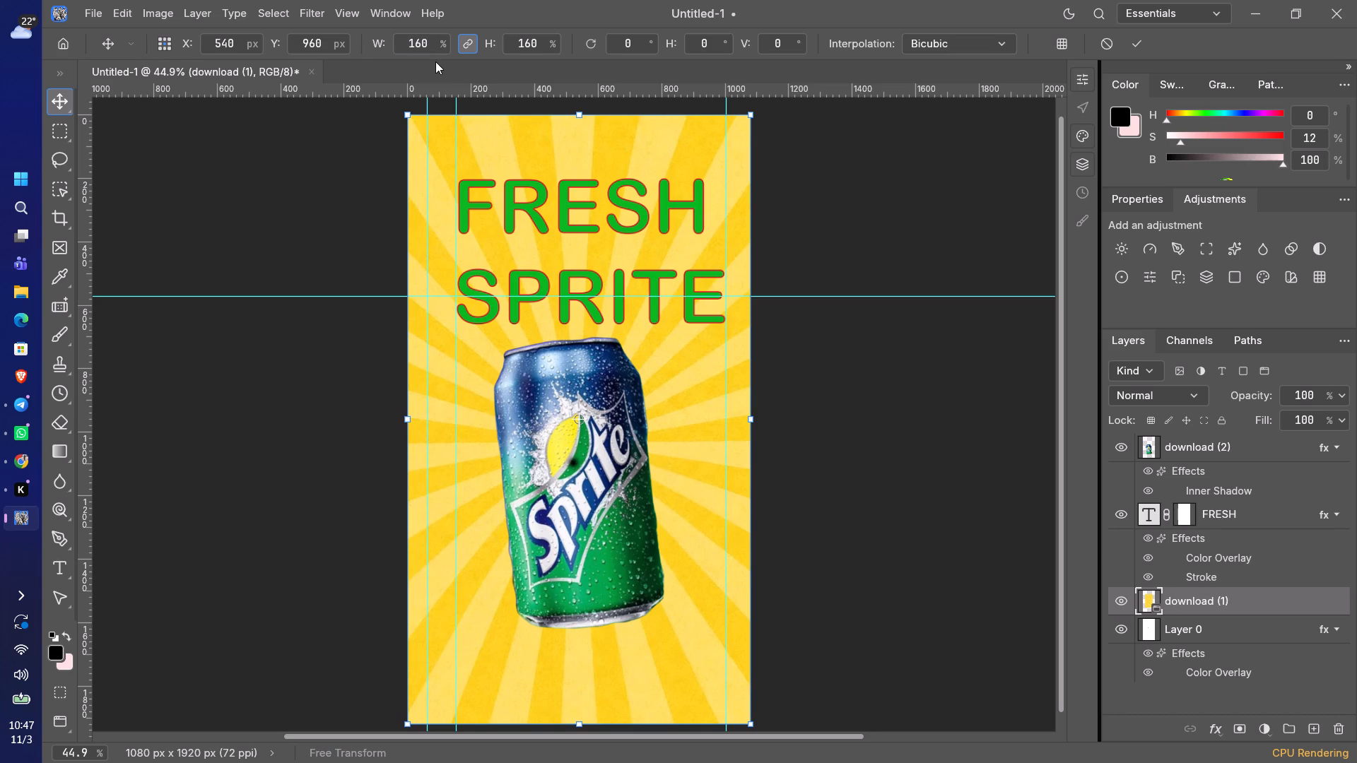
Apply the sunburst background's transform and select the Sprite can layer, download (2), with the Move tool.
click(560, 409)
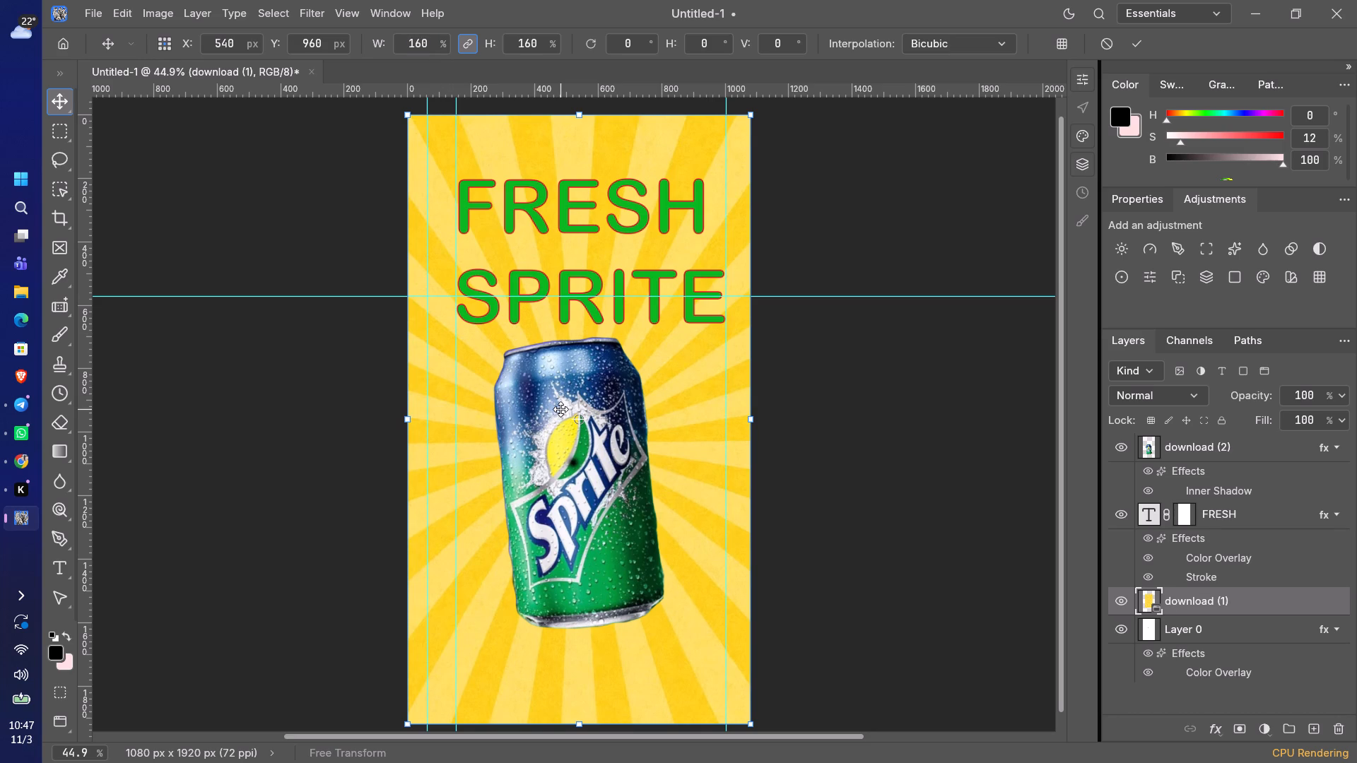
click(559, 412)
click(559, 412)
click(1192, 441)
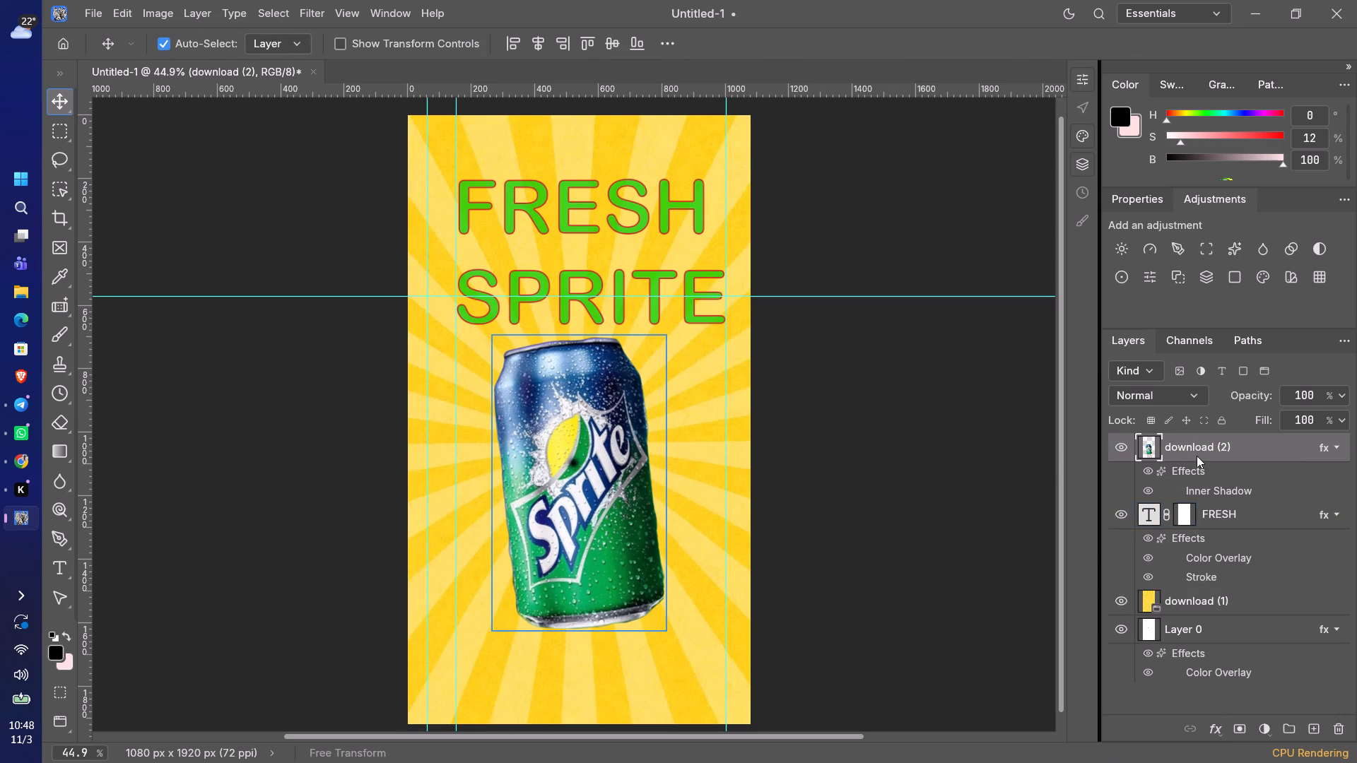
click(587, 500)
click(529, 371)
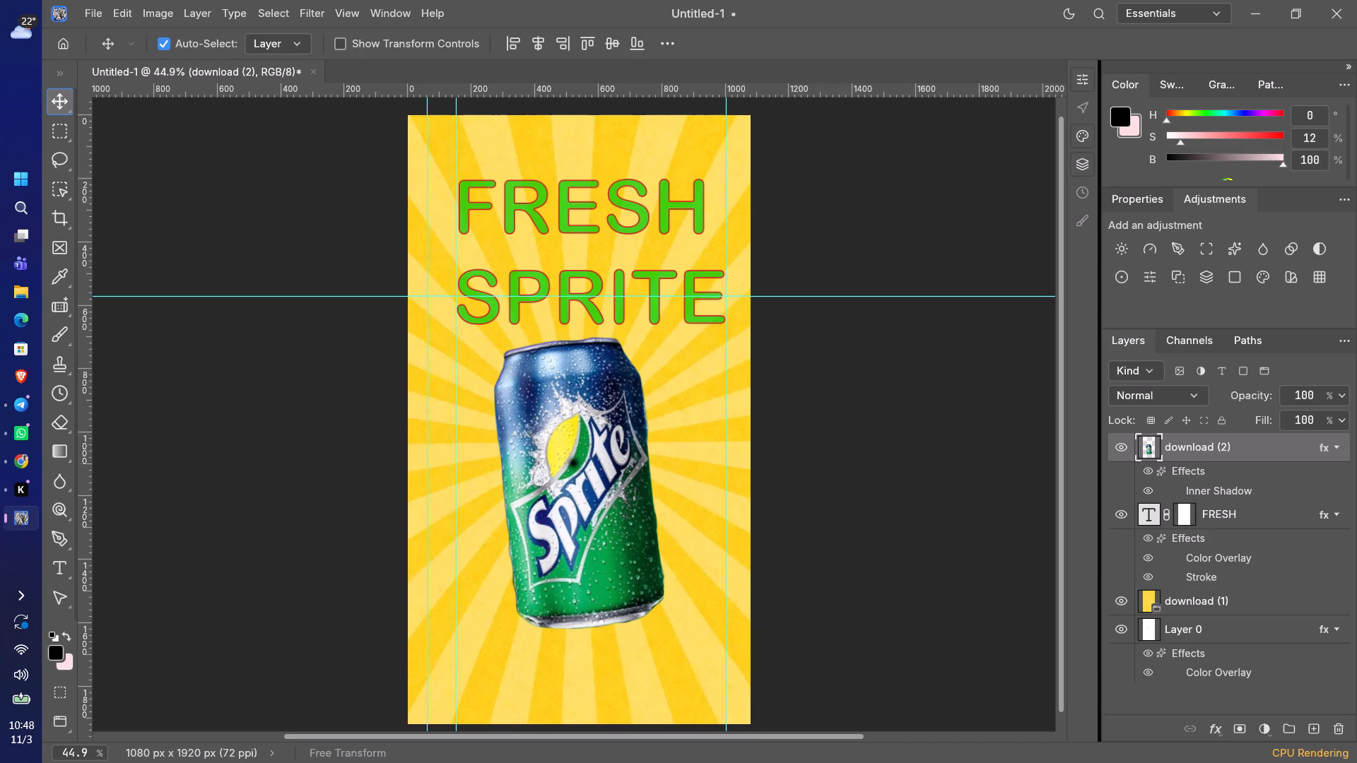
click(60, 102)
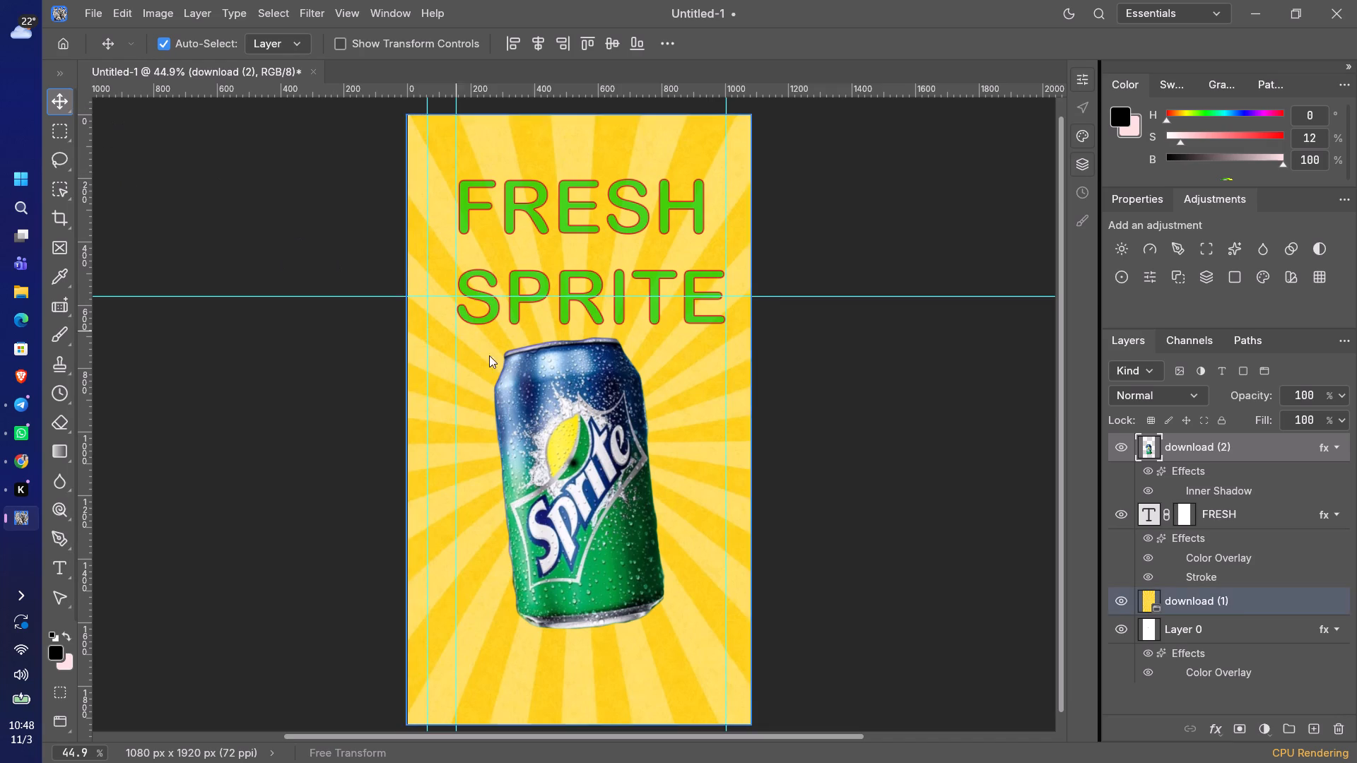
click(530, 403)
click(530, 403)
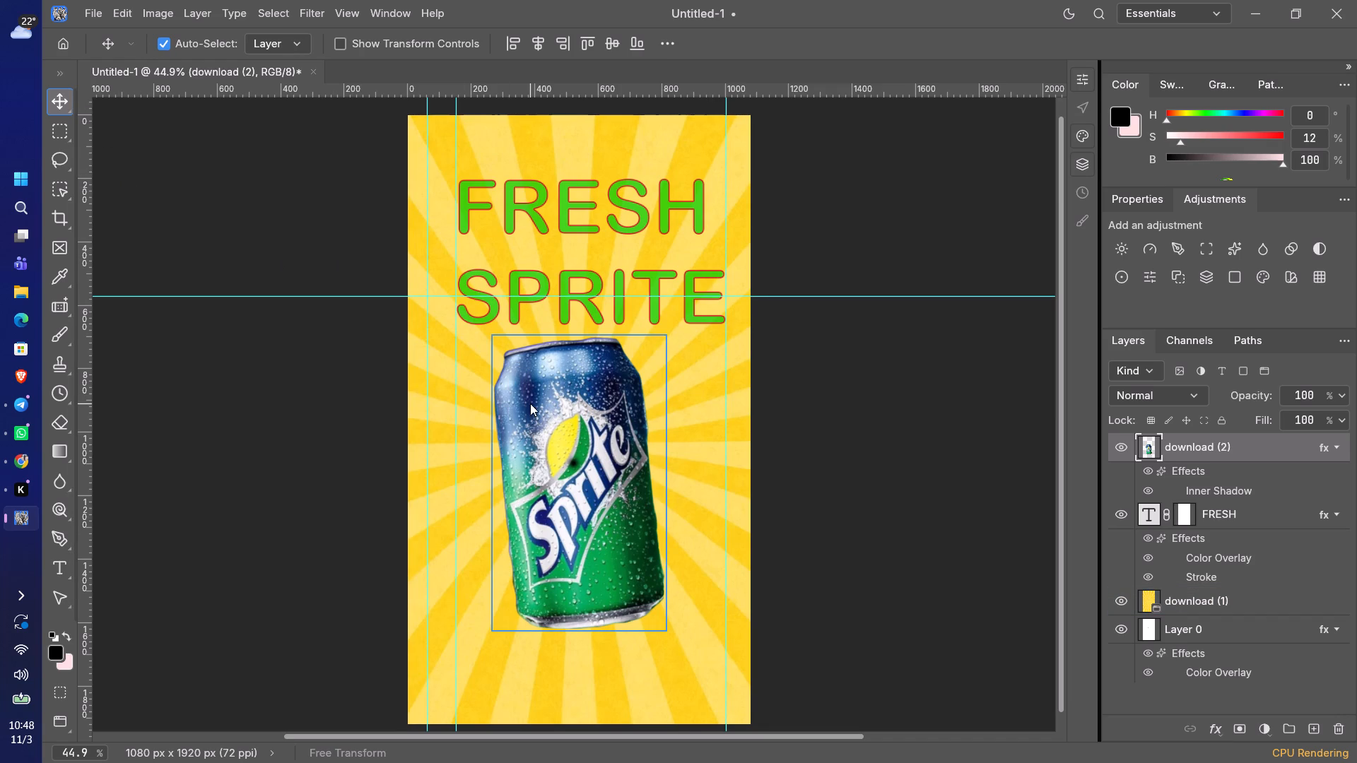
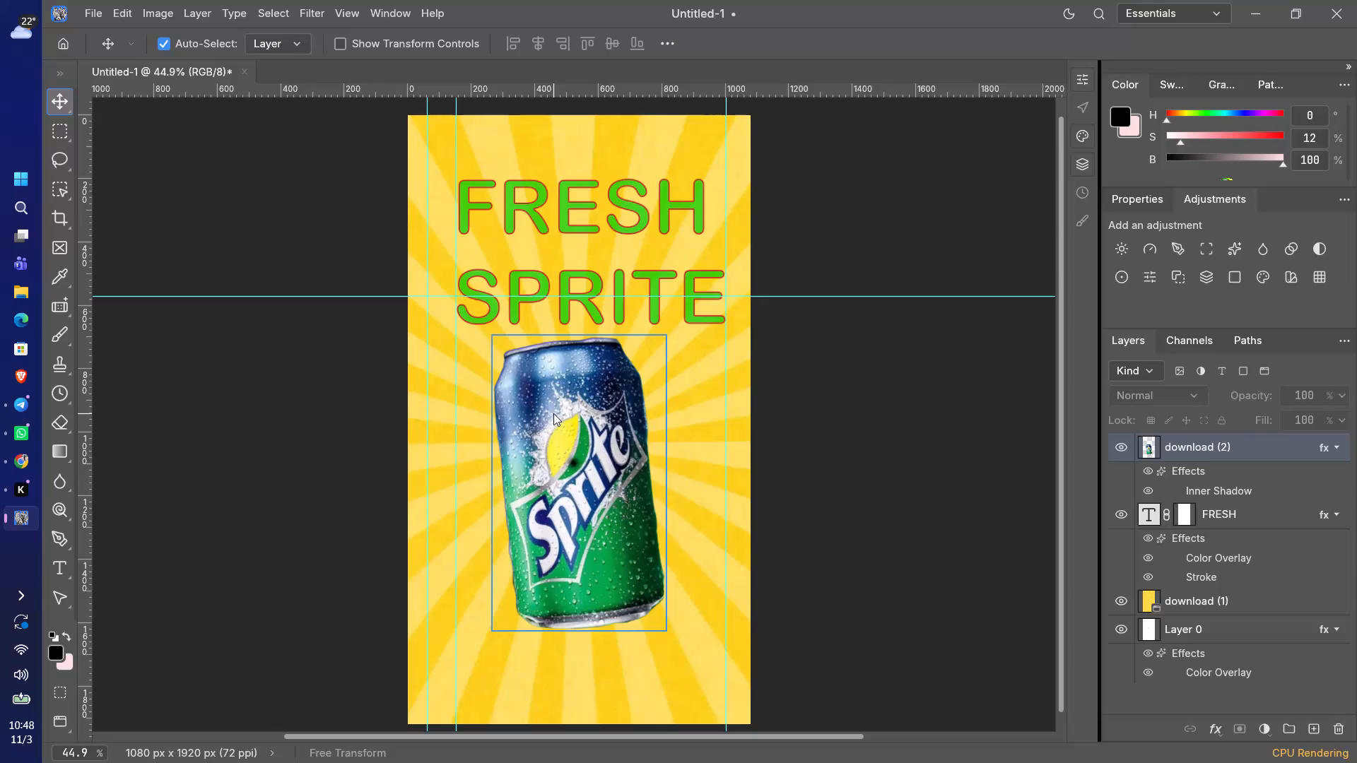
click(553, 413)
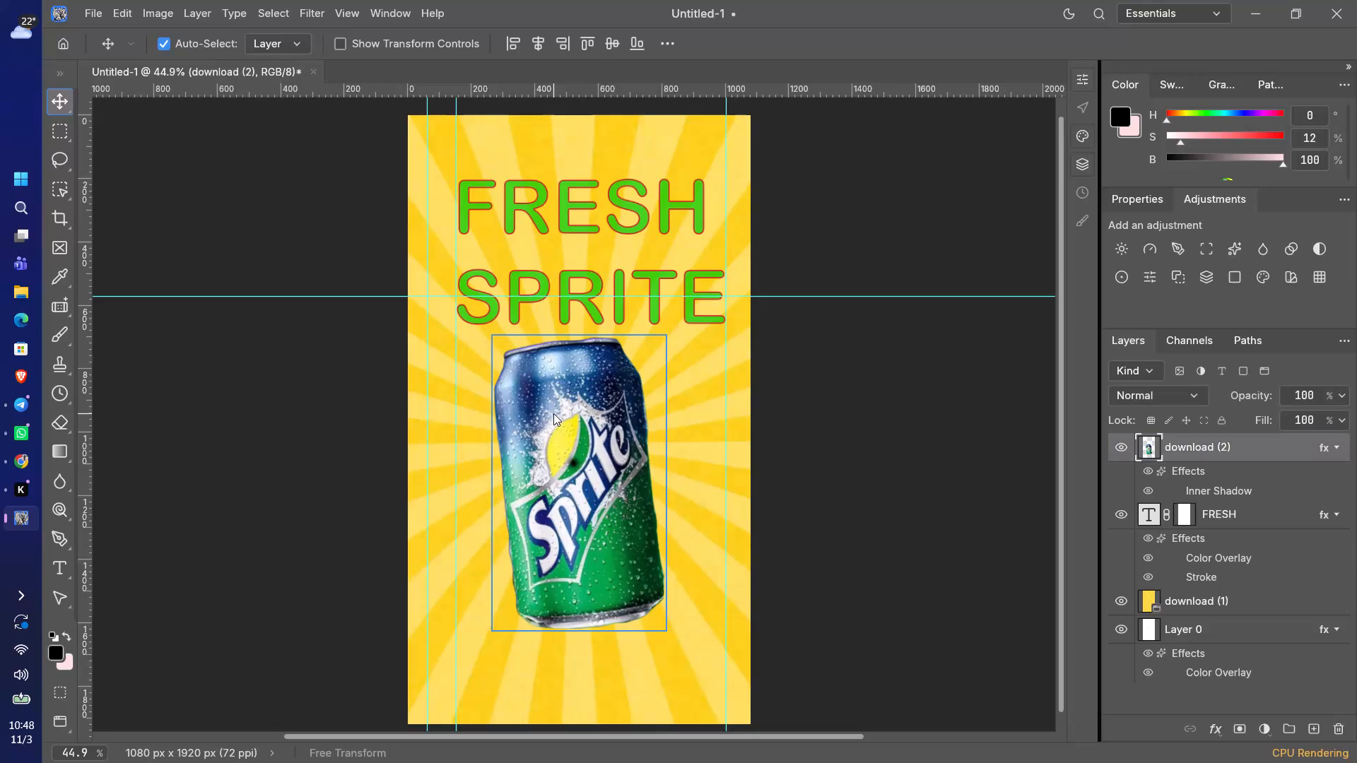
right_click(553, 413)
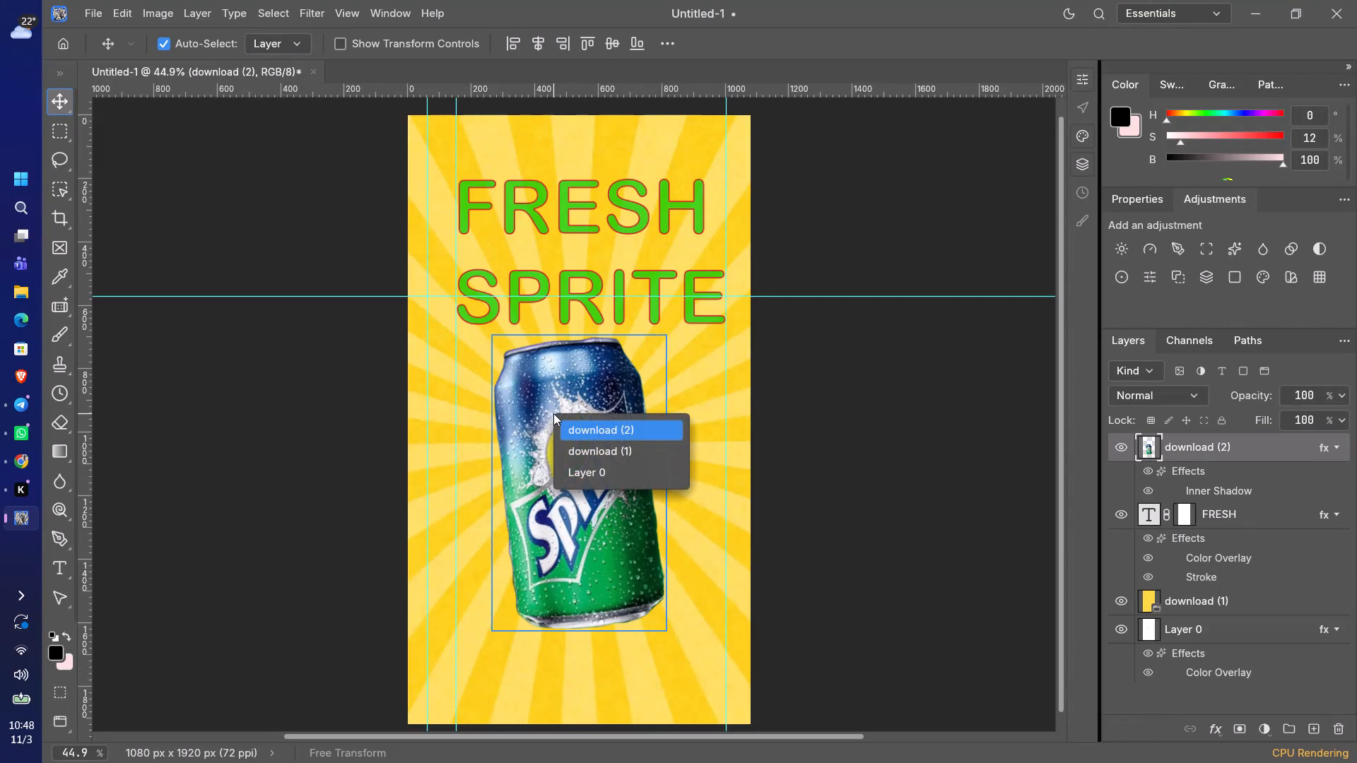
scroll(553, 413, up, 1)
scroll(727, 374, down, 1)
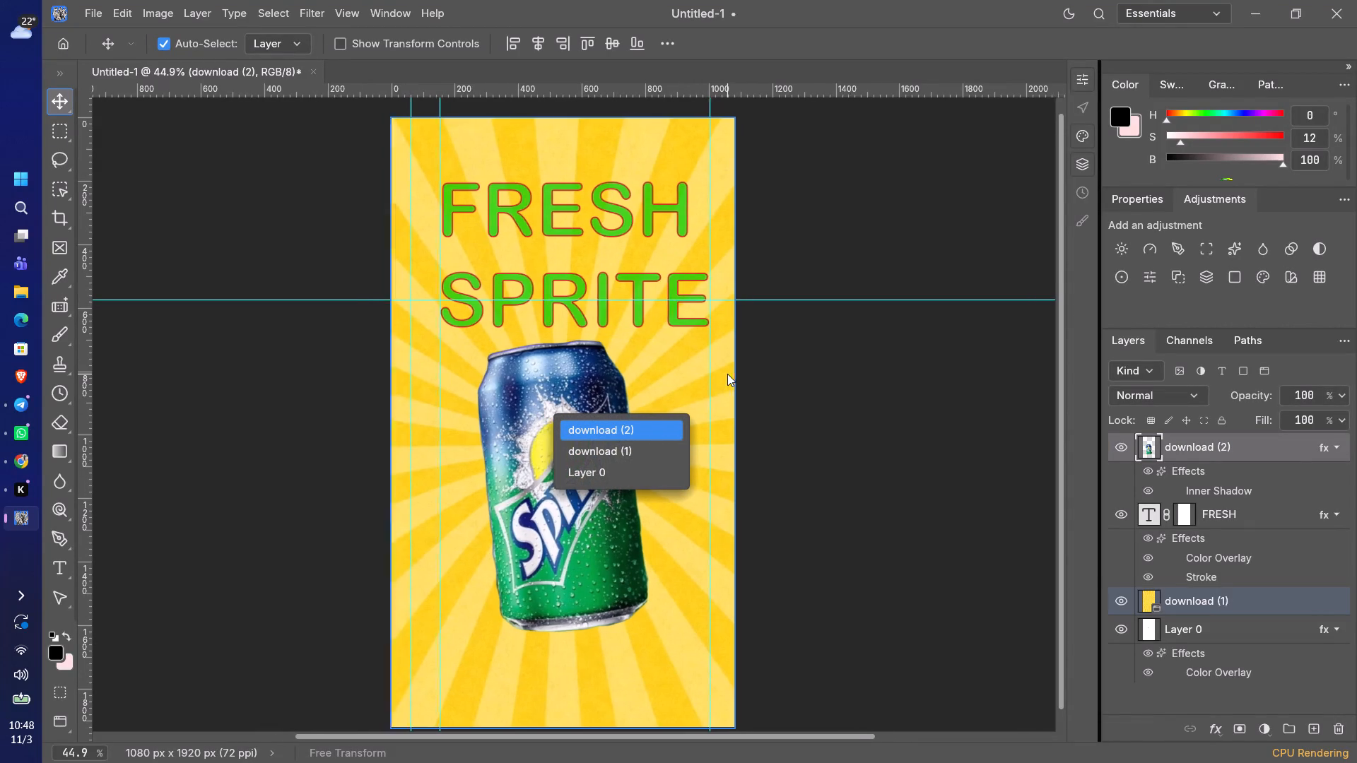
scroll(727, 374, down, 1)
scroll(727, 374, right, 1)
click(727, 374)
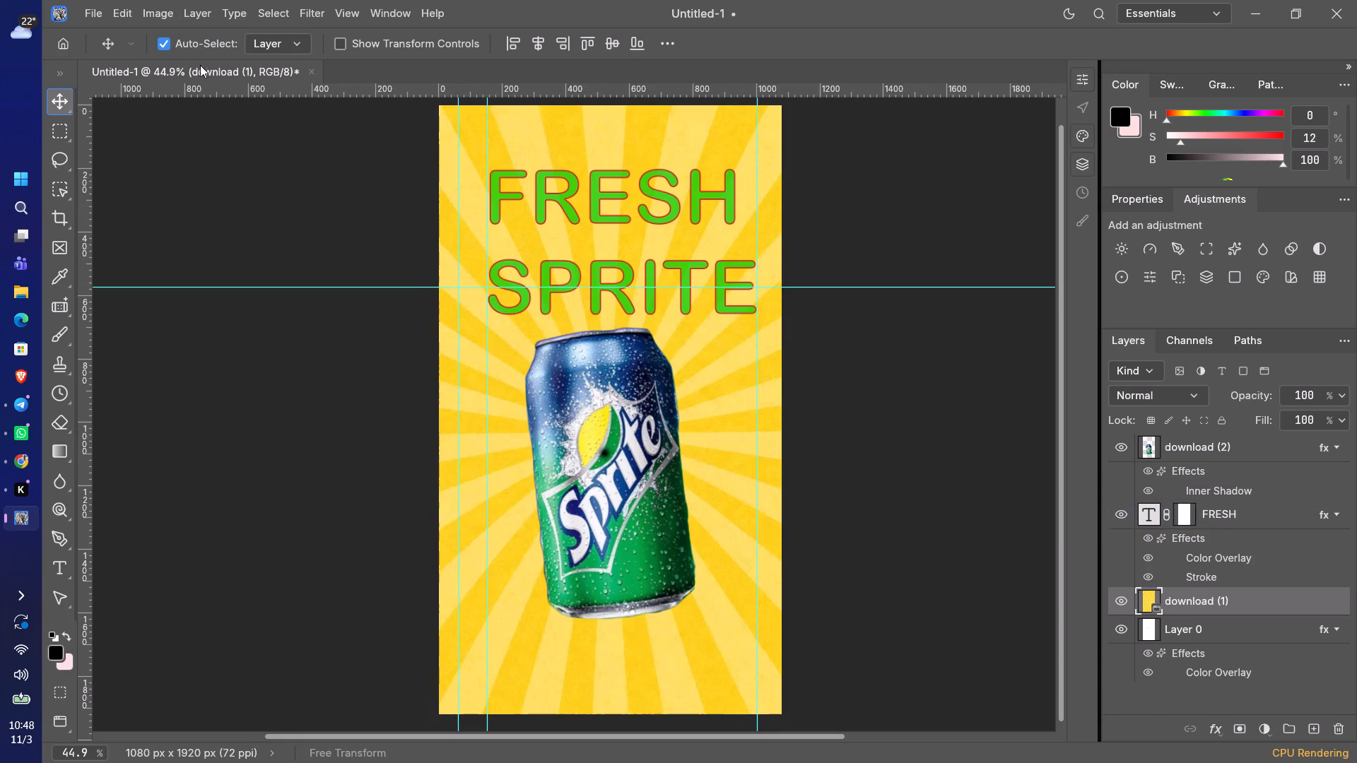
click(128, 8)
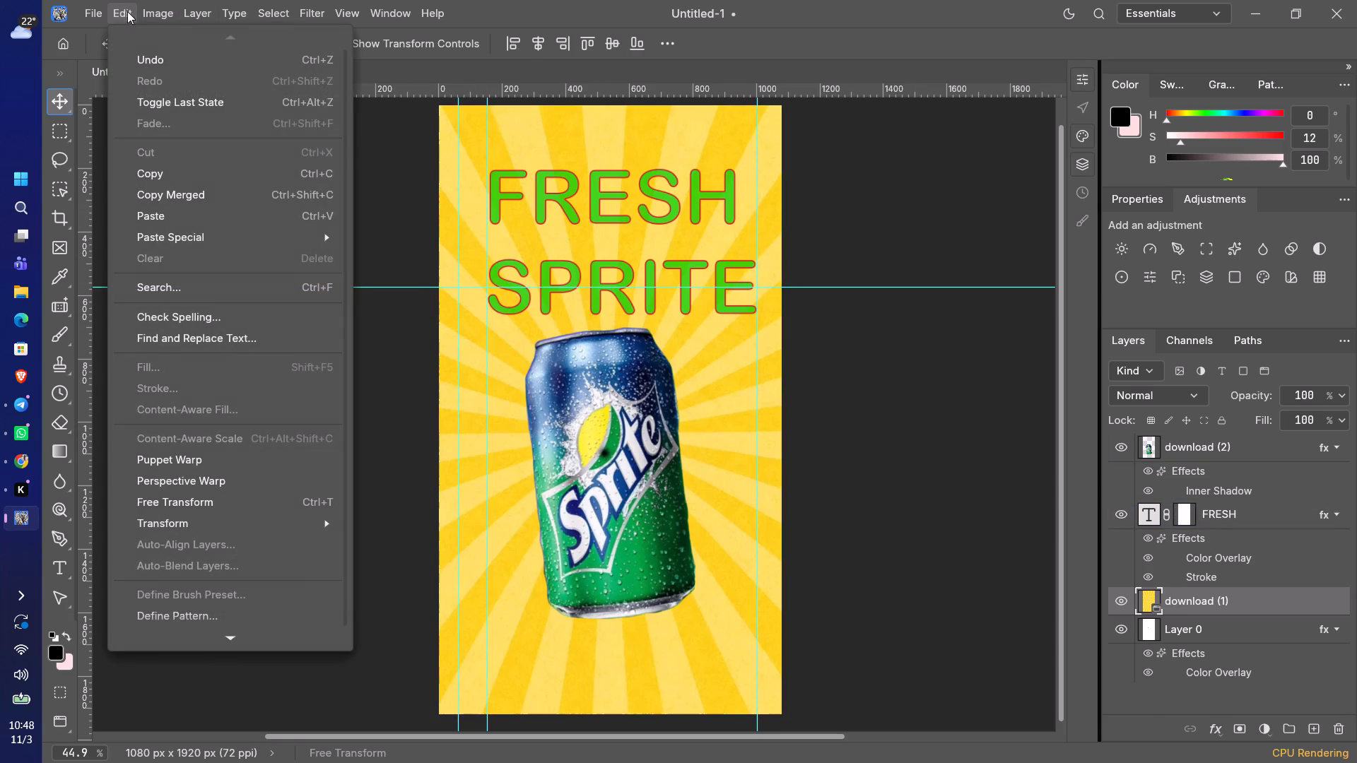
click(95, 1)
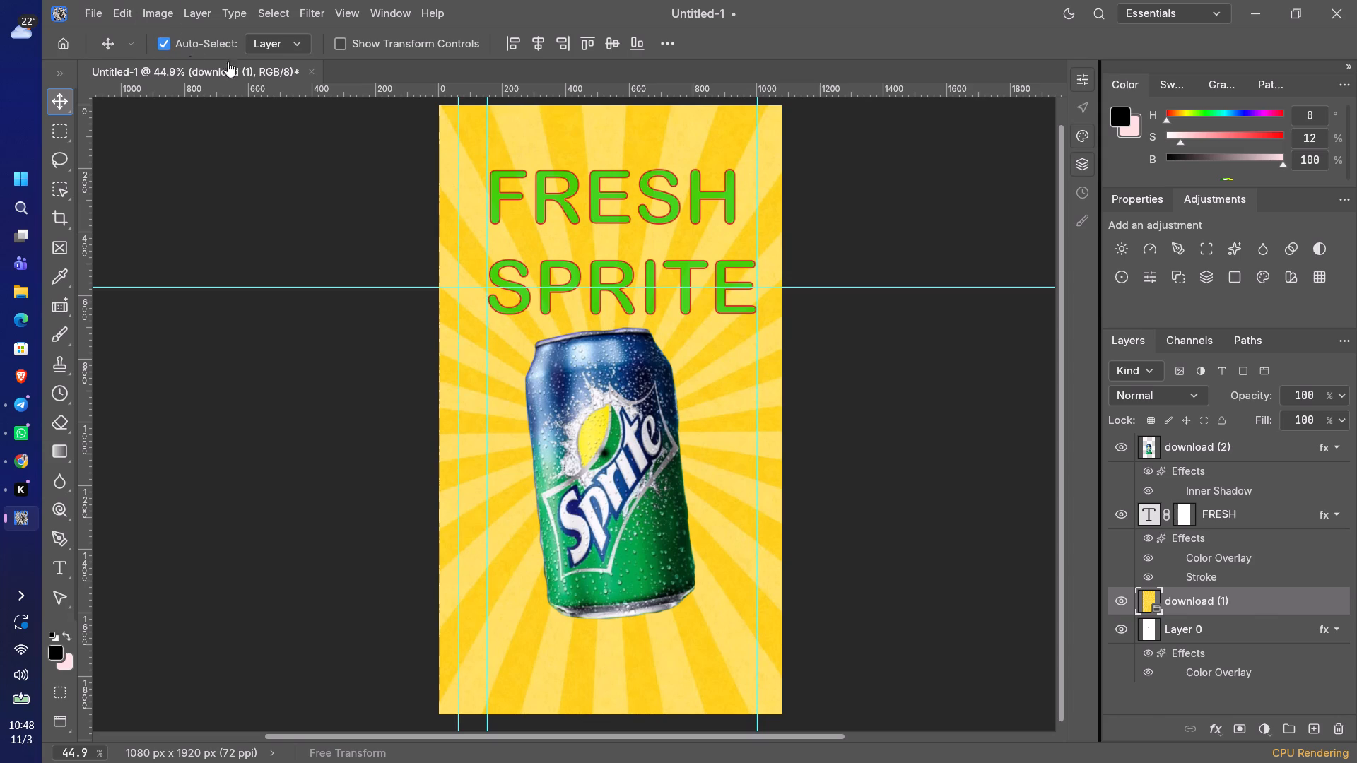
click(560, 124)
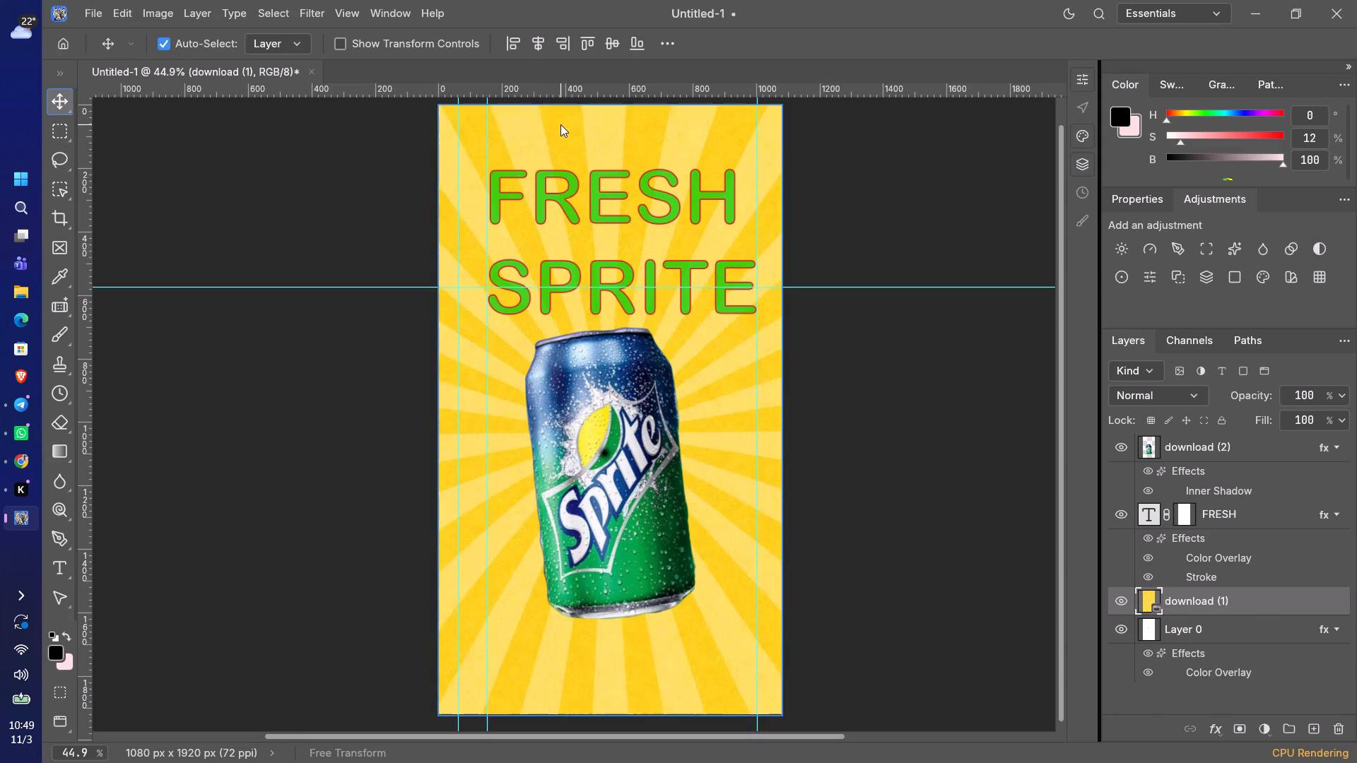
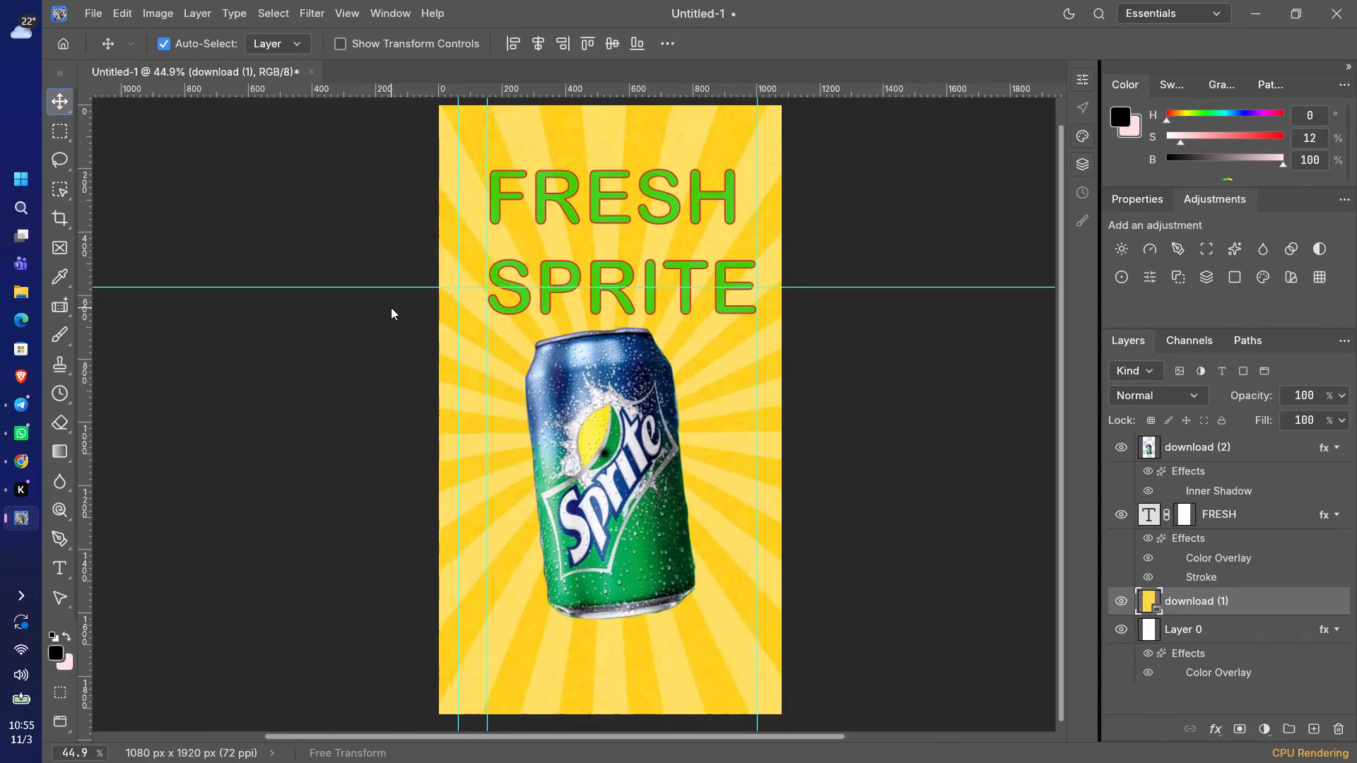
Save the poster to the Desktop folder as a PSD document named SPRITE EDITS.
click(84, 8)
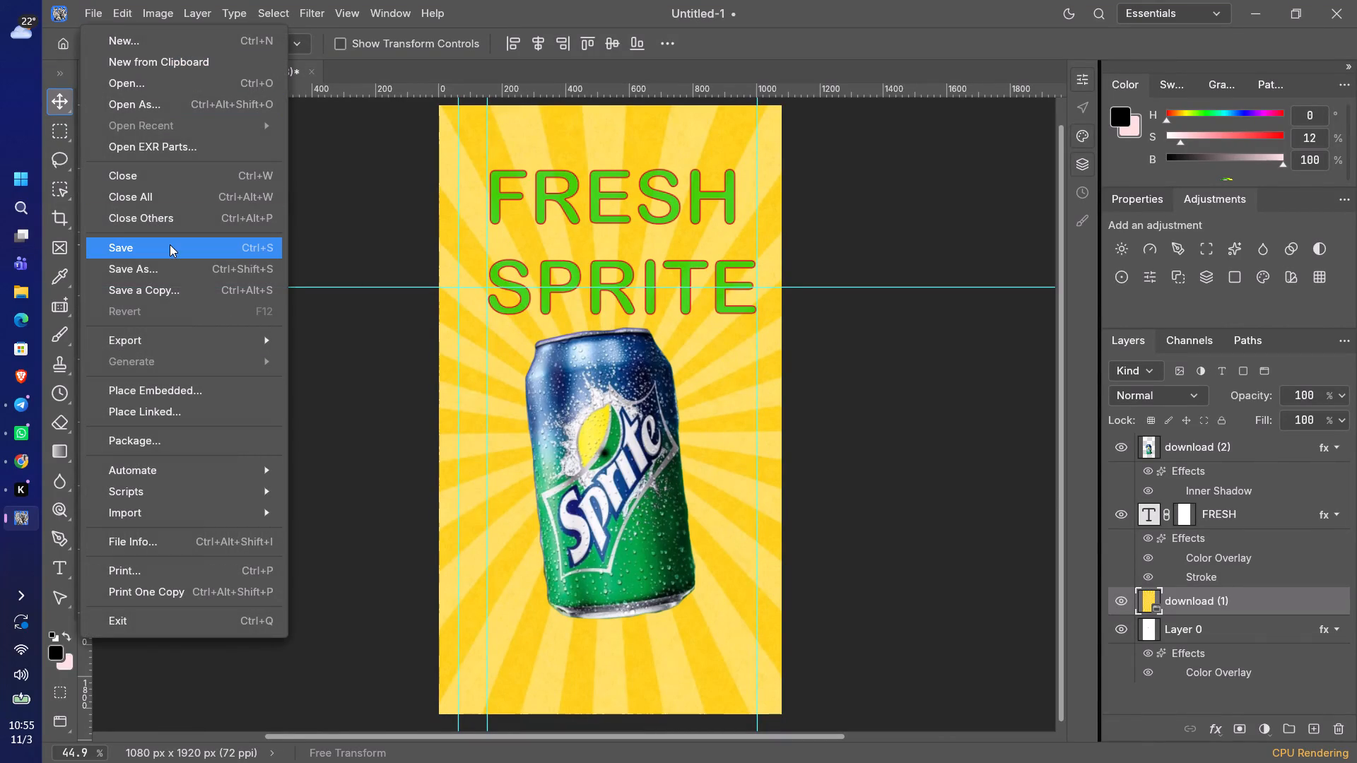
click(174, 256)
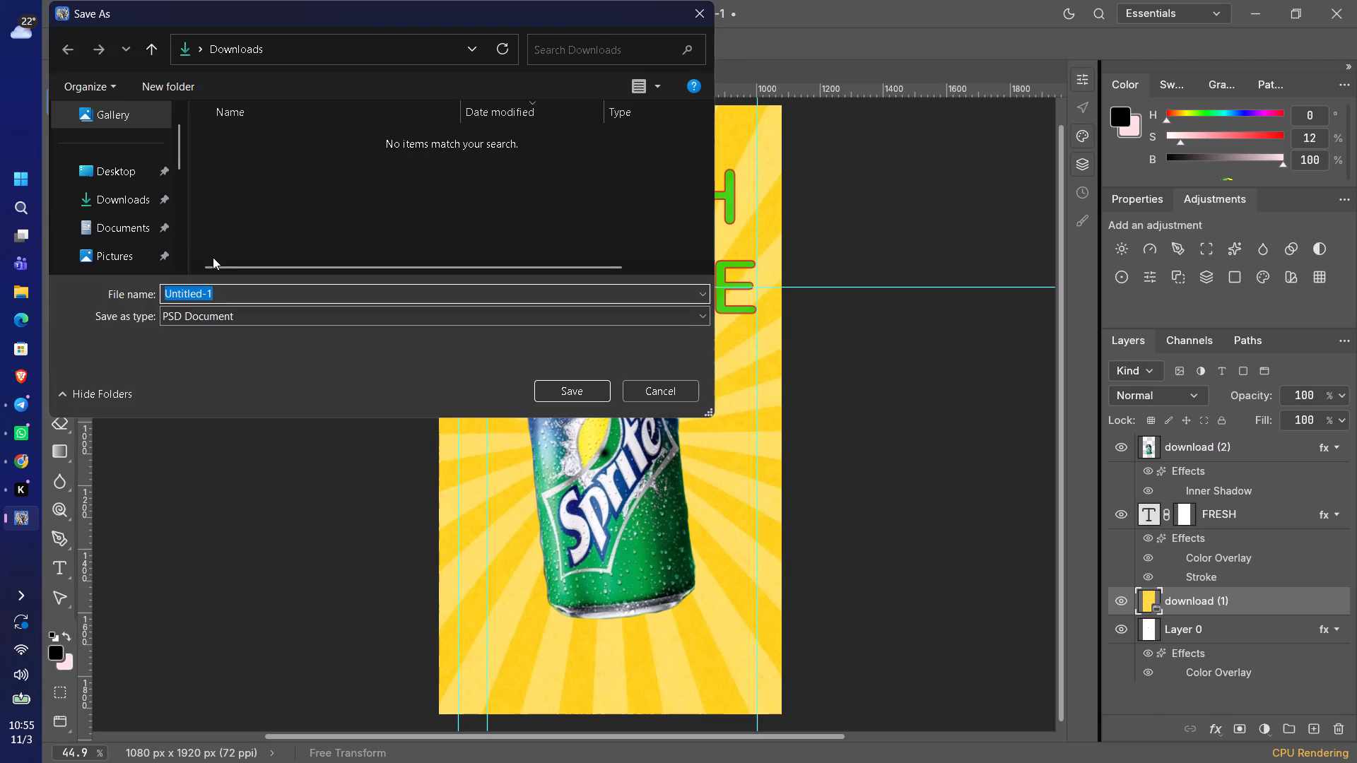
key(BackSpace)
text(SPRITE)
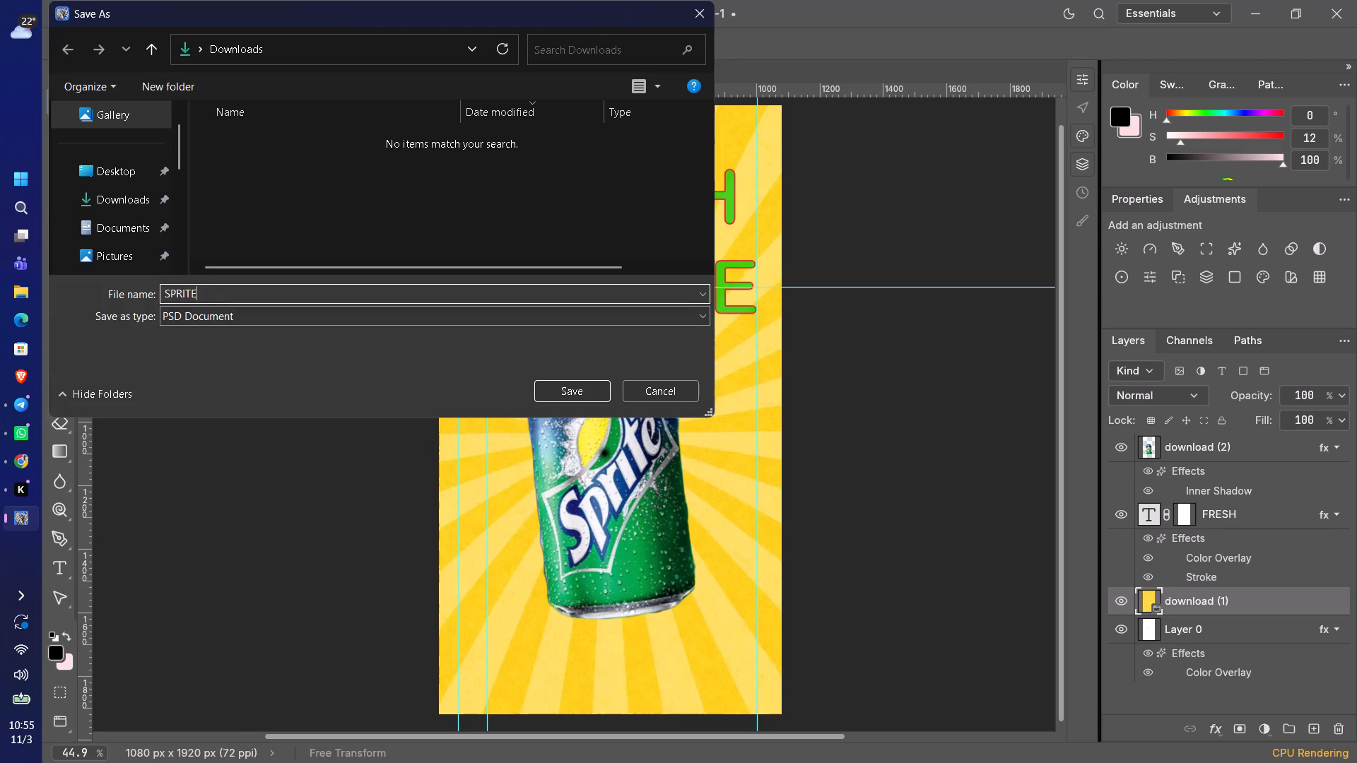
key(space)
text(EDITE)
click(136, 178)
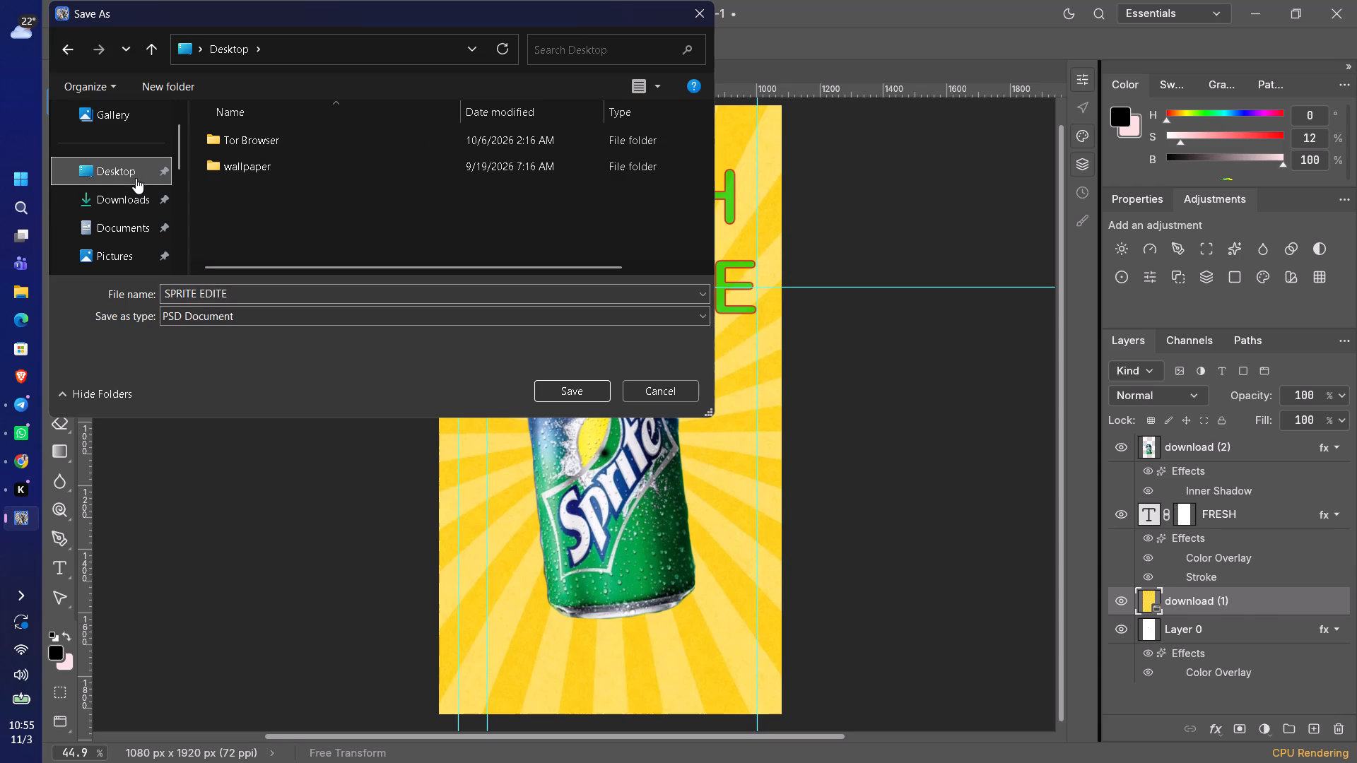
key(BackSpace)
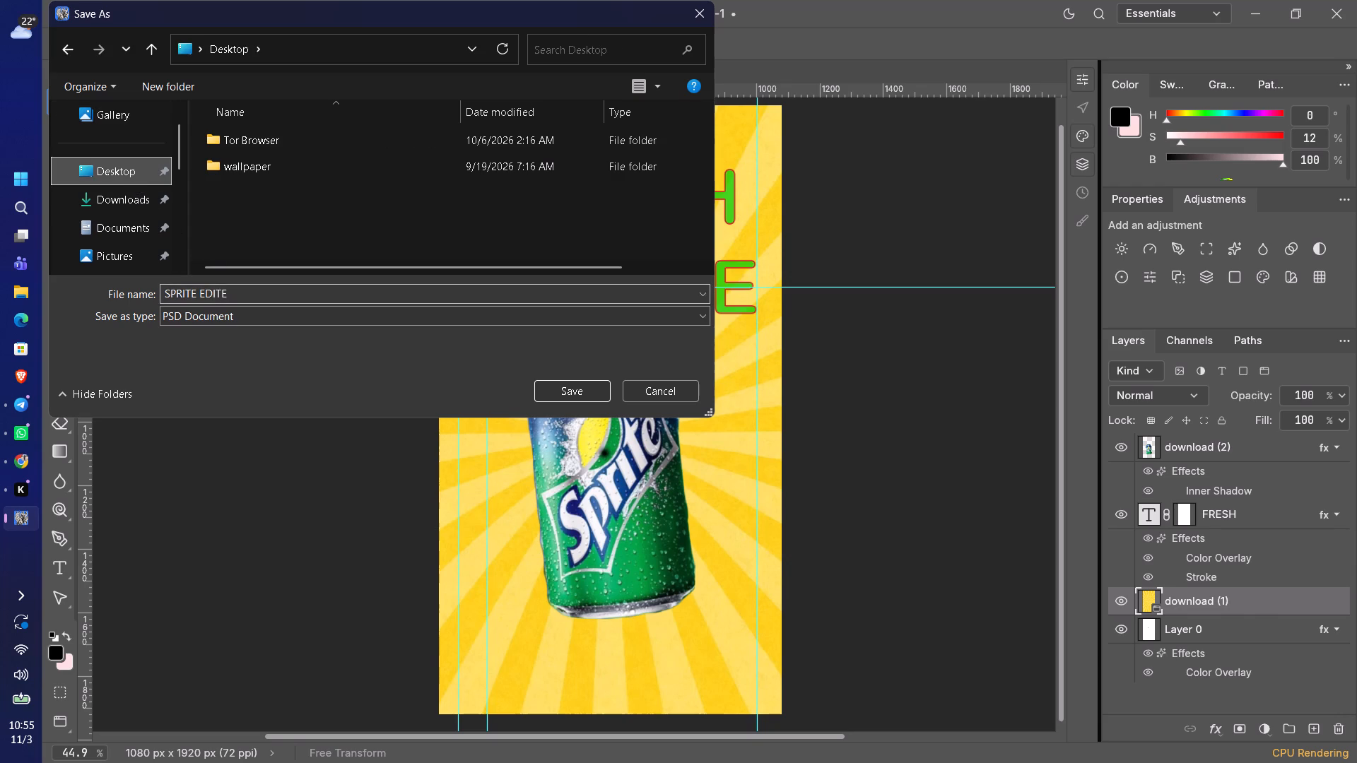
click(225, 295)
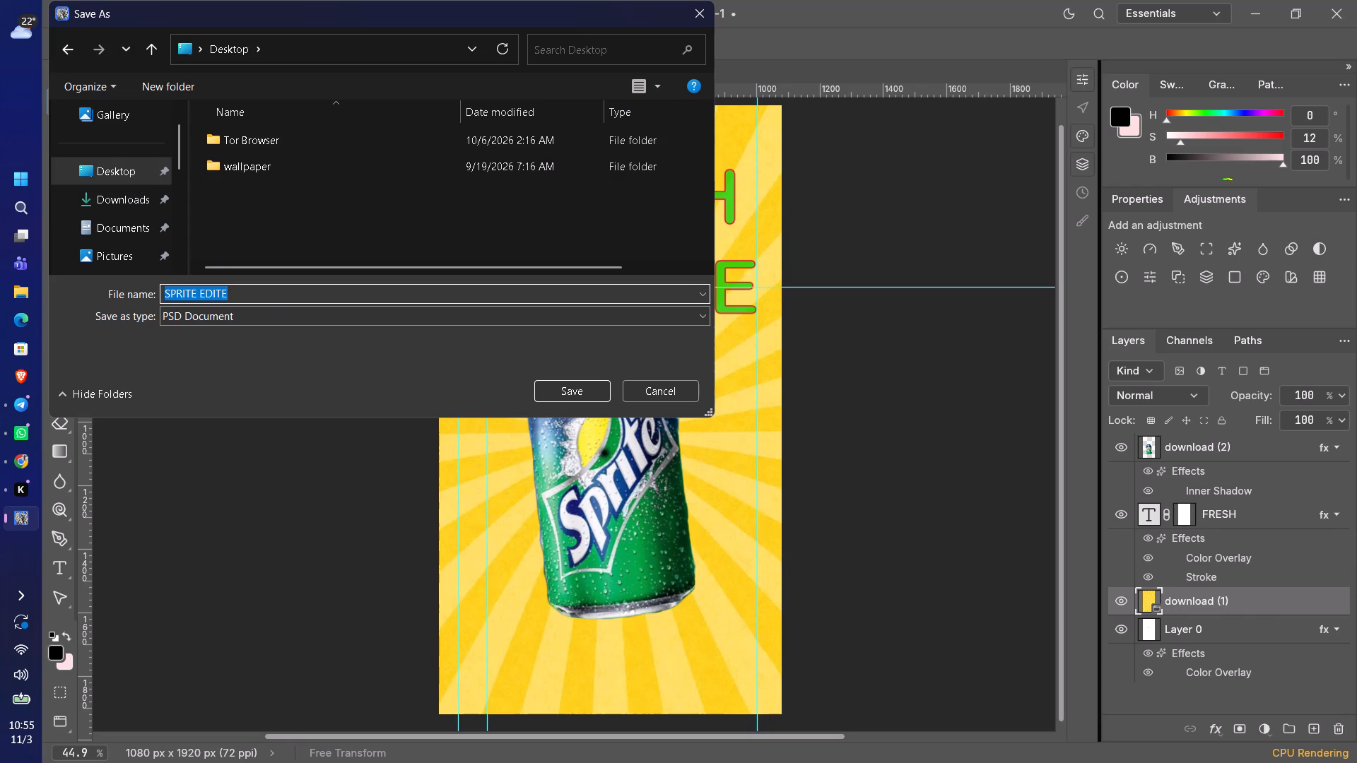
click(253, 291)
click(253, 291)
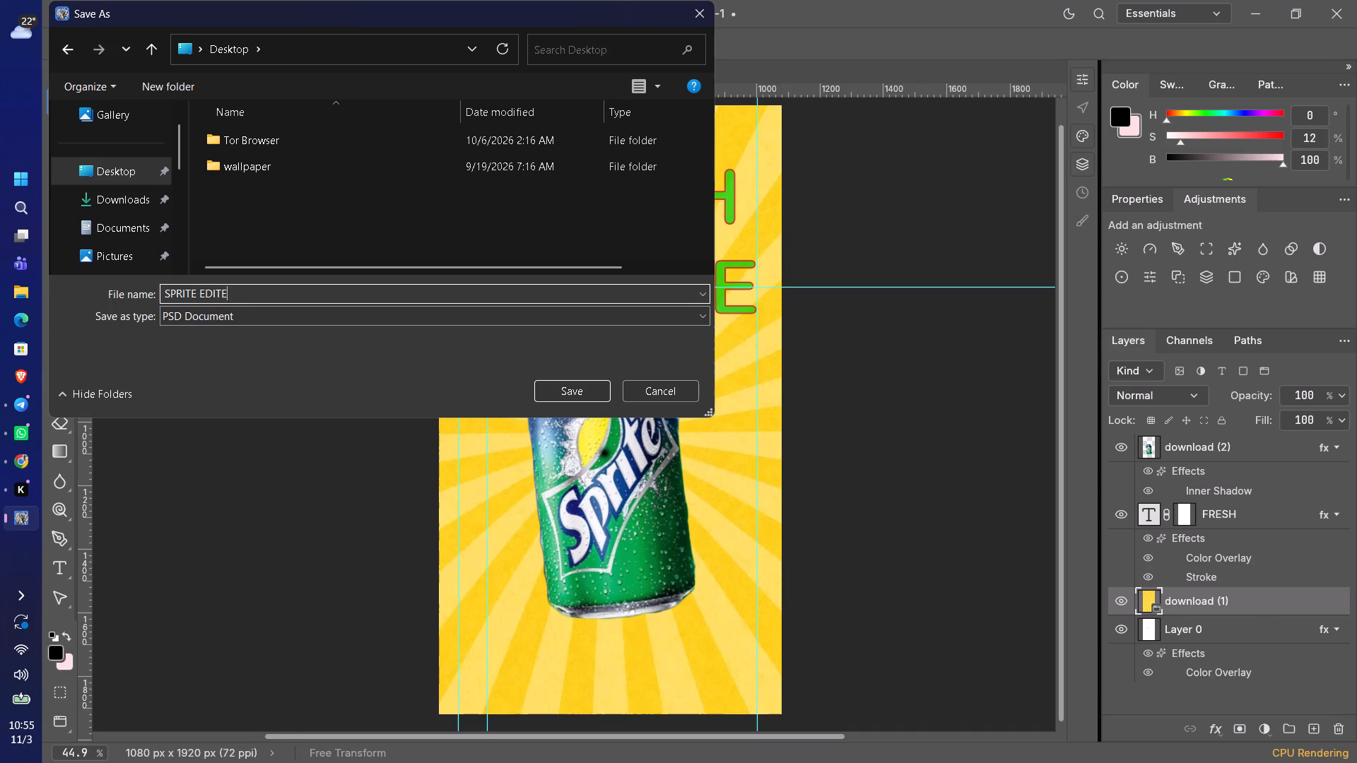
key(BackSpace)
key(d)
key(BackSpace)
key(s)
click(573, 383)
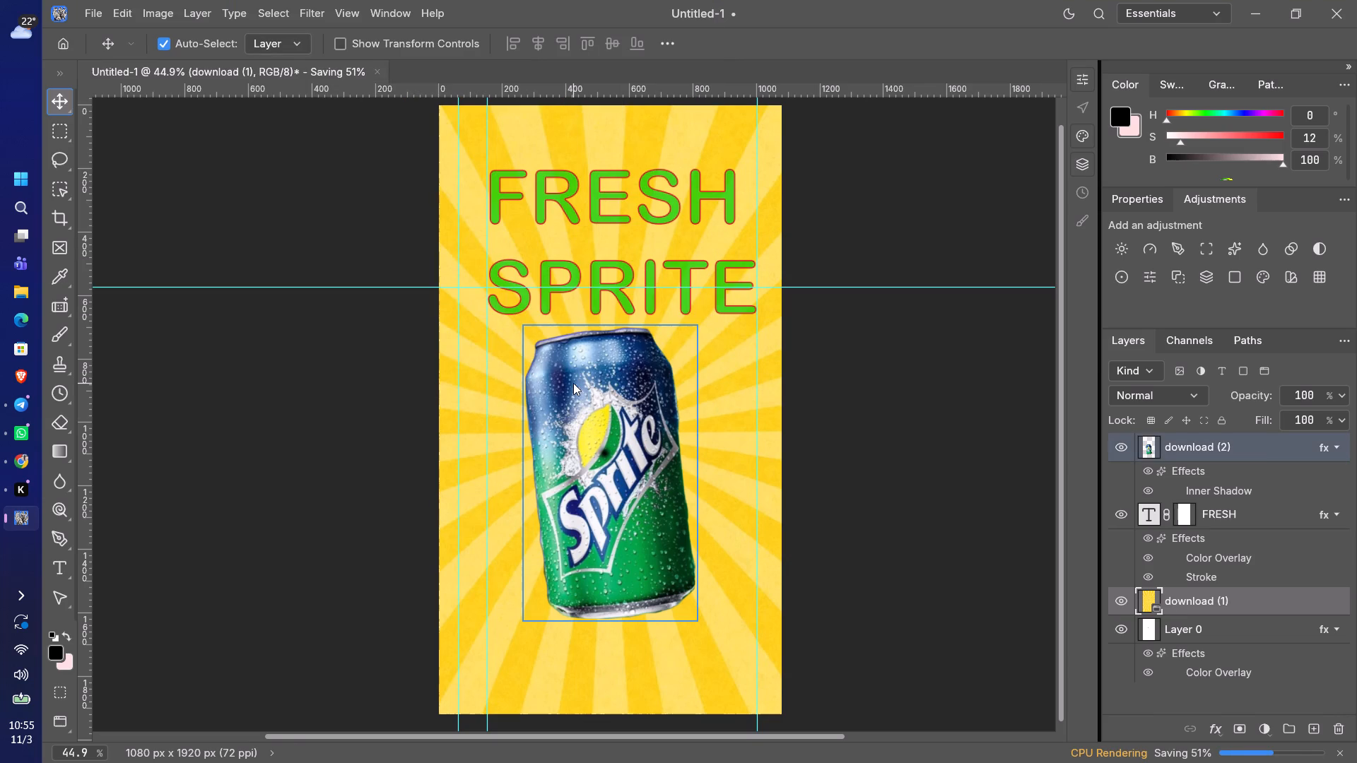